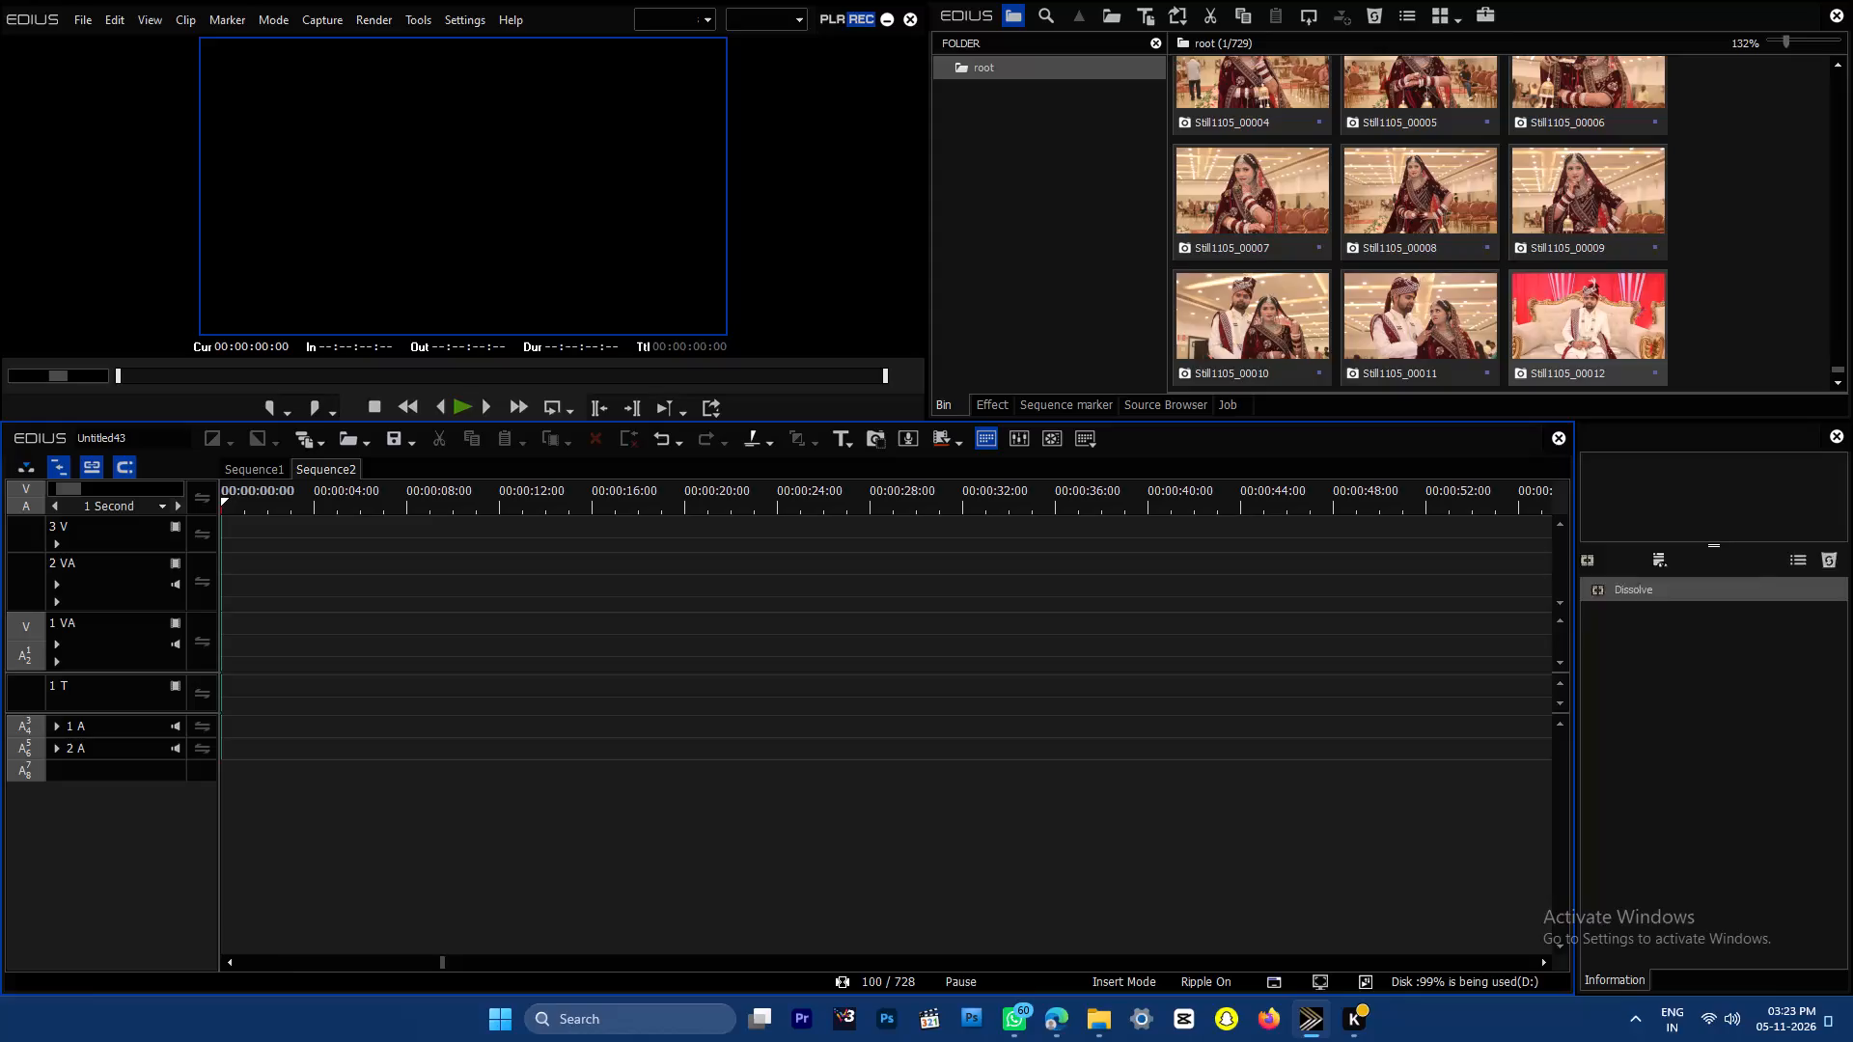
Place Still1105_00012 from the bin at the start of track 1 VA in Sequence2 and preview it full screen.
{"action": "left_click", "coordinate": [1547, 286]}
{"action": "left_click_drag", "start_coordinate": [1592, 189], "coordinate": [1438, 277]}
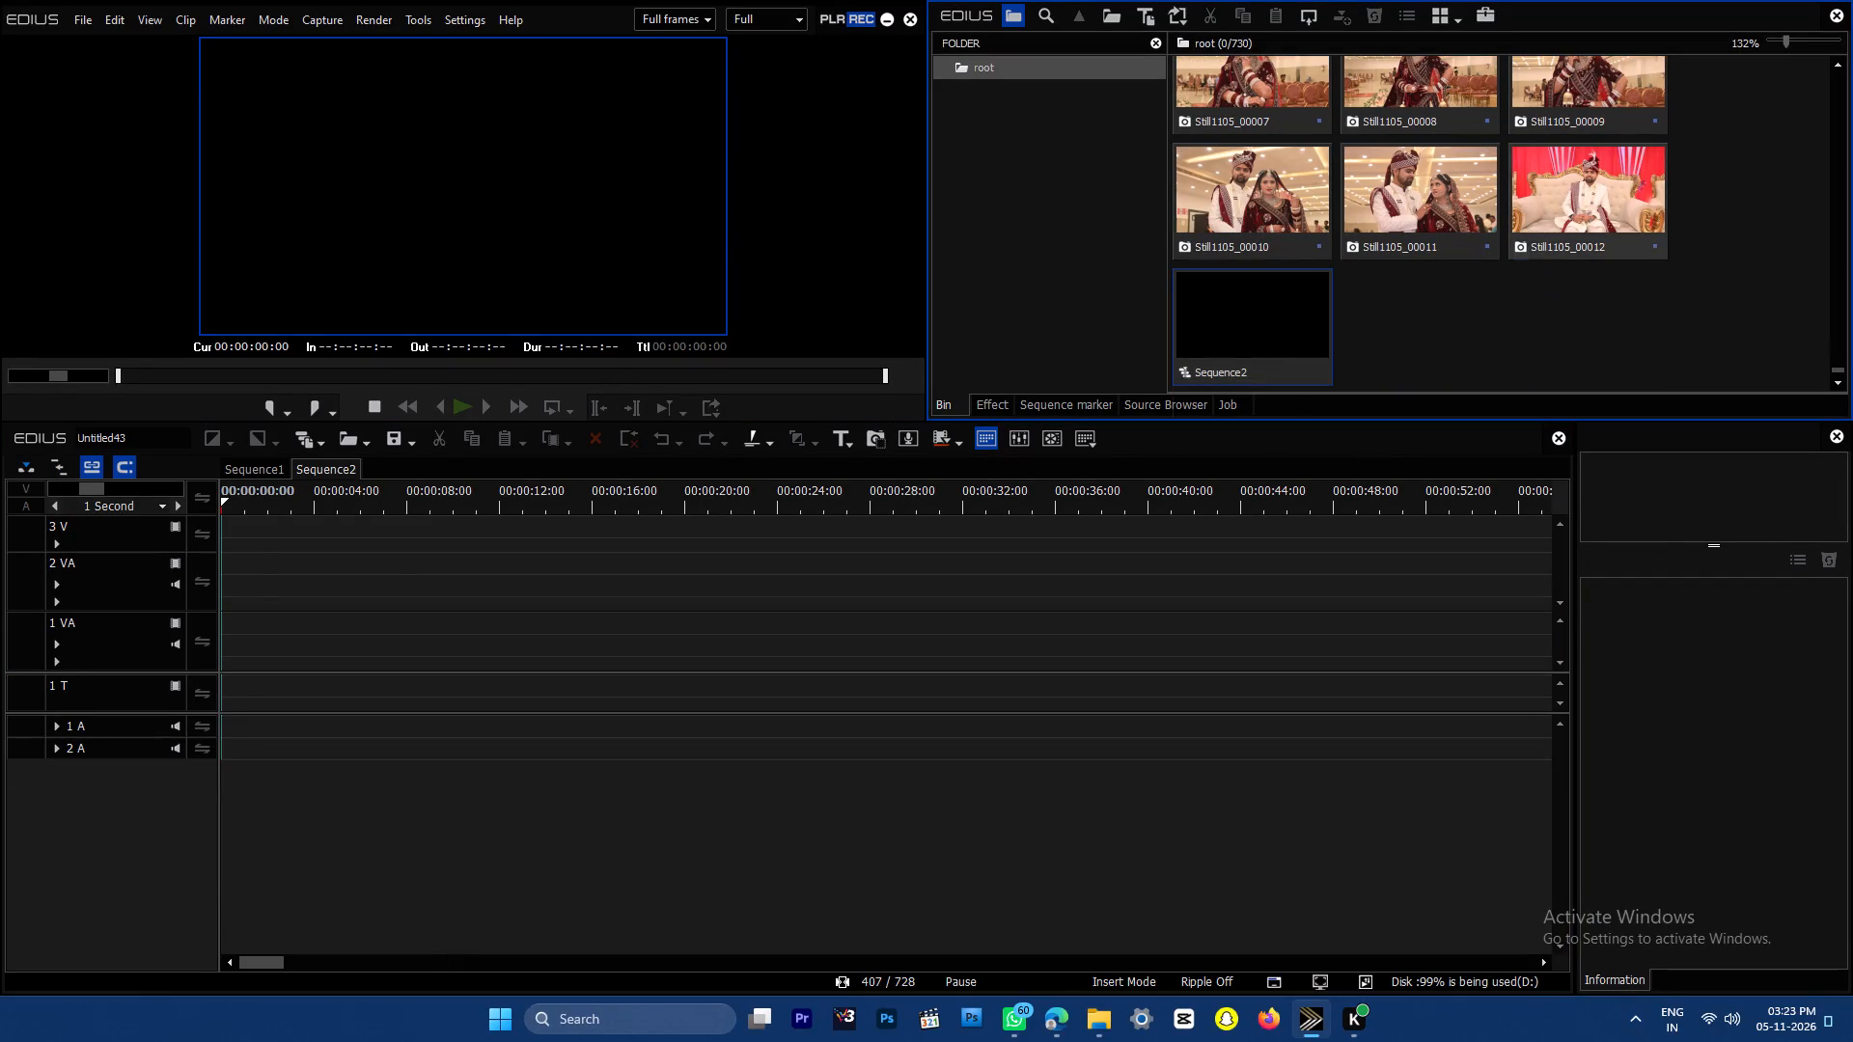
{"action": "left_click_drag", "start_coordinate": [1438, 277], "coordinate": [171, 665]}
{"action": "key", "text": "Return"}
{"action": "left_click", "coordinate": [800, 636]}
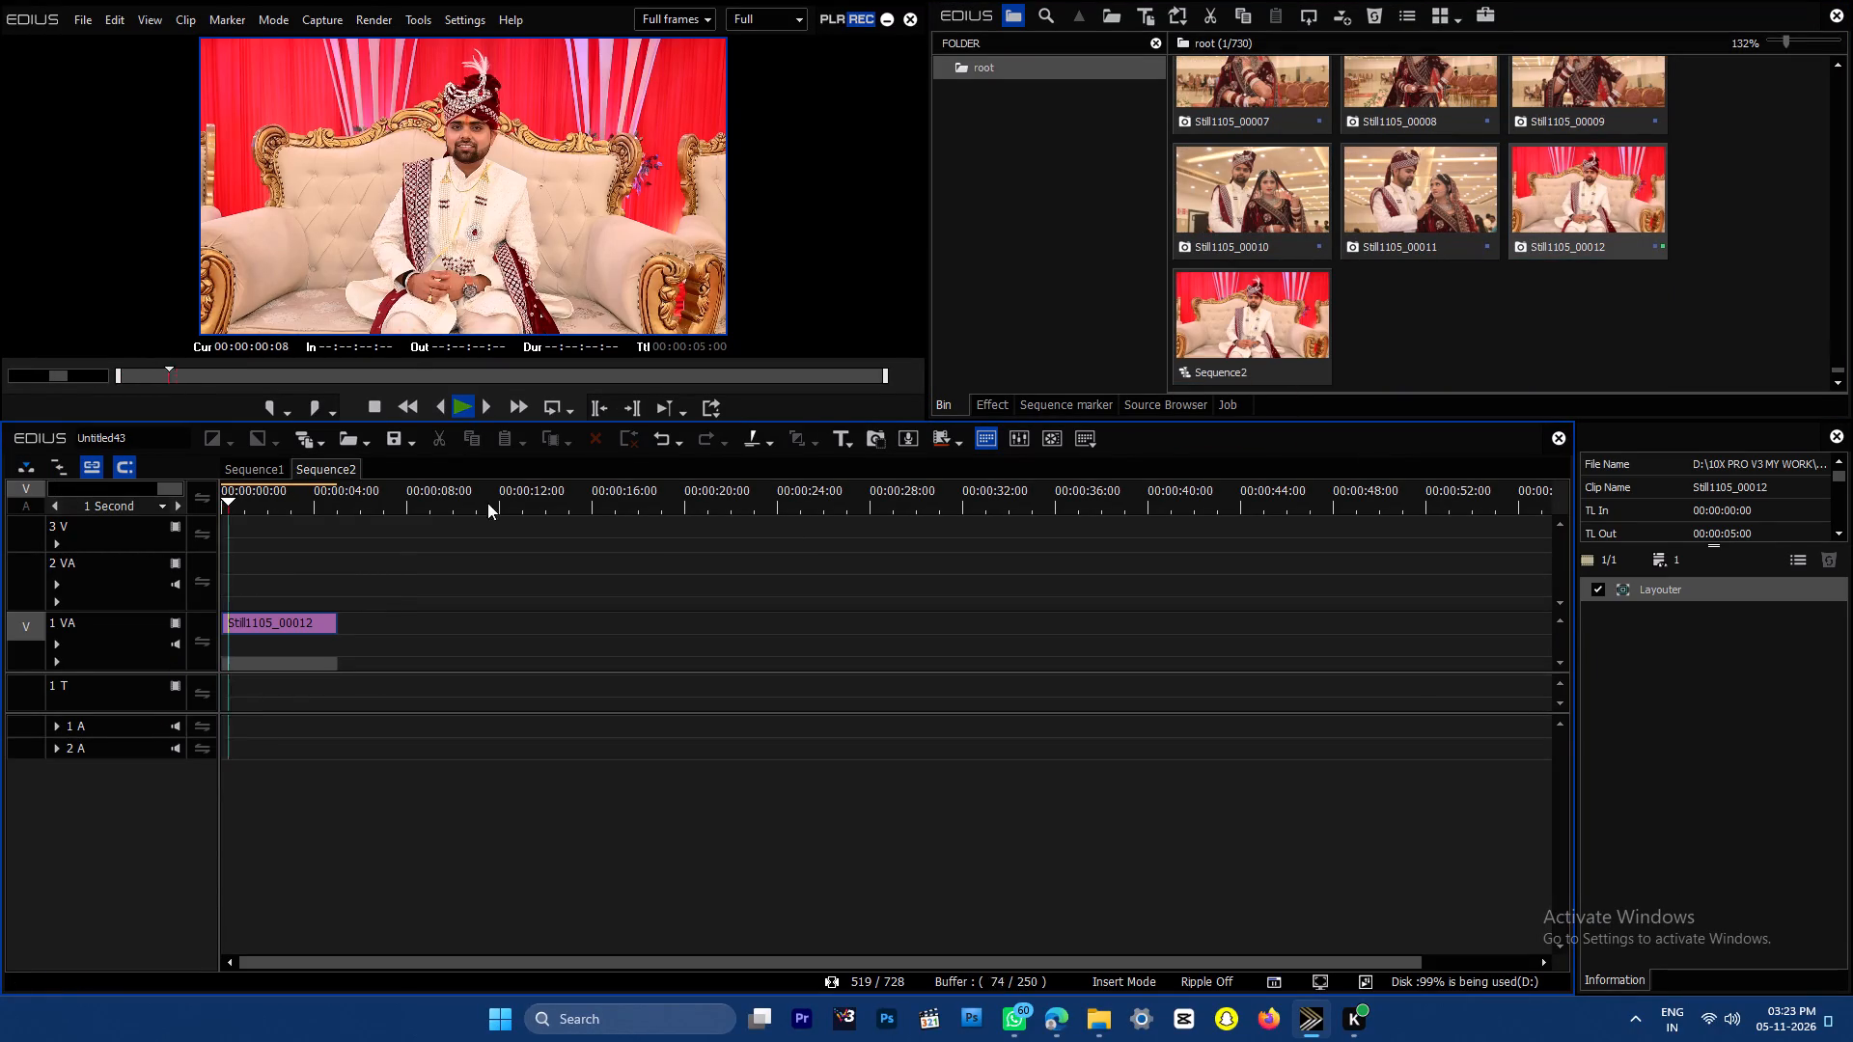
{"action": "double_click", "coordinate": [418, 284]}
{"action": "double_click", "coordinate": [864, 434]}
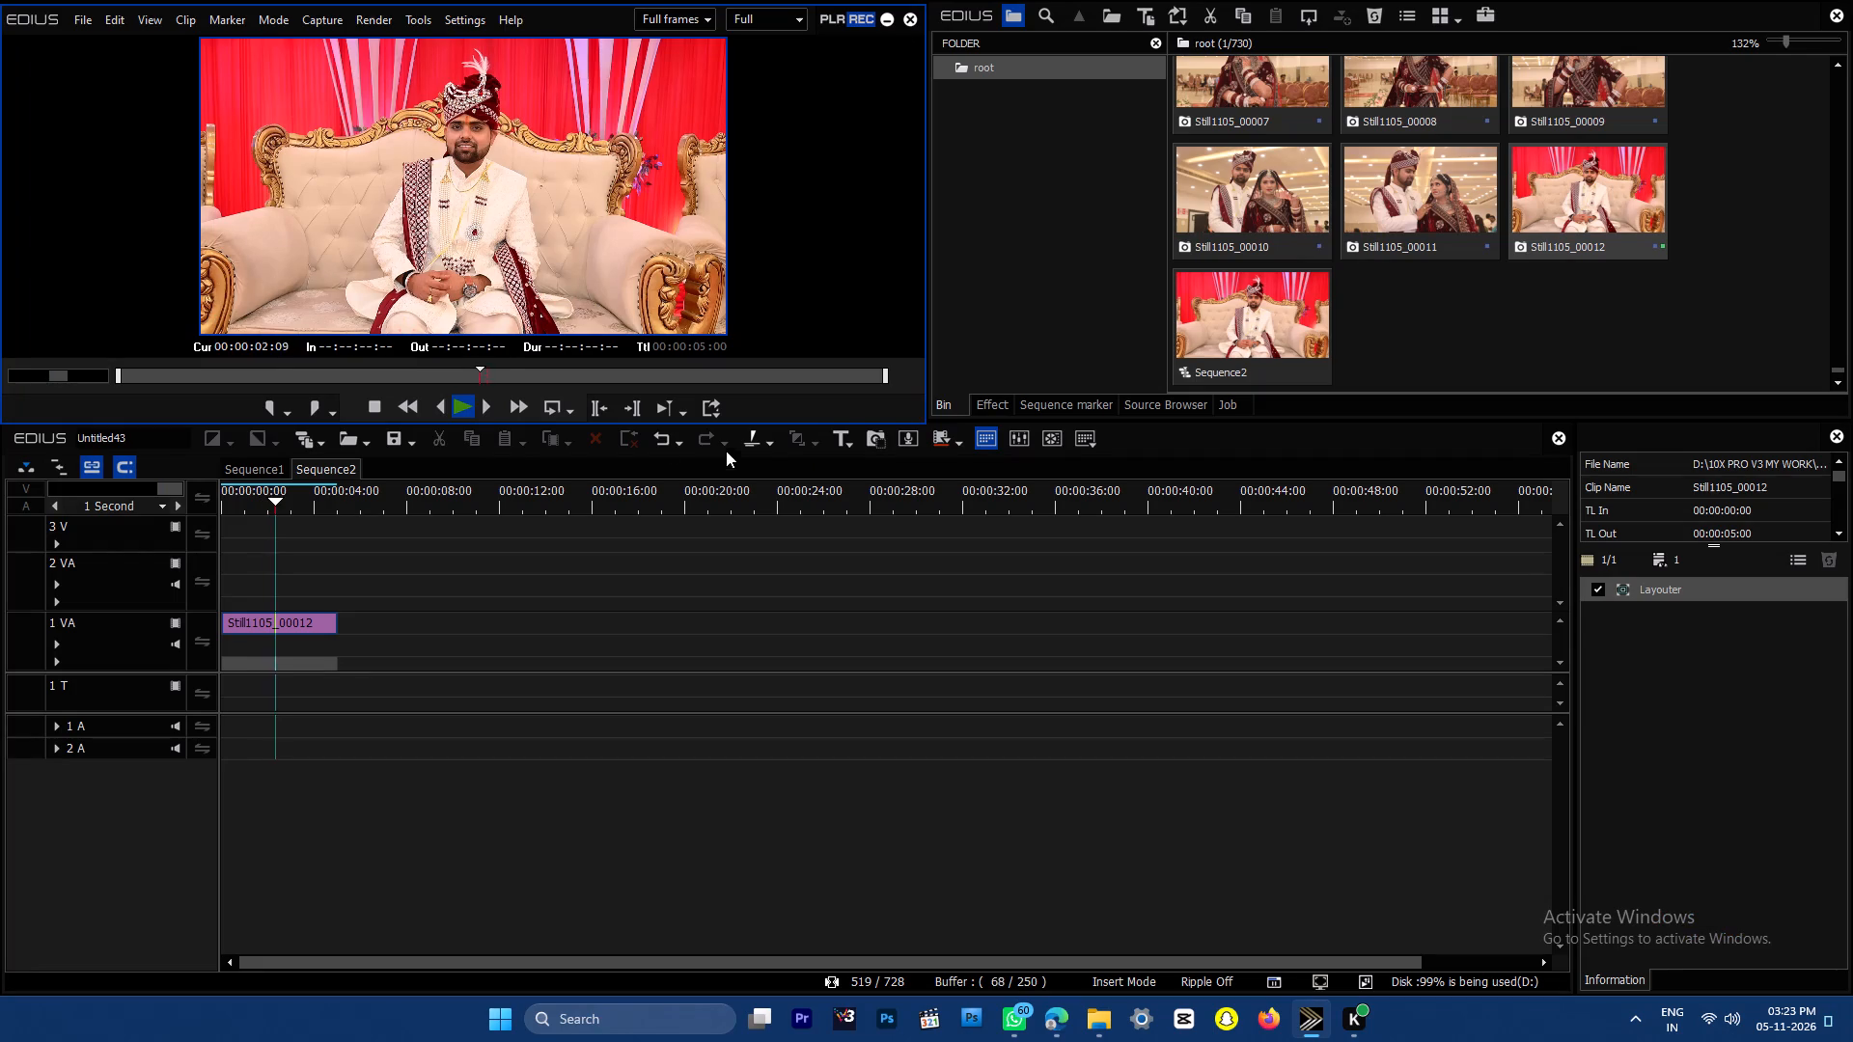
Duplicate the Still1105_00012 clip on track 1 VA directly after the original, starting at 00:00:05:00.
{"action": "left_click_drag", "start_coordinate": [329, 506], "coordinate": [344, 511]}
{"action": "key", "text": "shift+a"}
{"action": "key", "text": "ctrl+c"}
{"action": "key", "text": "ctrl+v"}
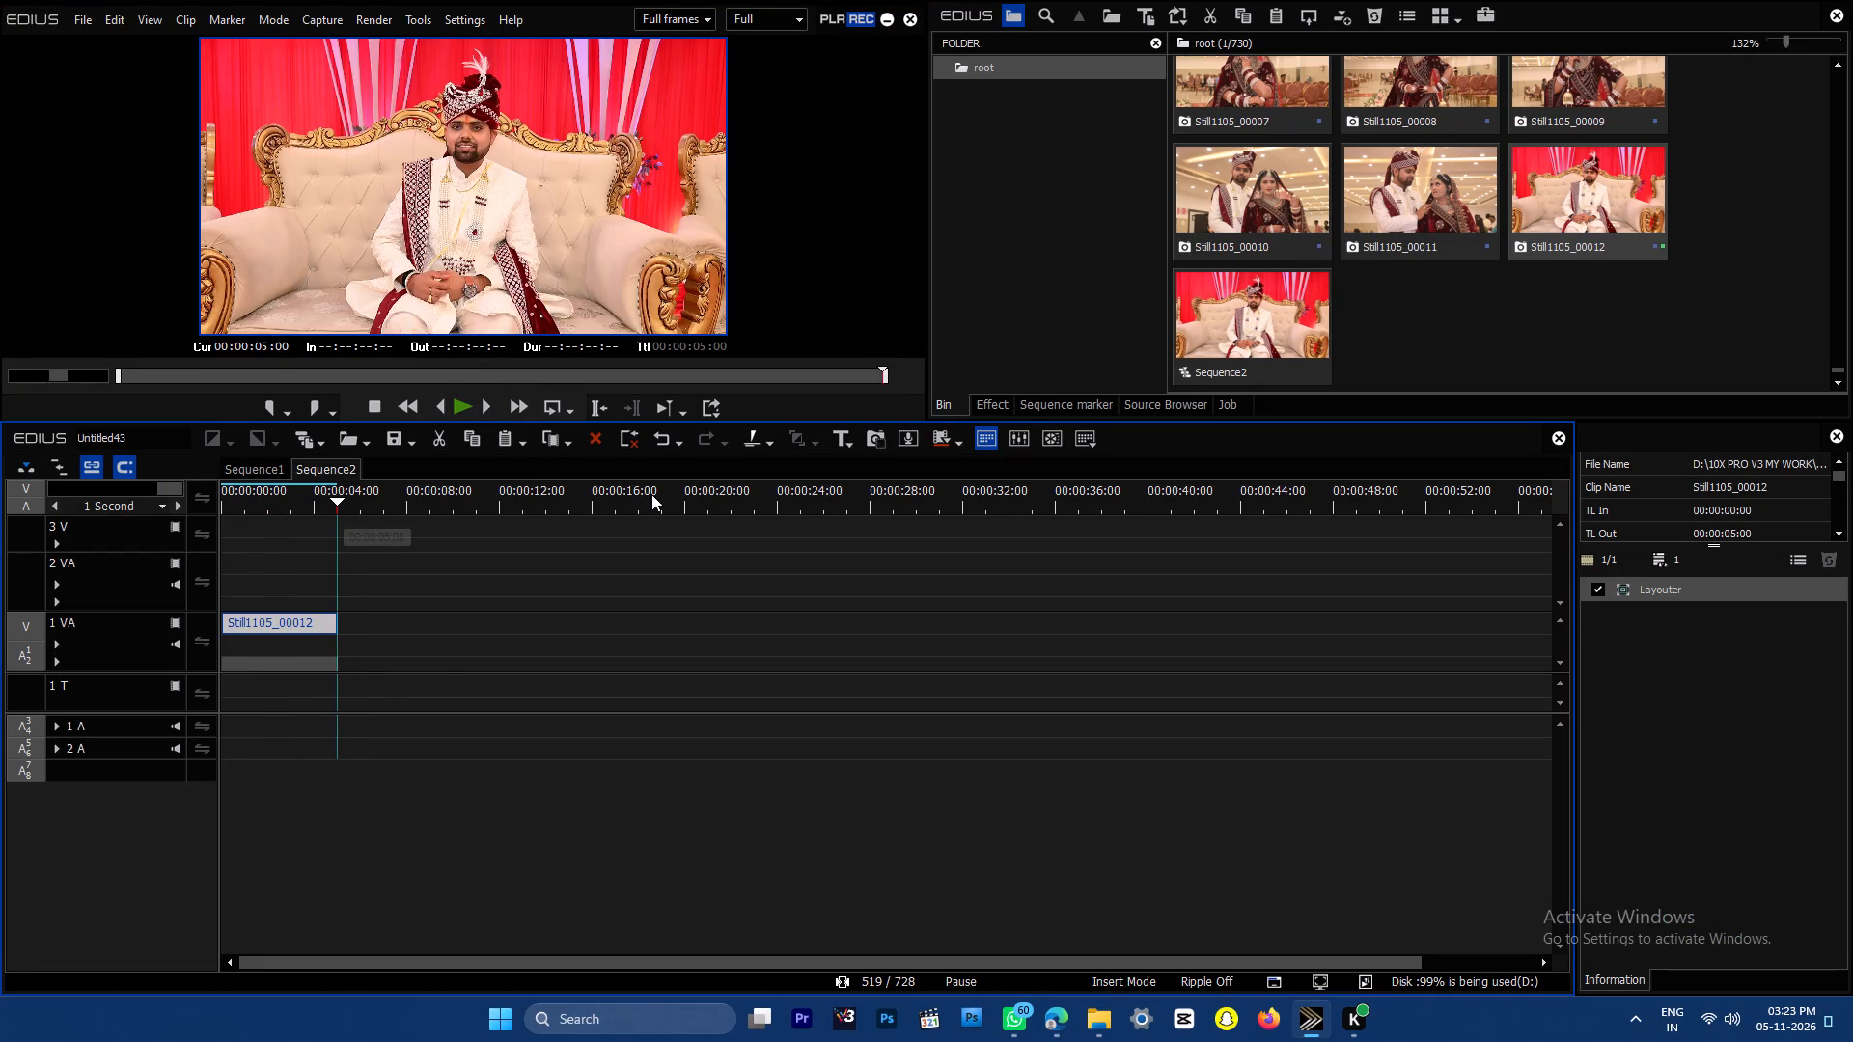
Mark the Out point at the end of Sequence2 and the In point at its start, covering both clips.
{"action": "key", "text": "End"}
{"action": "key", "text": "o"}
{"action": "key", "text": "Home"}
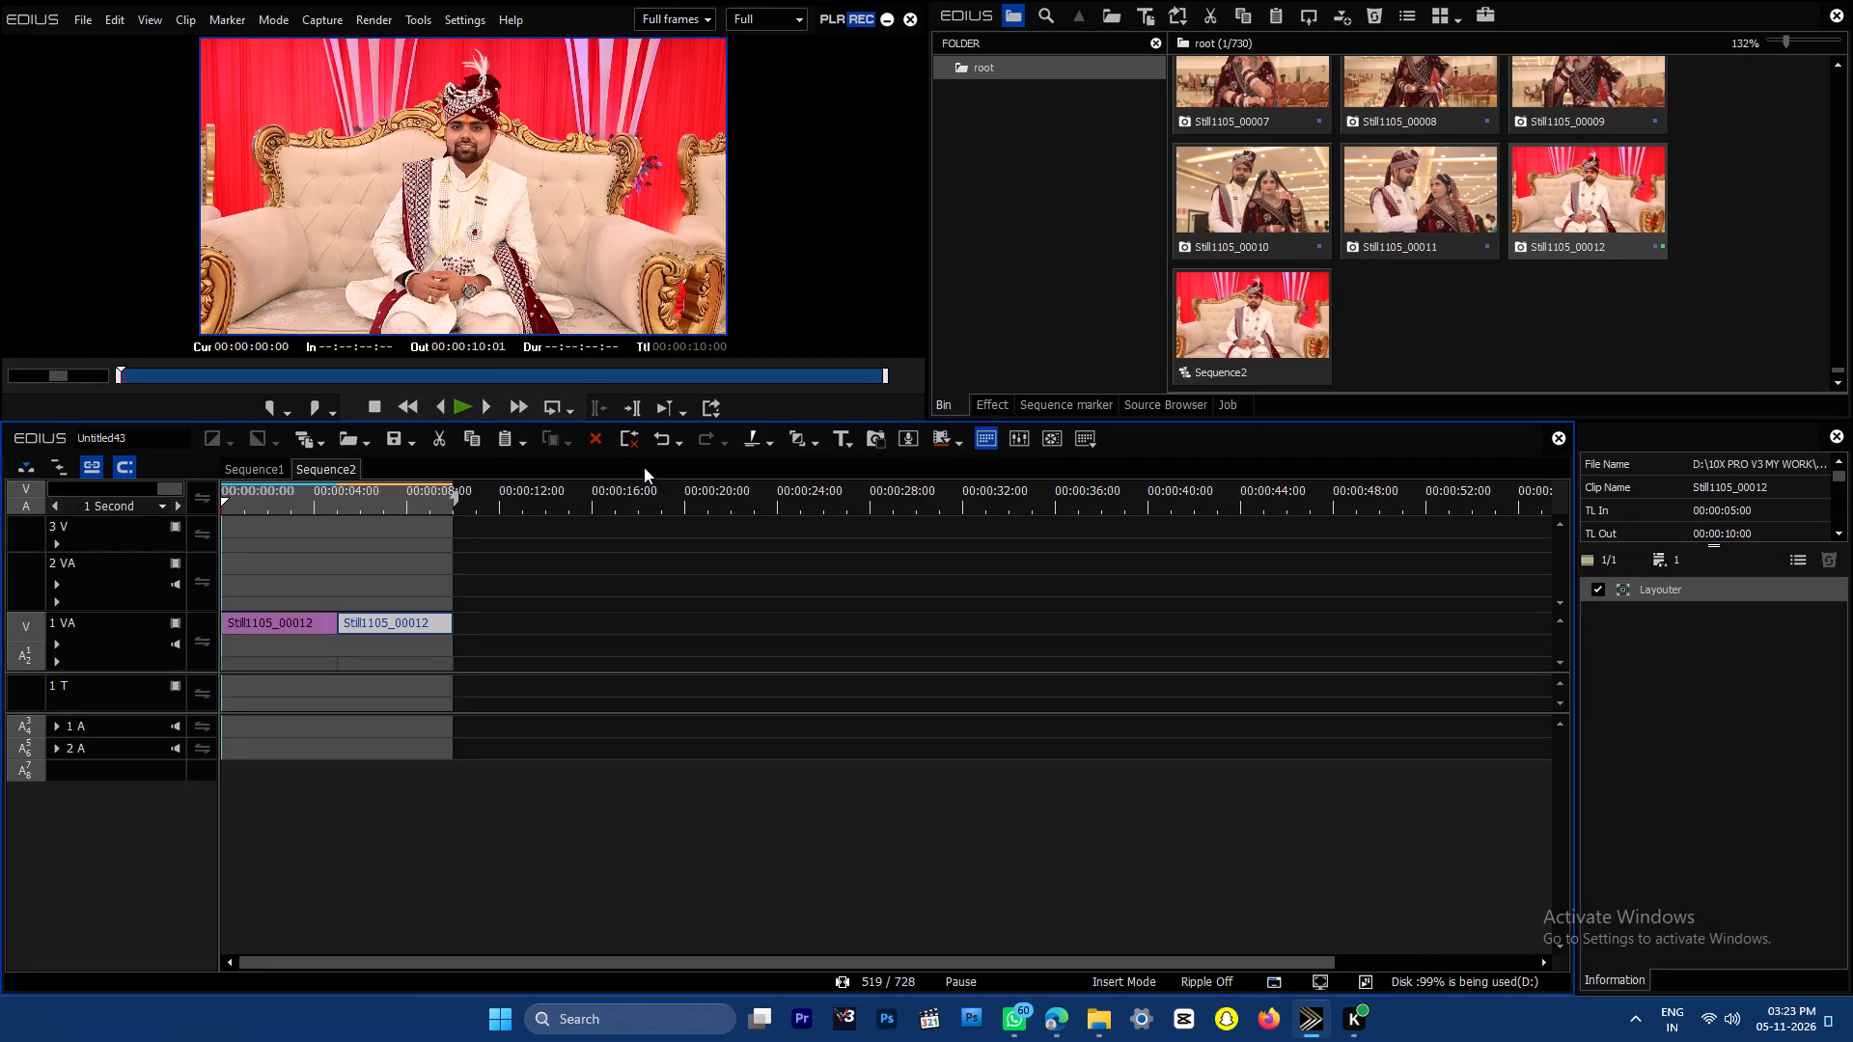
{"action": "key", "text": "i"}
{"action": "key", "text": "ctrl+plus"}
{"action": "key", "text": "ctrl+plus"}
{"action": "key", "text": "ctrl+plus"}
Export the marked range as H.264 MP4 to WEDDING PROJECT DATA\REPLACE FOOTAGE MP4 on drive D, overwriting B01.
{"action": "key", "text": "F11"}
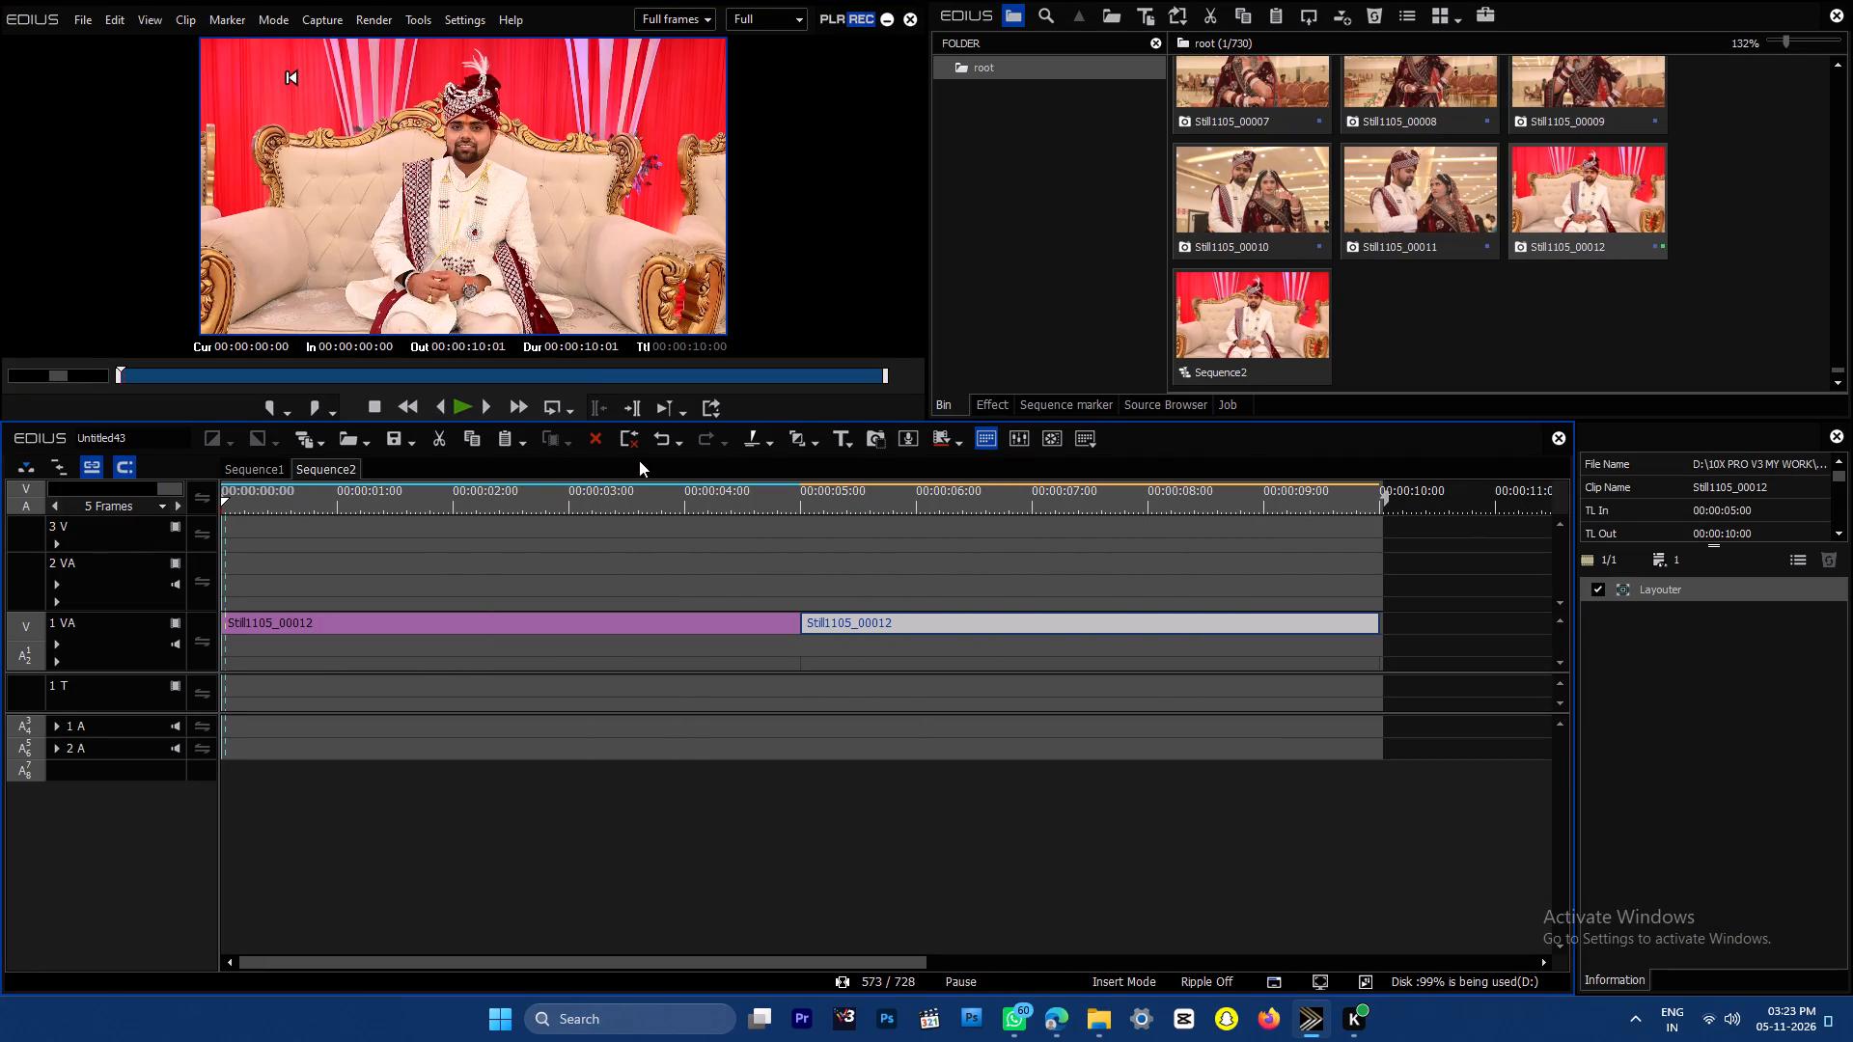
{"action": "key", "text": "Return"}
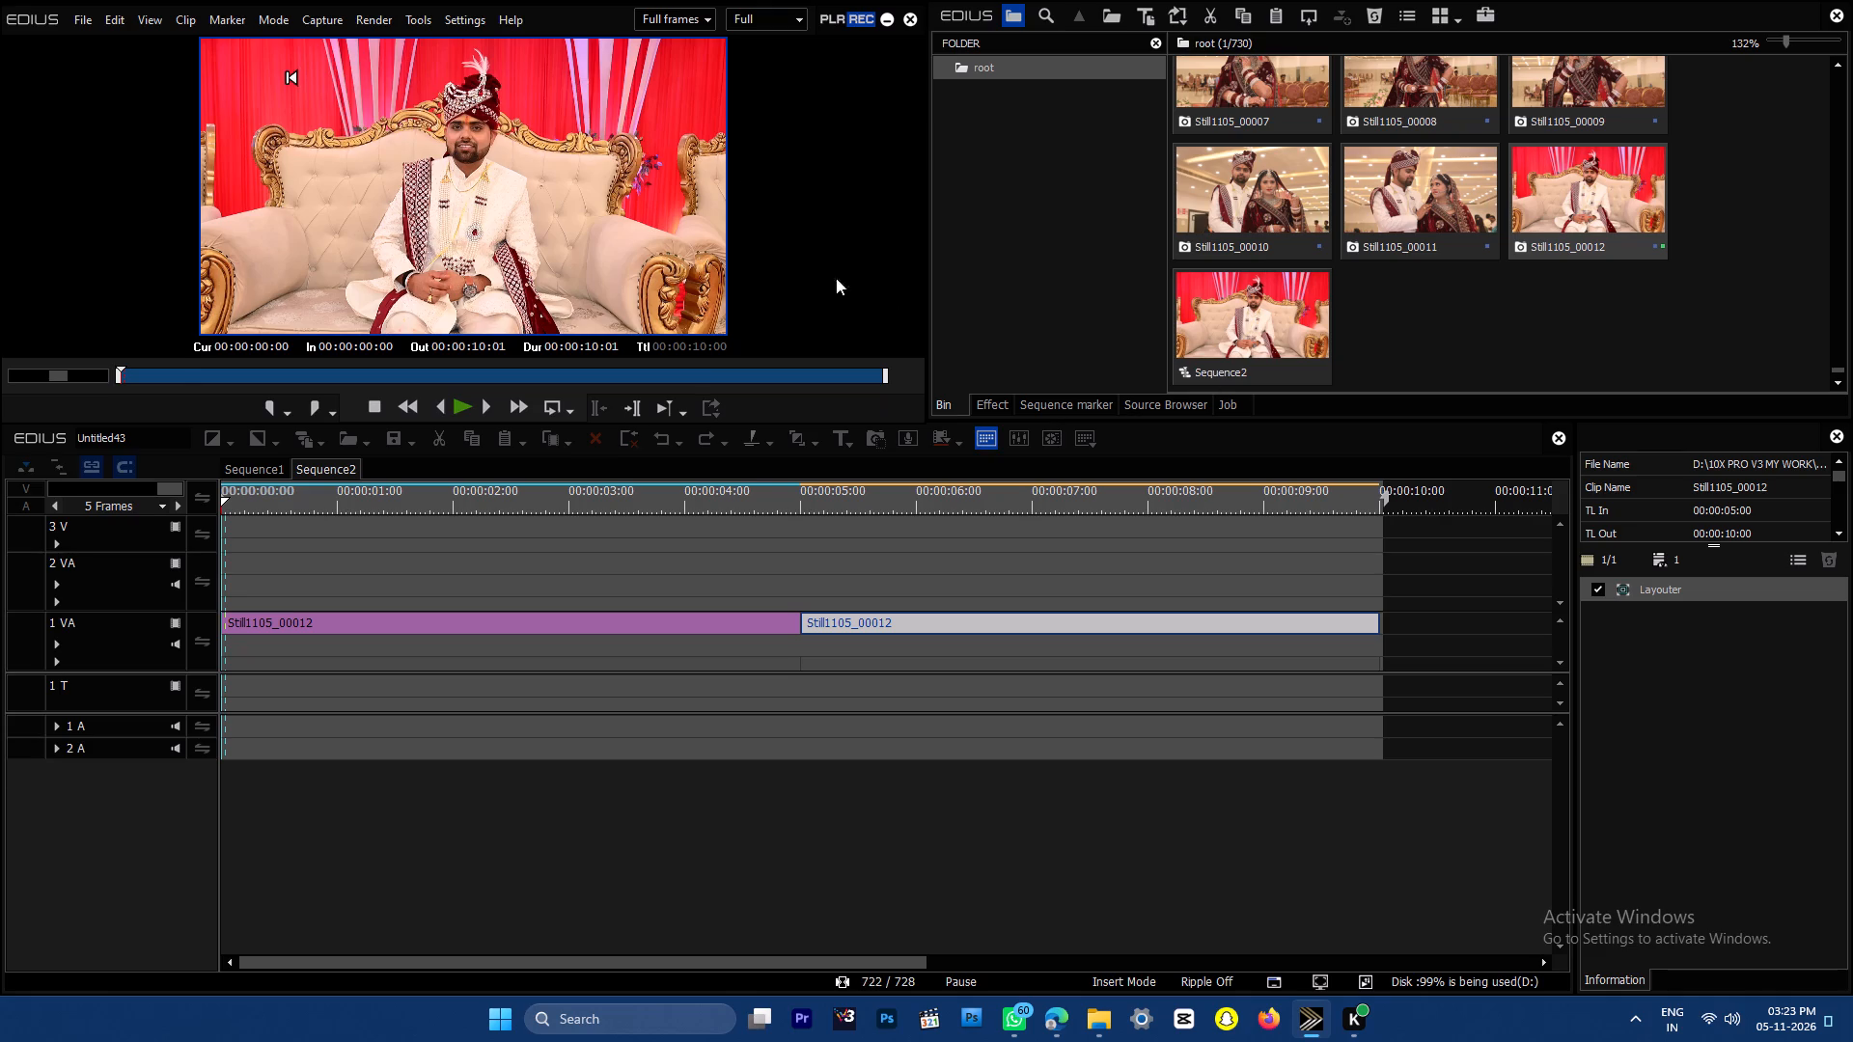
{"action": "left_click", "coordinate": [62, 269]}
{"action": "left_click", "coordinate": [402, 117]}
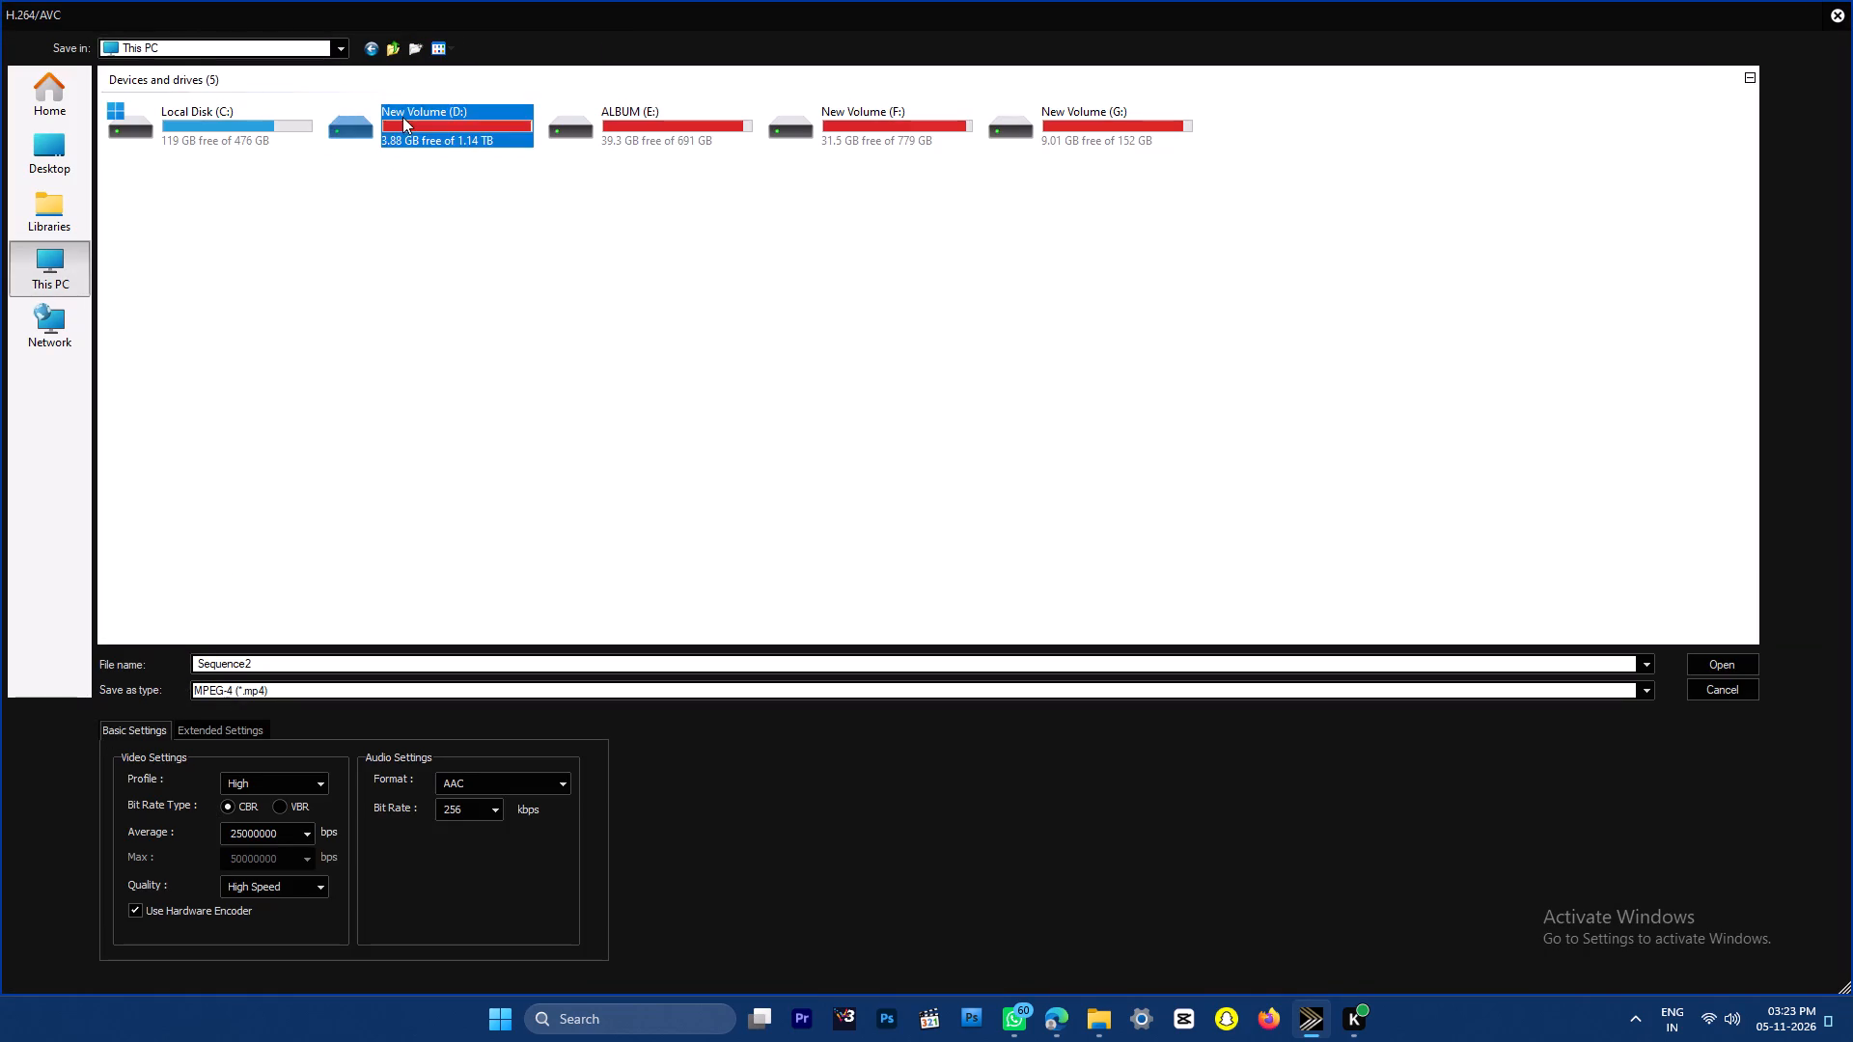
{"action": "key", "text": "Return"}
{"action": "left_click", "coordinate": [1608, 447]}
{"action": "key", "text": "Return"}
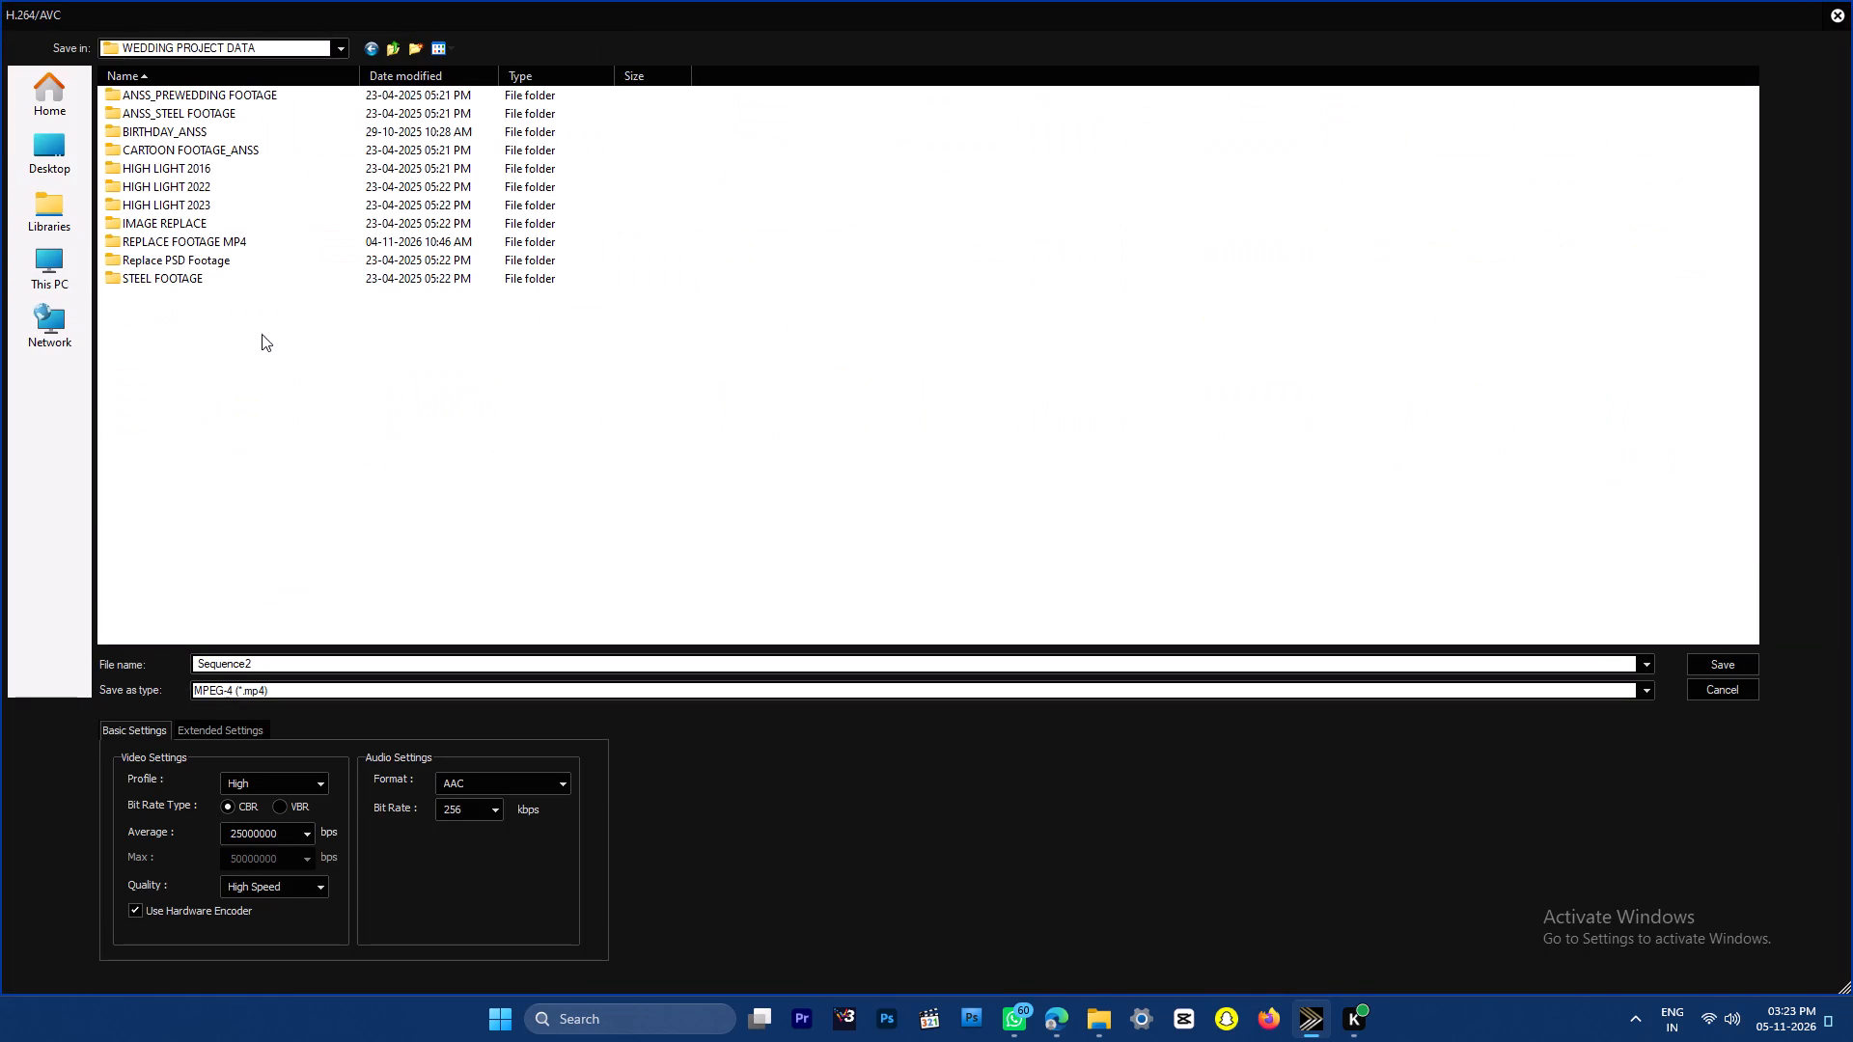
{"action": "left_click", "coordinate": [181, 253]}
{"action": "key", "text": "Up"}
{"action": "key", "text": "Return"}
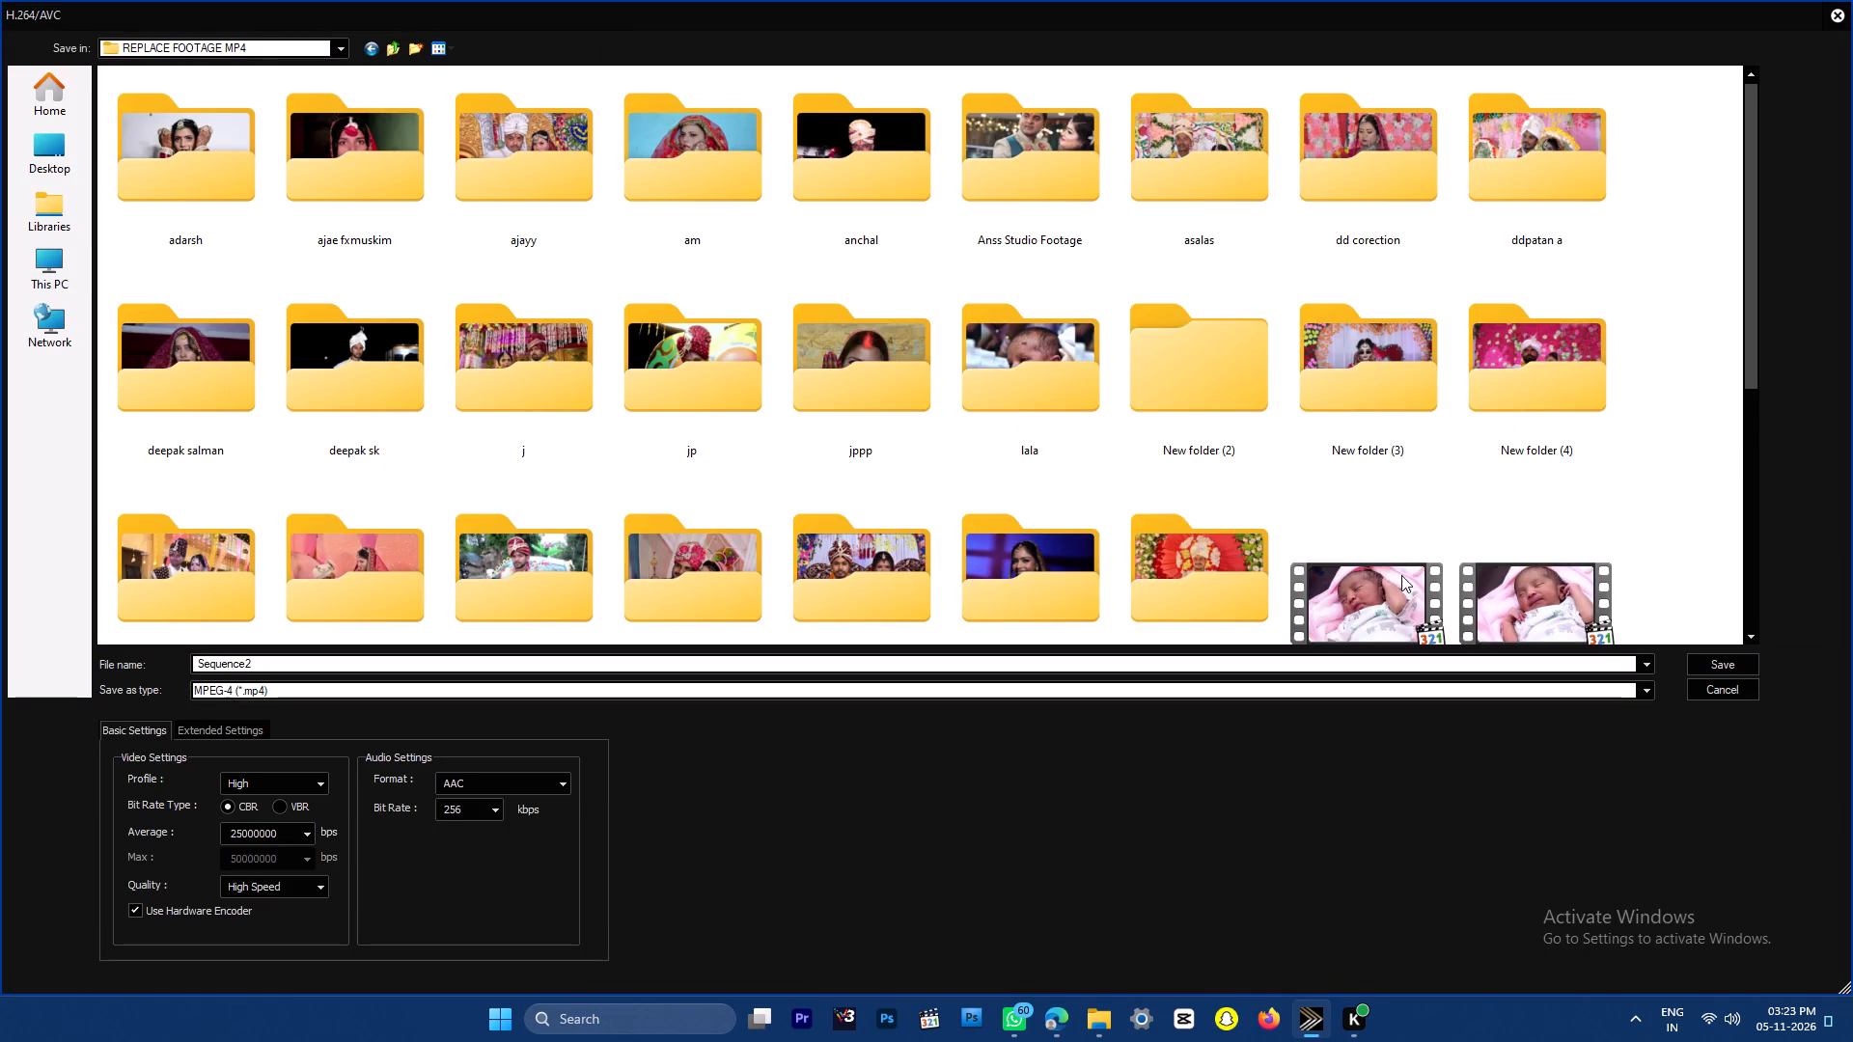
{"action": "left_click", "coordinate": [1402, 575]}
{"action": "key", "text": "Return"}
{"action": "key", "text": "Left"}
{"action": "key", "text": "Return"}
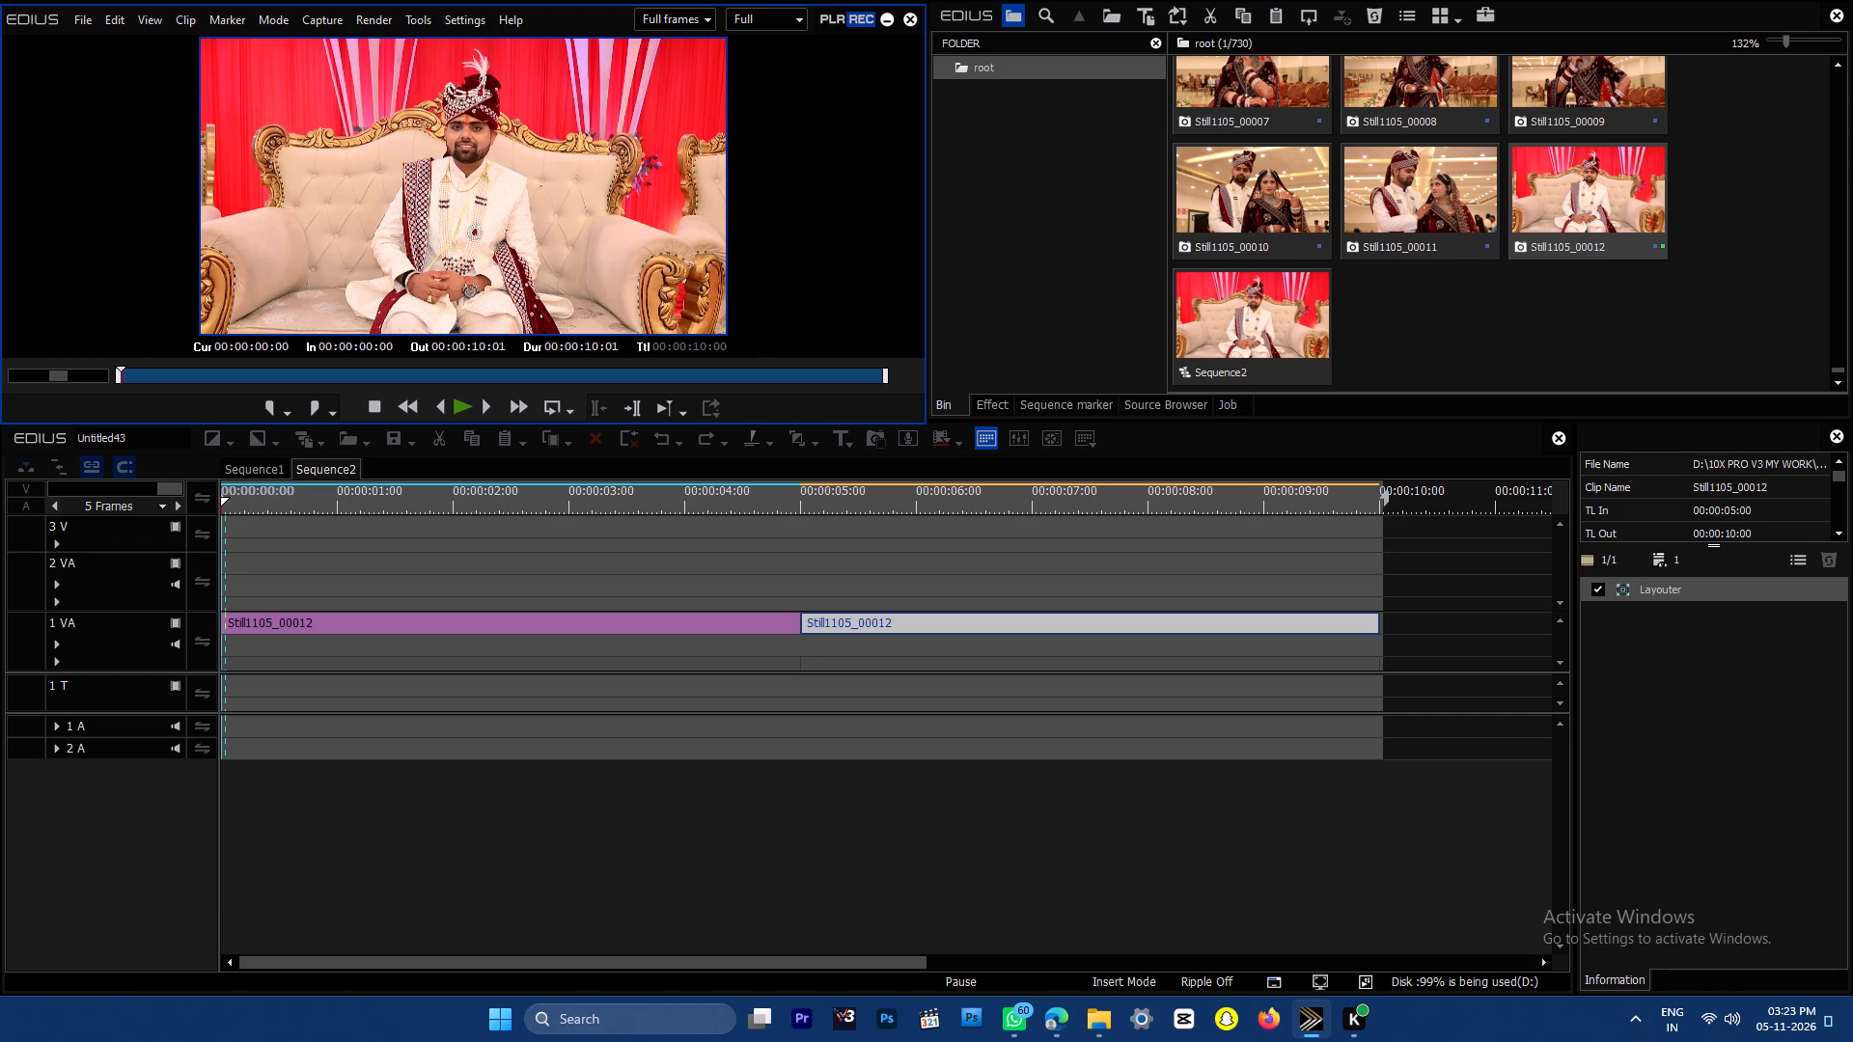
Export the same marked range again as H.264 MP4 in REPLACE FOOTAGE MP4, overwriting B02.
{"action": "key", "text": "F11"}
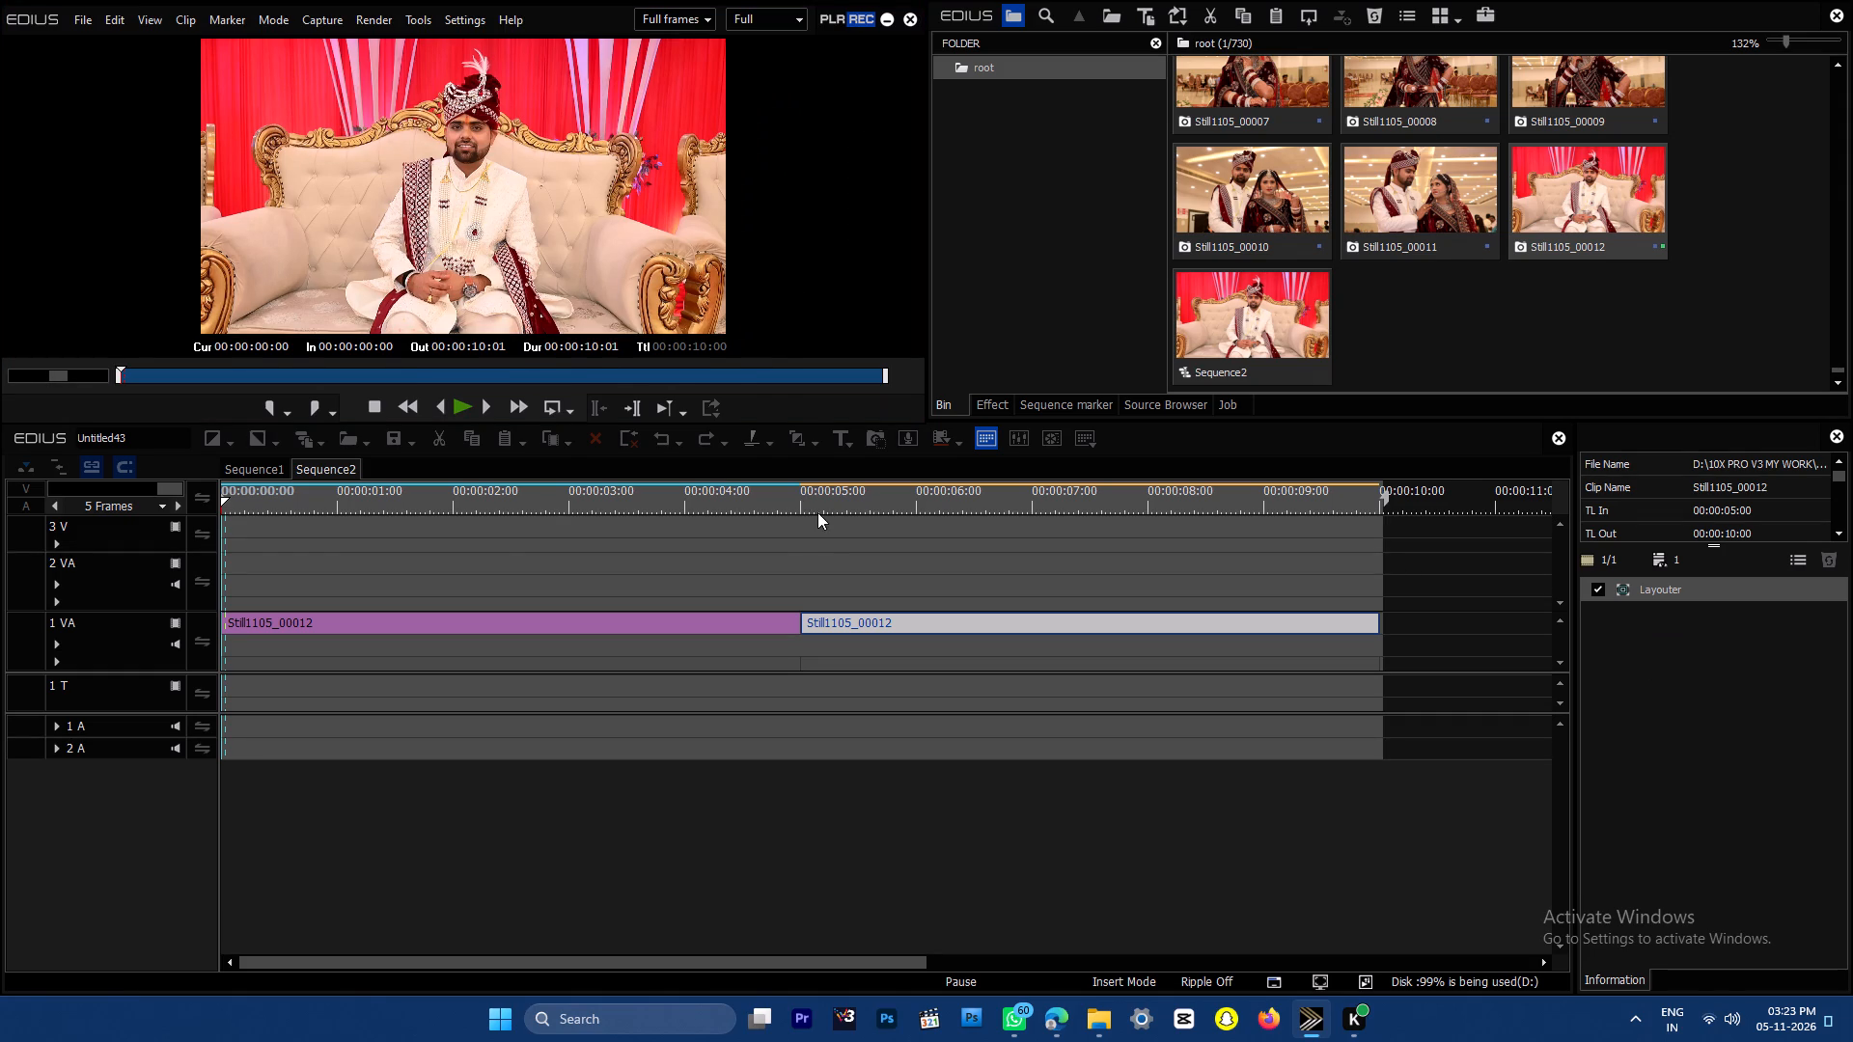
{"action": "key", "text": "Return"}
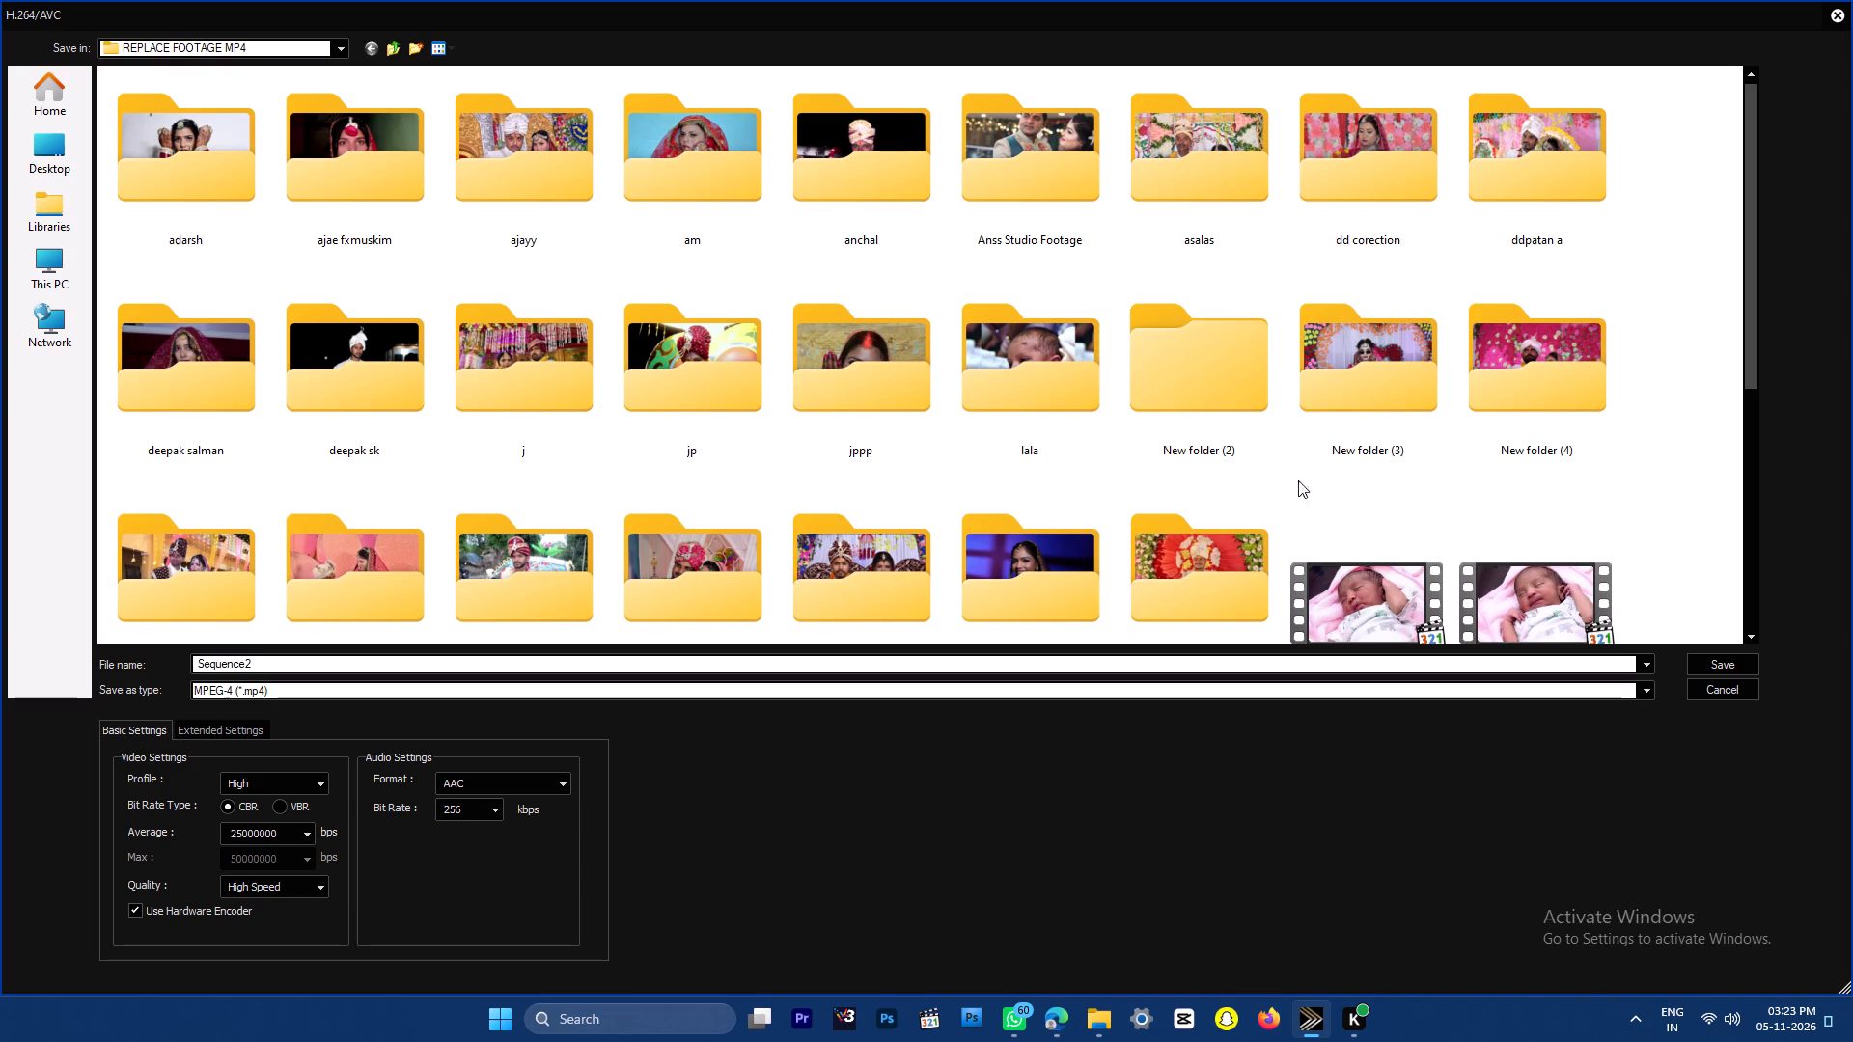
{"action": "left_click", "coordinate": [1470, 595]}
{"action": "key", "text": "Return"}
{"action": "key", "text": "Left"}
{"action": "key", "text": "Return"}
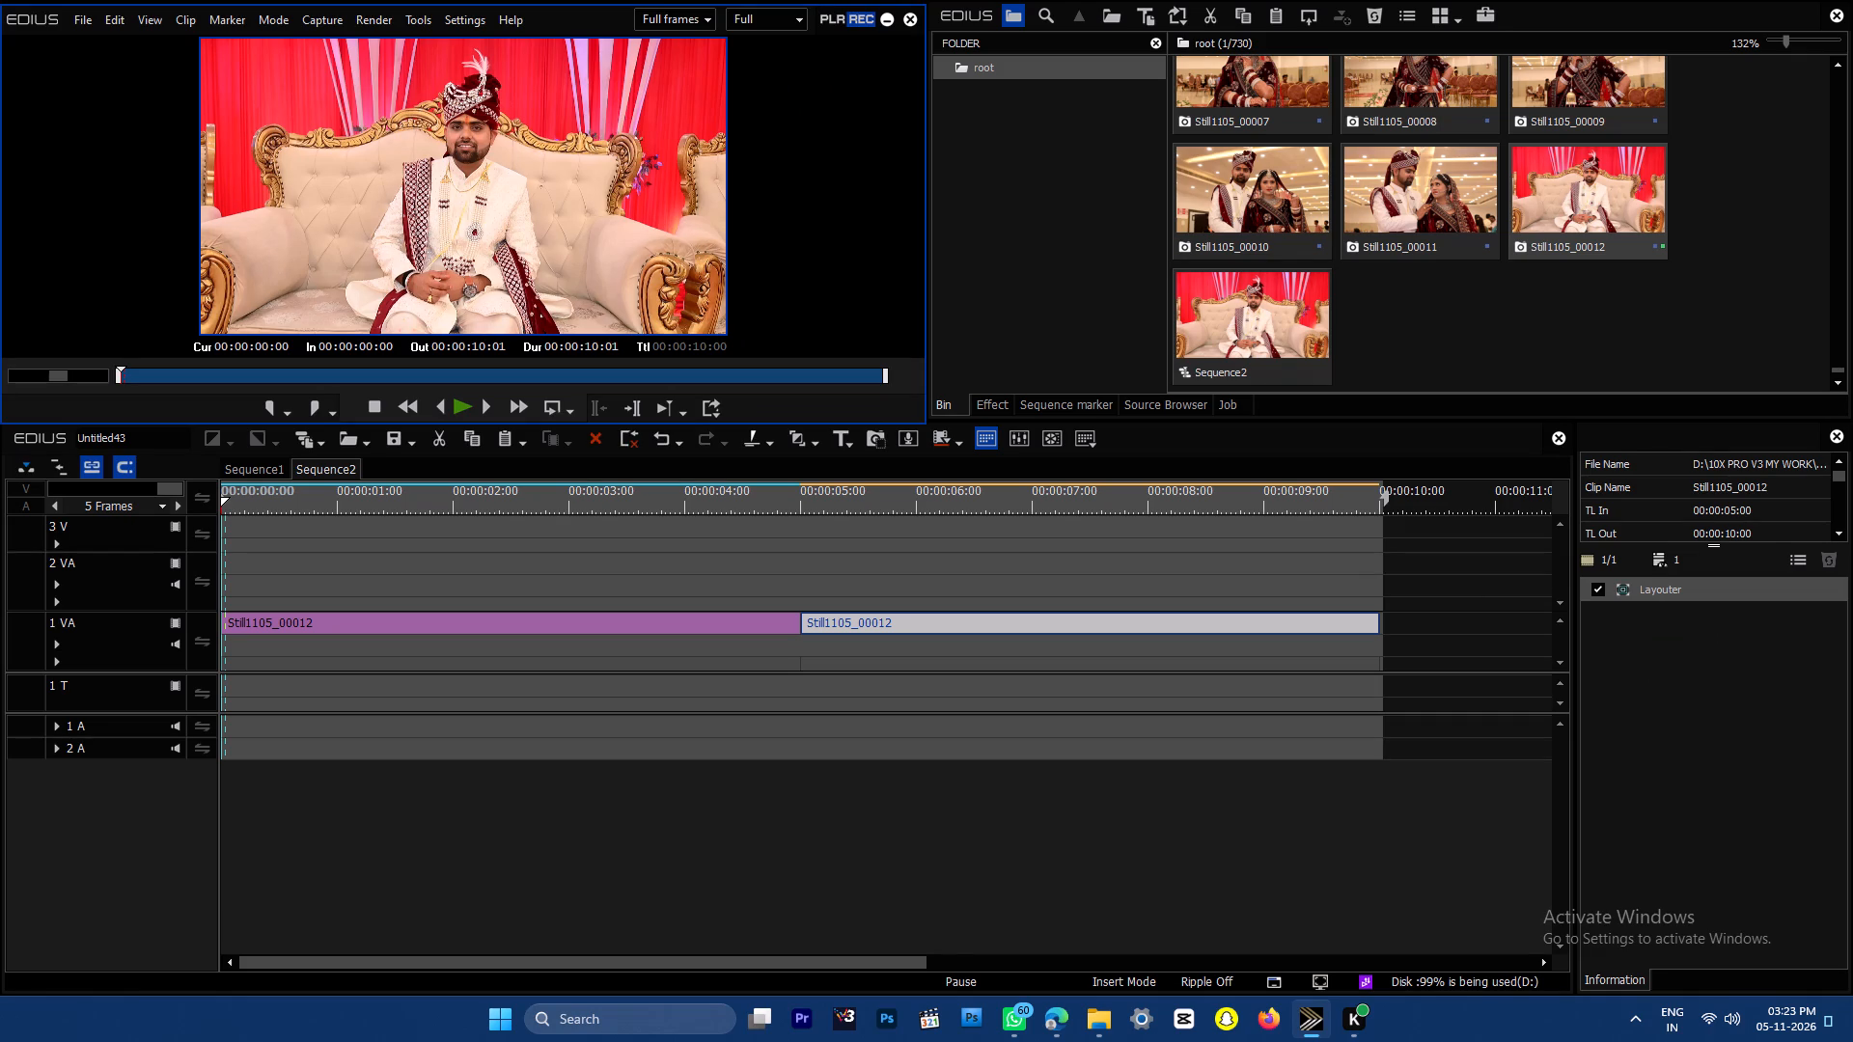
Export the same marked range once more as H.264 MP4 in REPLACE FOOTAGE MP4, overwriting B03.
{"action": "key", "text": "F11"}
{"action": "key", "text": "Return"}
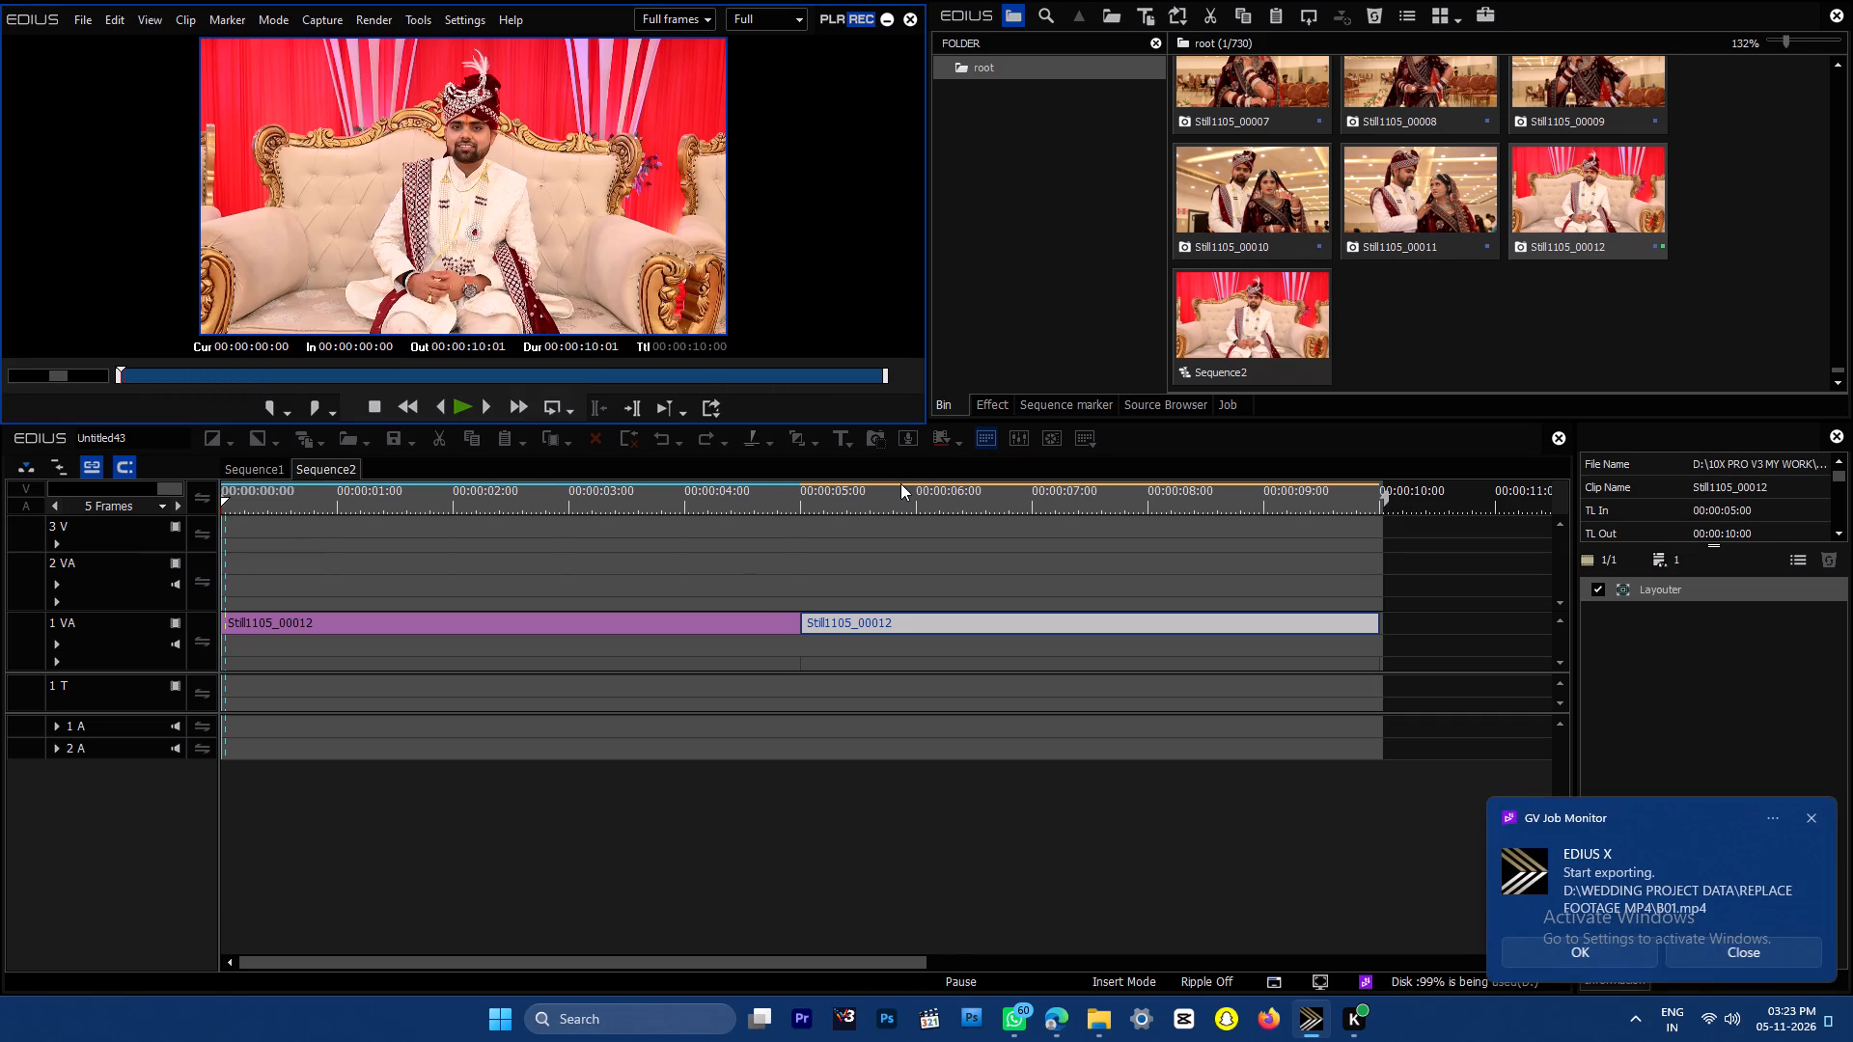
{"action": "left_click", "coordinate": [947, 492]}
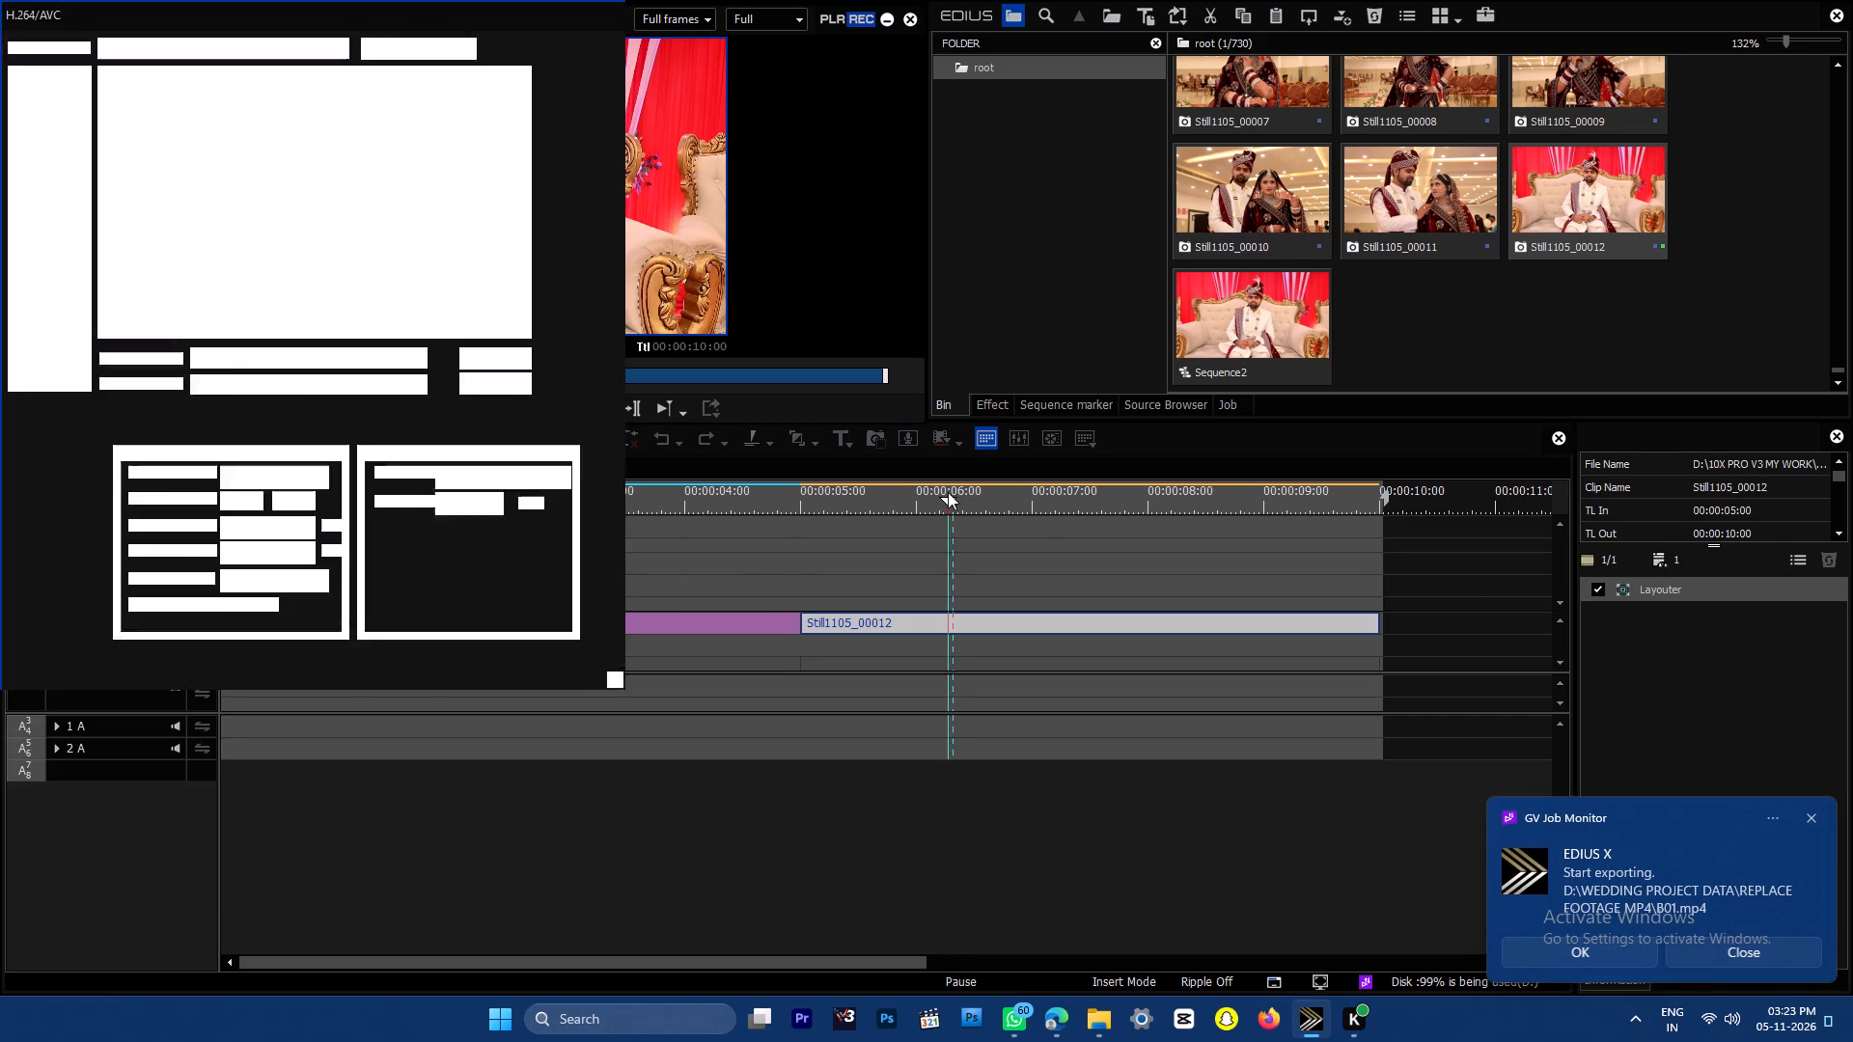
{"action": "left_click_drag", "start_coordinate": [1754, 225], "coordinate": [1754, 393]}
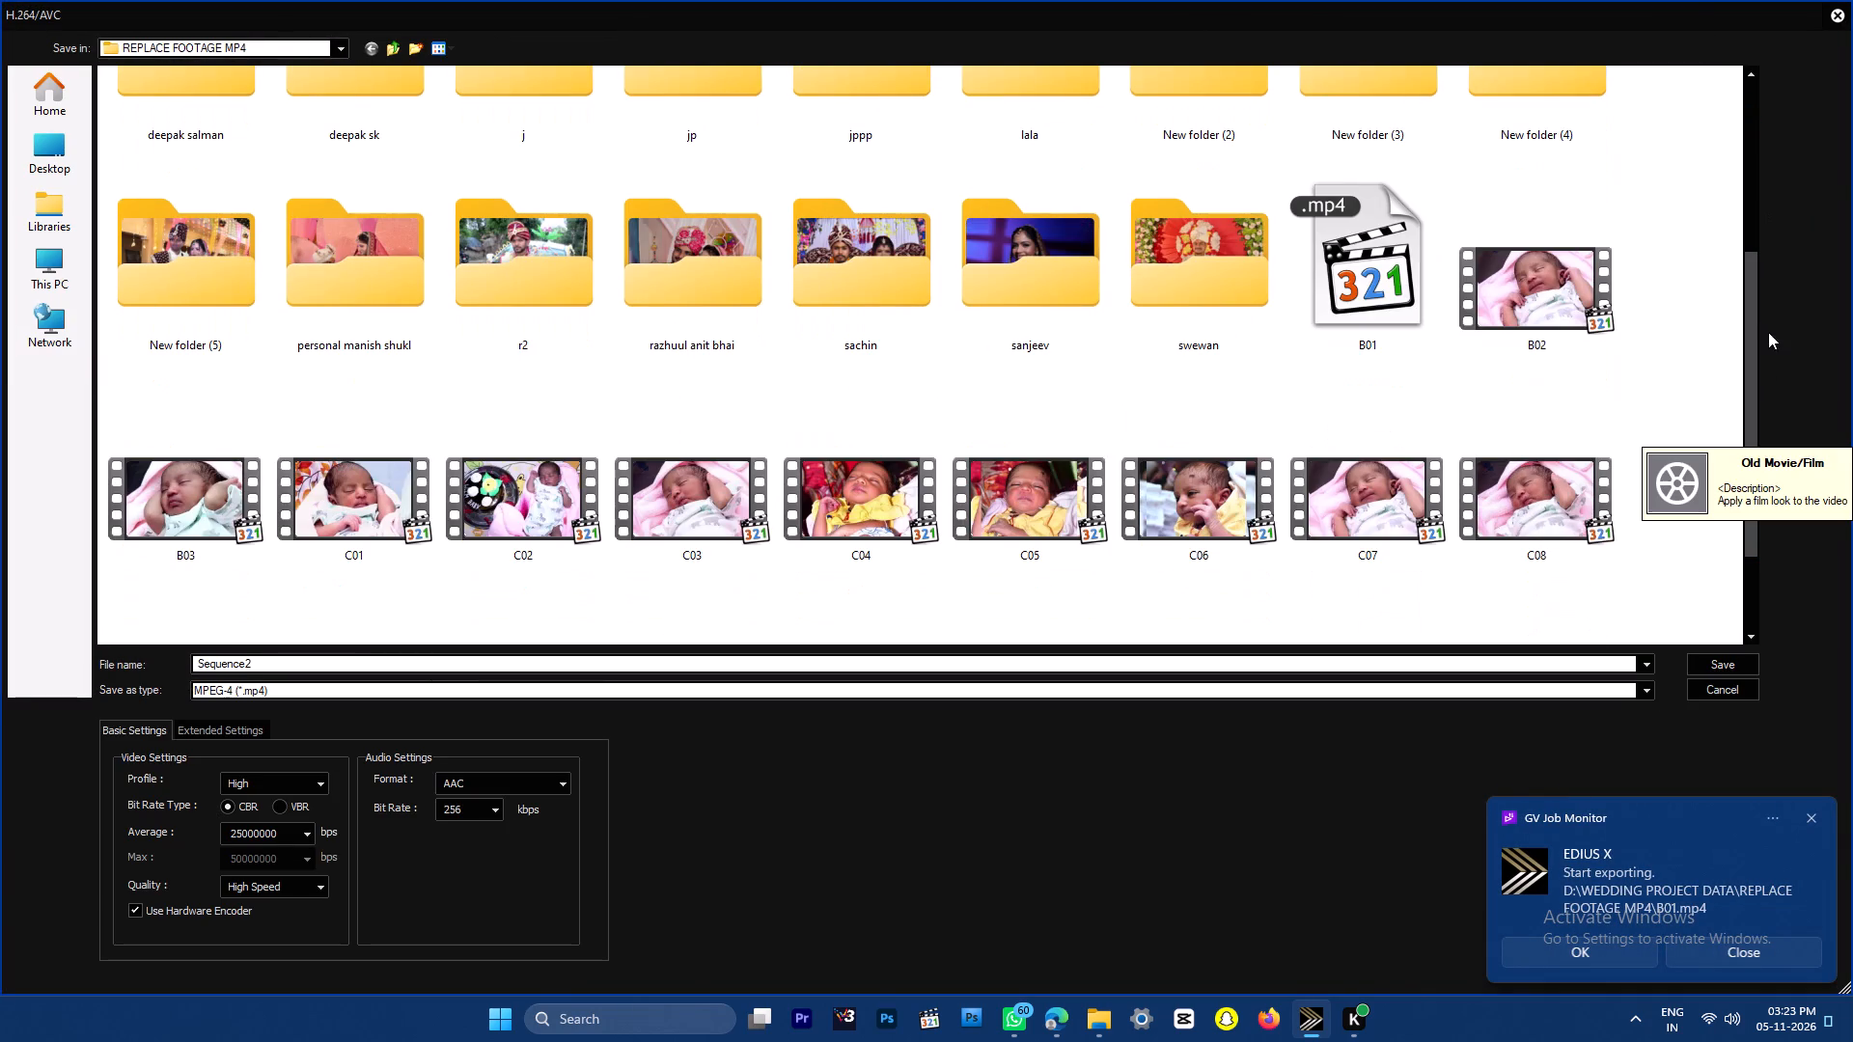
{"action": "left_click", "coordinate": [192, 481]}
{"action": "key", "text": "Return"}
{"action": "key", "text": "Left"}
{"action": "key", "text": "Return"}
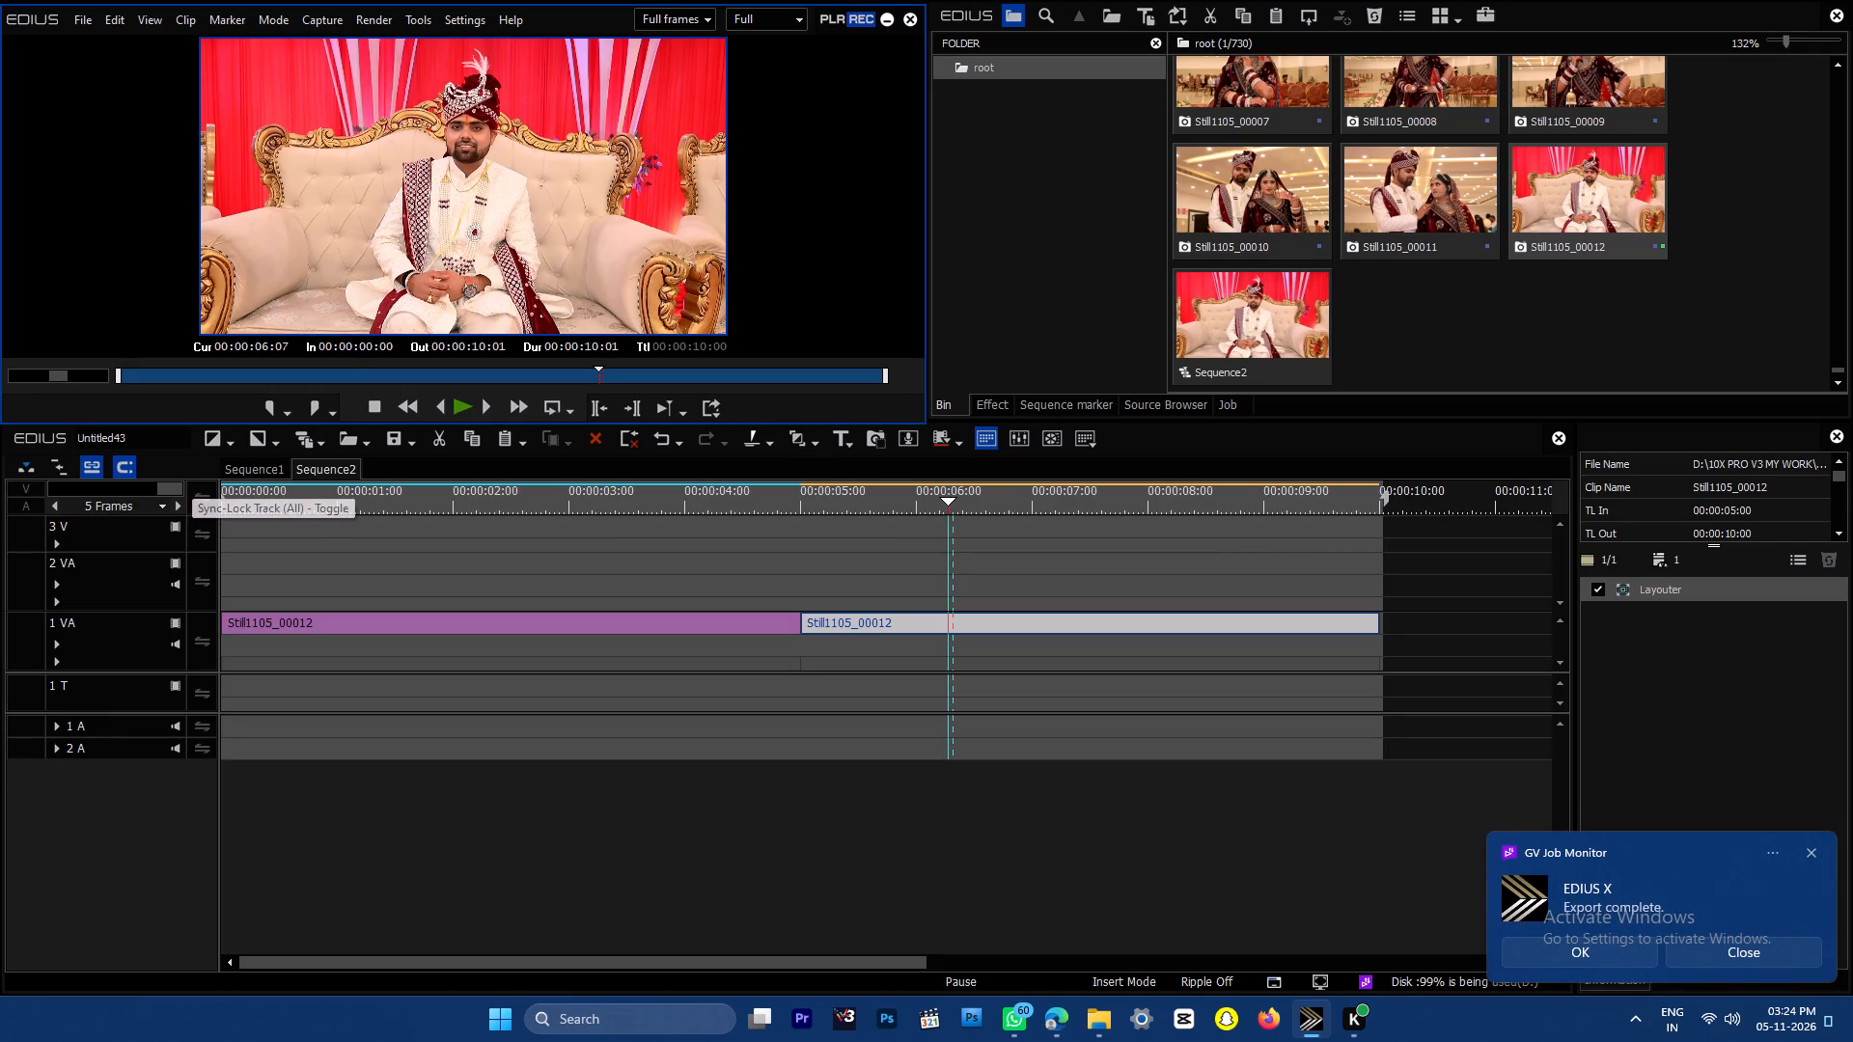
Check the export job list, return to the bin, and view the sequence full screen at about 3 seconds.
{"action": "left_click", "coordinate": [1241, 408]}
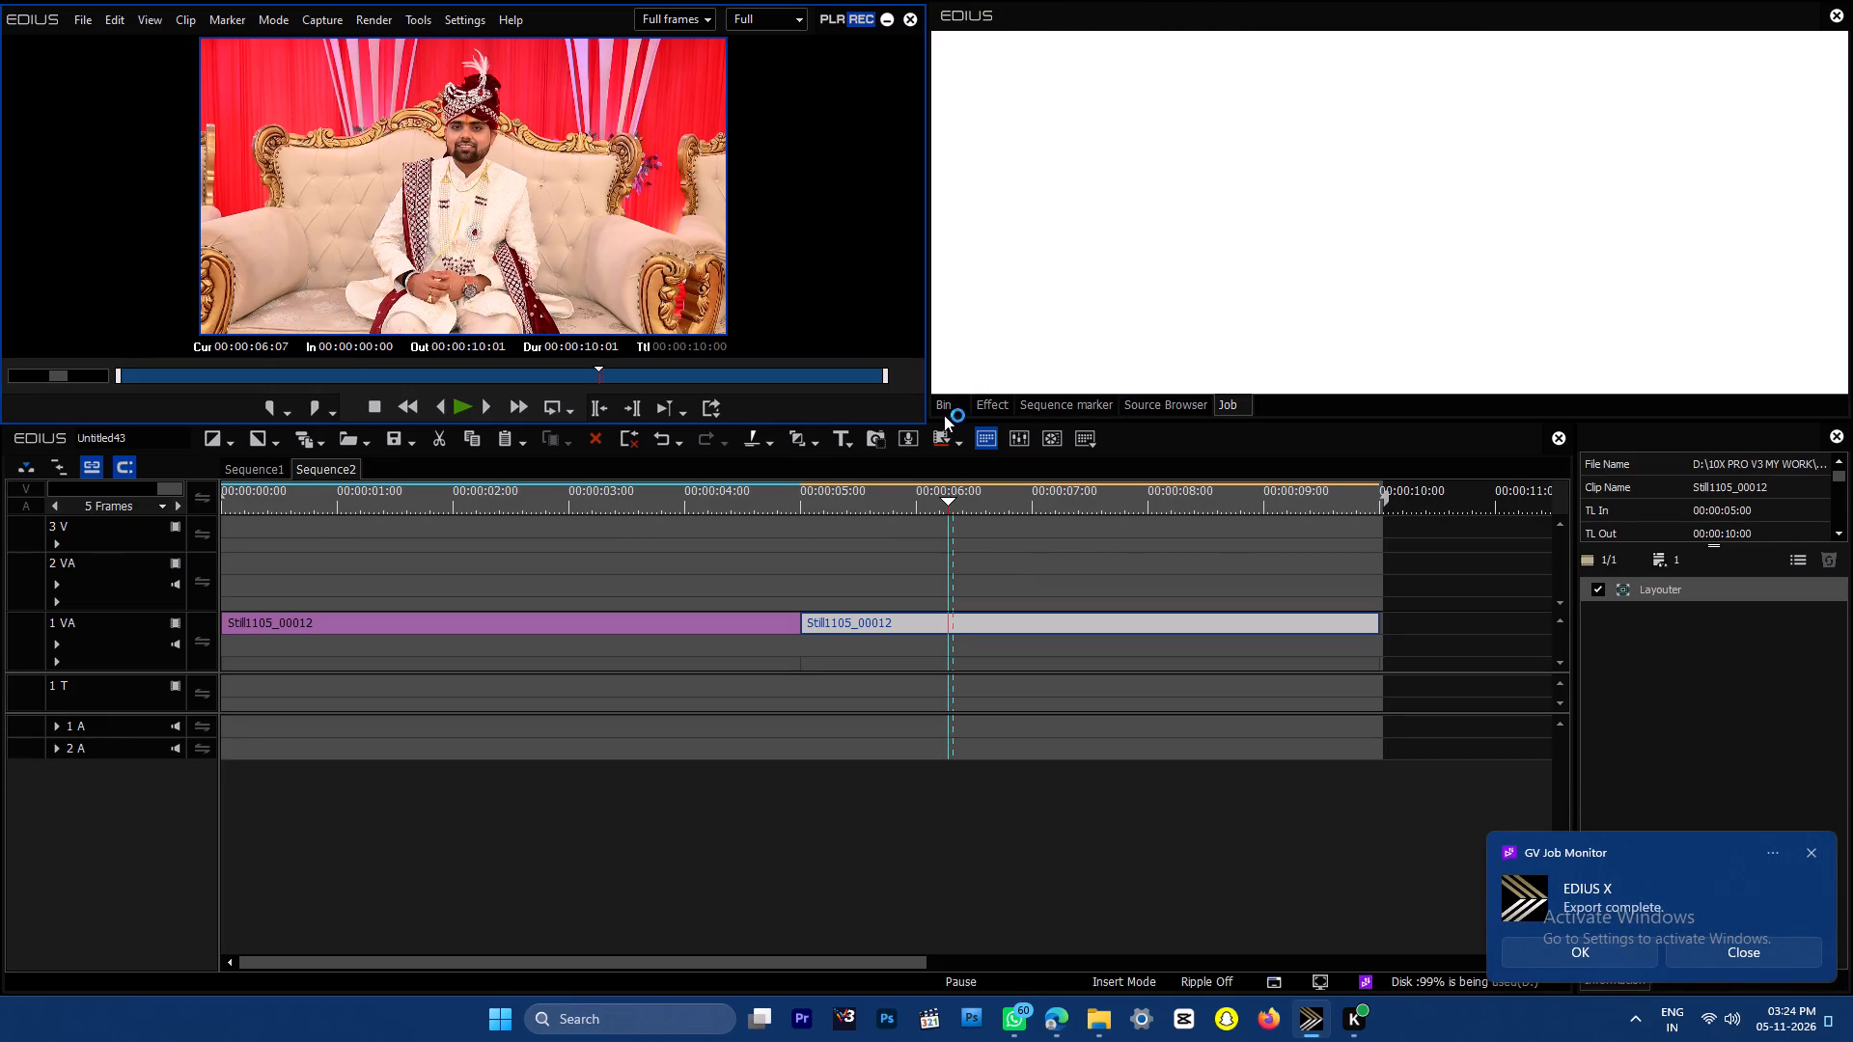
{"action": "left_click", "coordinate": [946, 404]}
{"action": "left_click", "coordinate": [962, 820]}
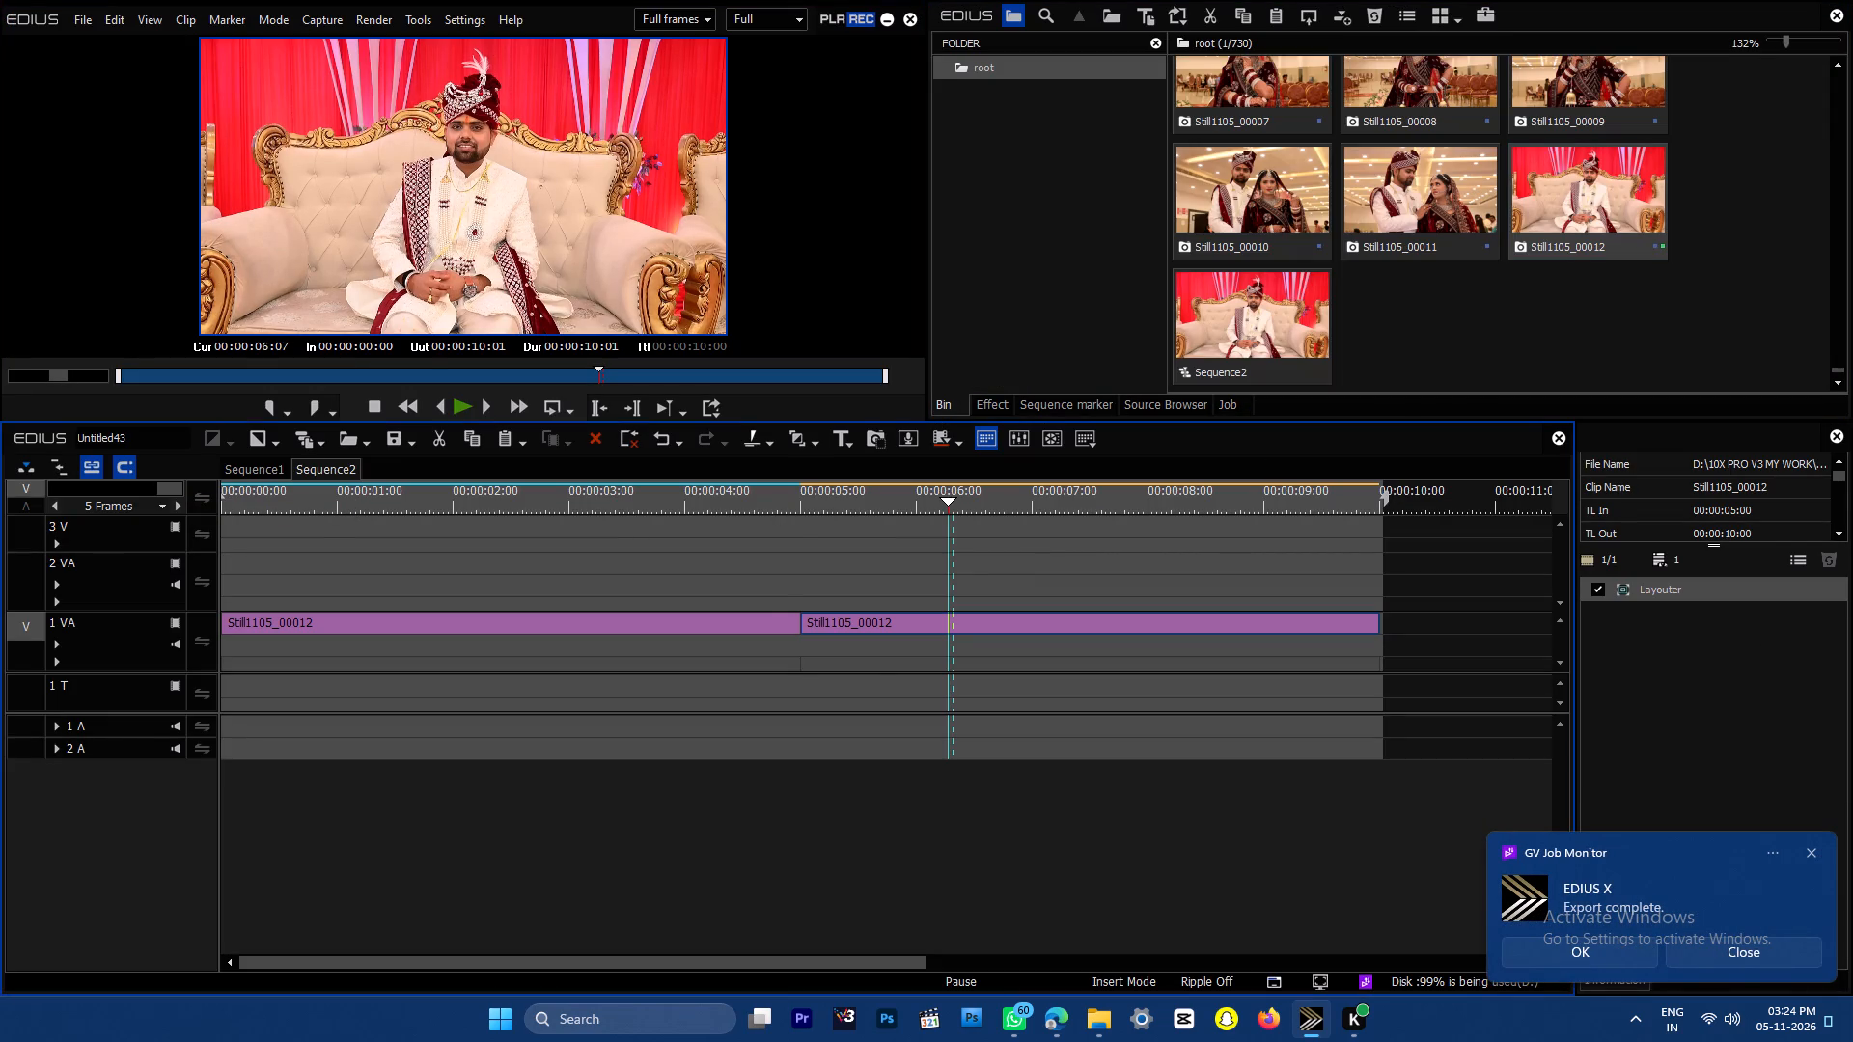
{"action": "left_click_drag", "start_coordinate": [686, 494], "coordinate": [596, 501]}
{"action": "double_click", "coordinate": [568, 178]}
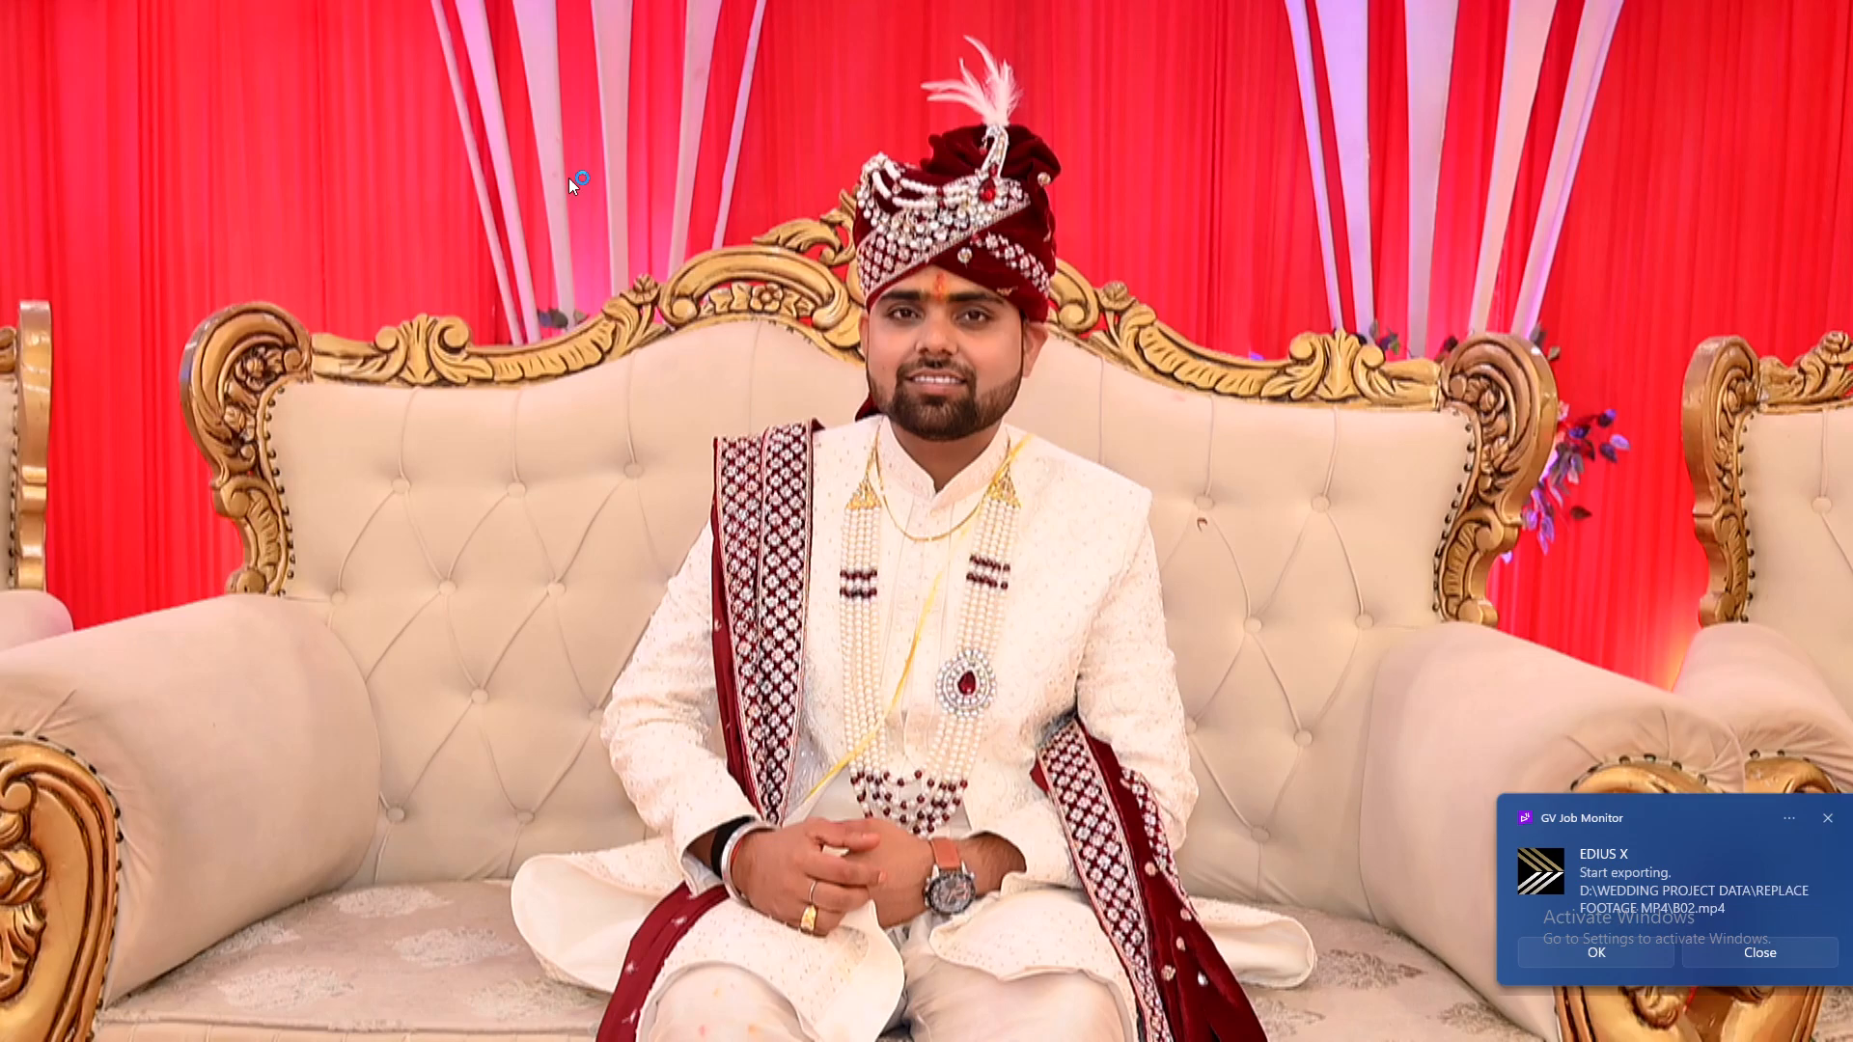
{"action": "double_click", "coordinate": [872, 436]}
Delete both Still1105_00012 clips from the Sequence2 timeline.
{"action": "left_click_drag", "start_coordinate": [689, 805], "coordinate": [1062, 513]}
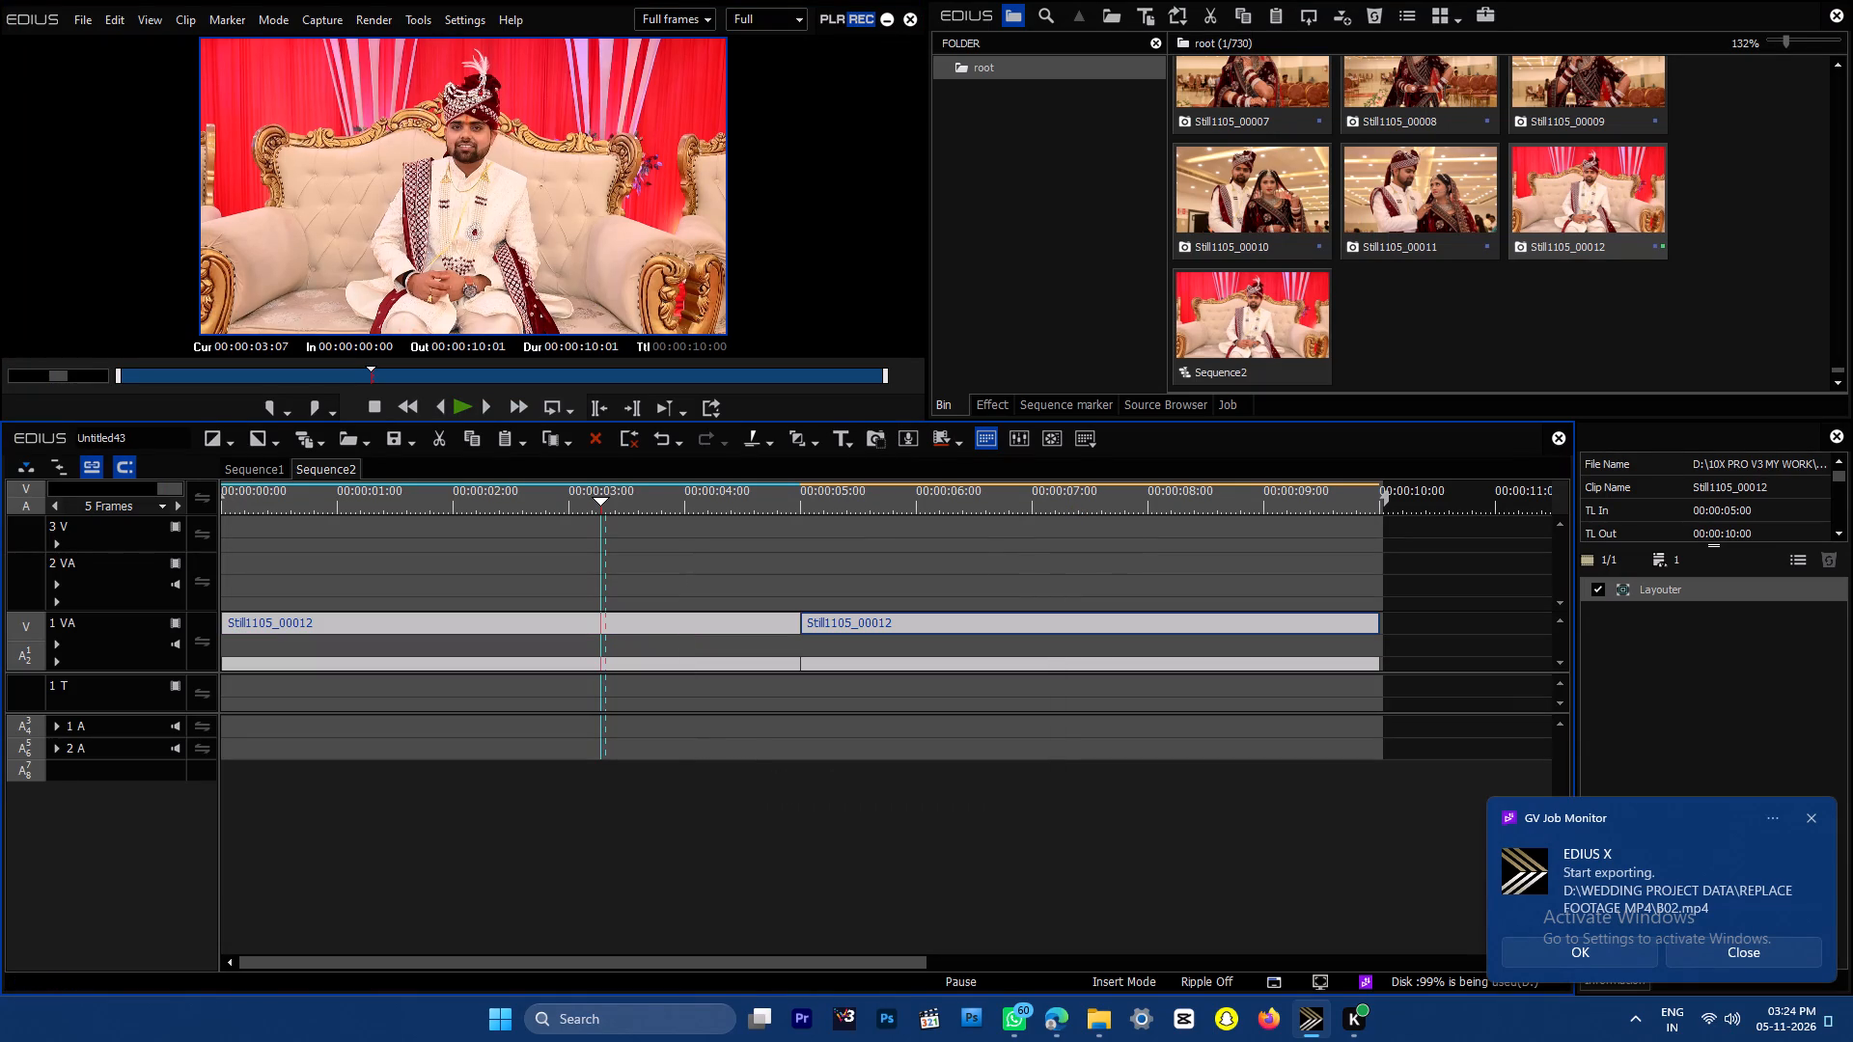
{"action": "key", "text": "Delete"}
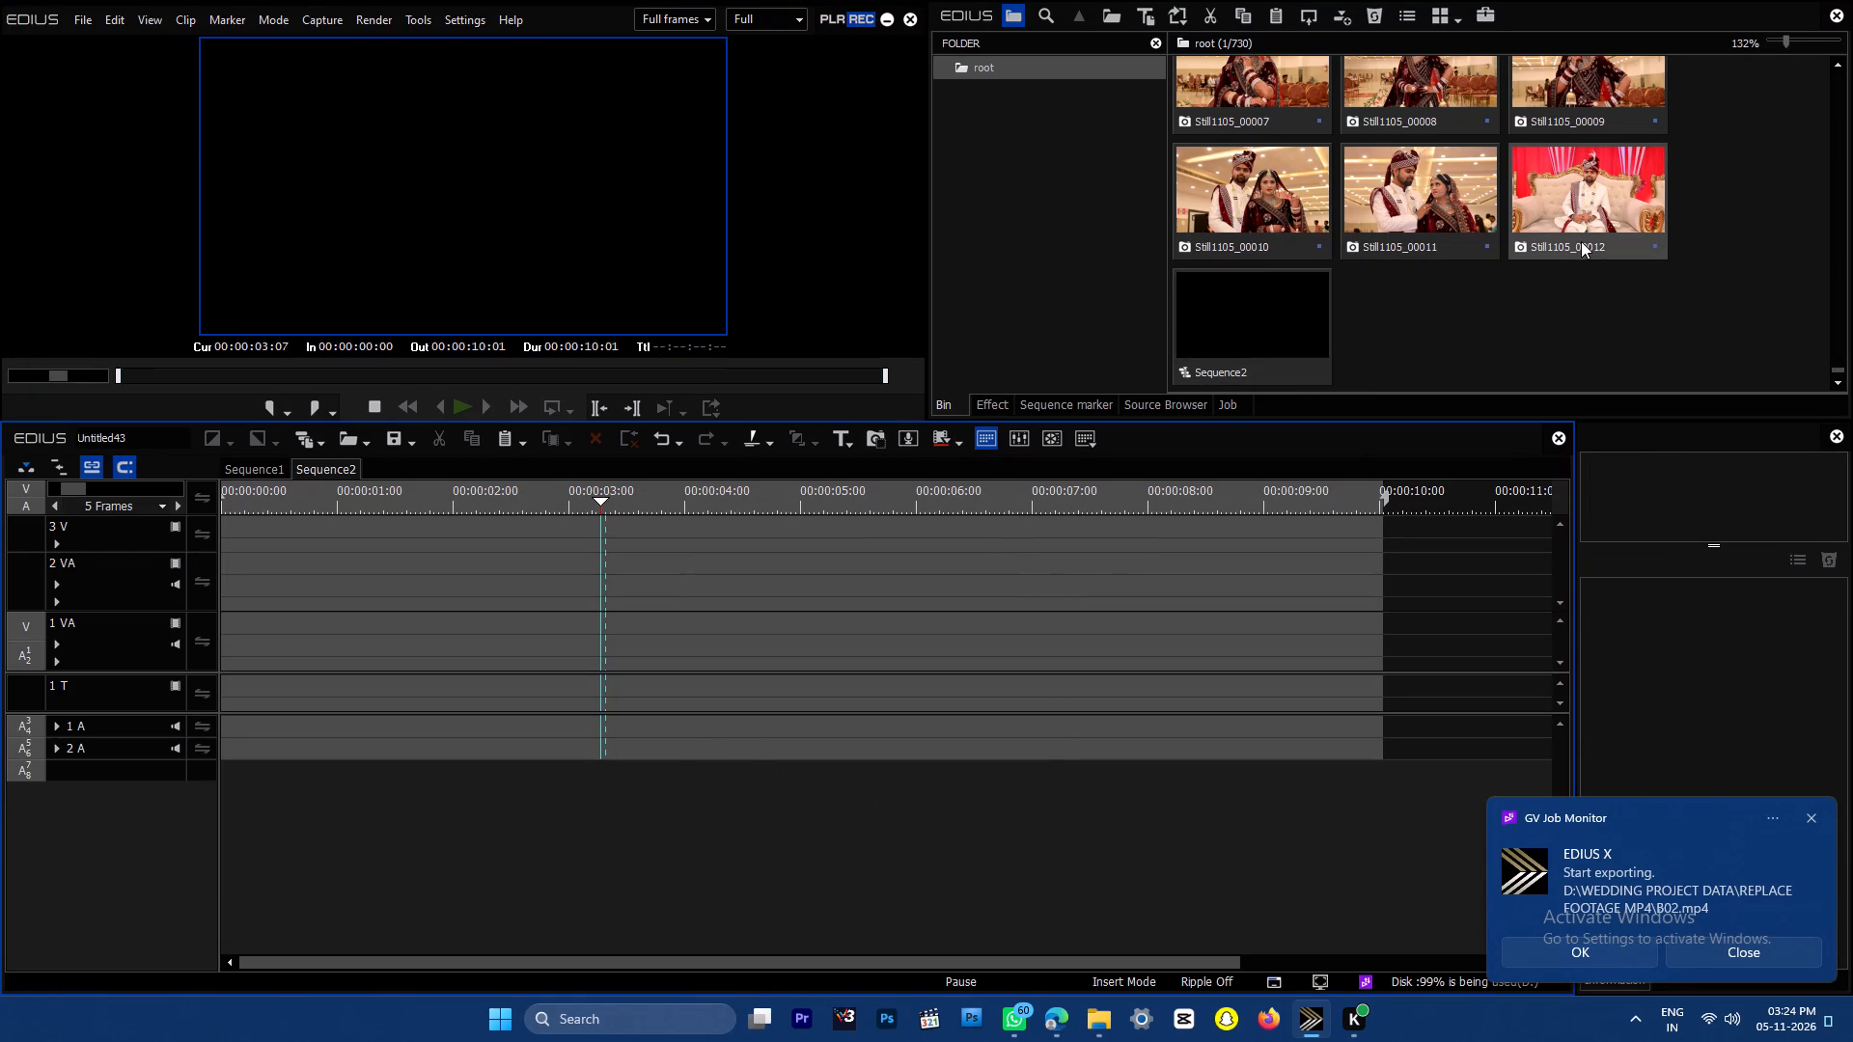
Delete the exported still Still1105_00012 from the bin.
{"action": "left_click", "coordinate": [1581, 241]}
{"action": "key", "text": "Delete"}
Place Still1105_00011 from the bin at the start of track 1 VA in Sequence2.
{"action": "left_click_drag", "start_coordinate": [1407, 326], "coordinate": [160, 627]}
{"action": "key", "text": "Return"}
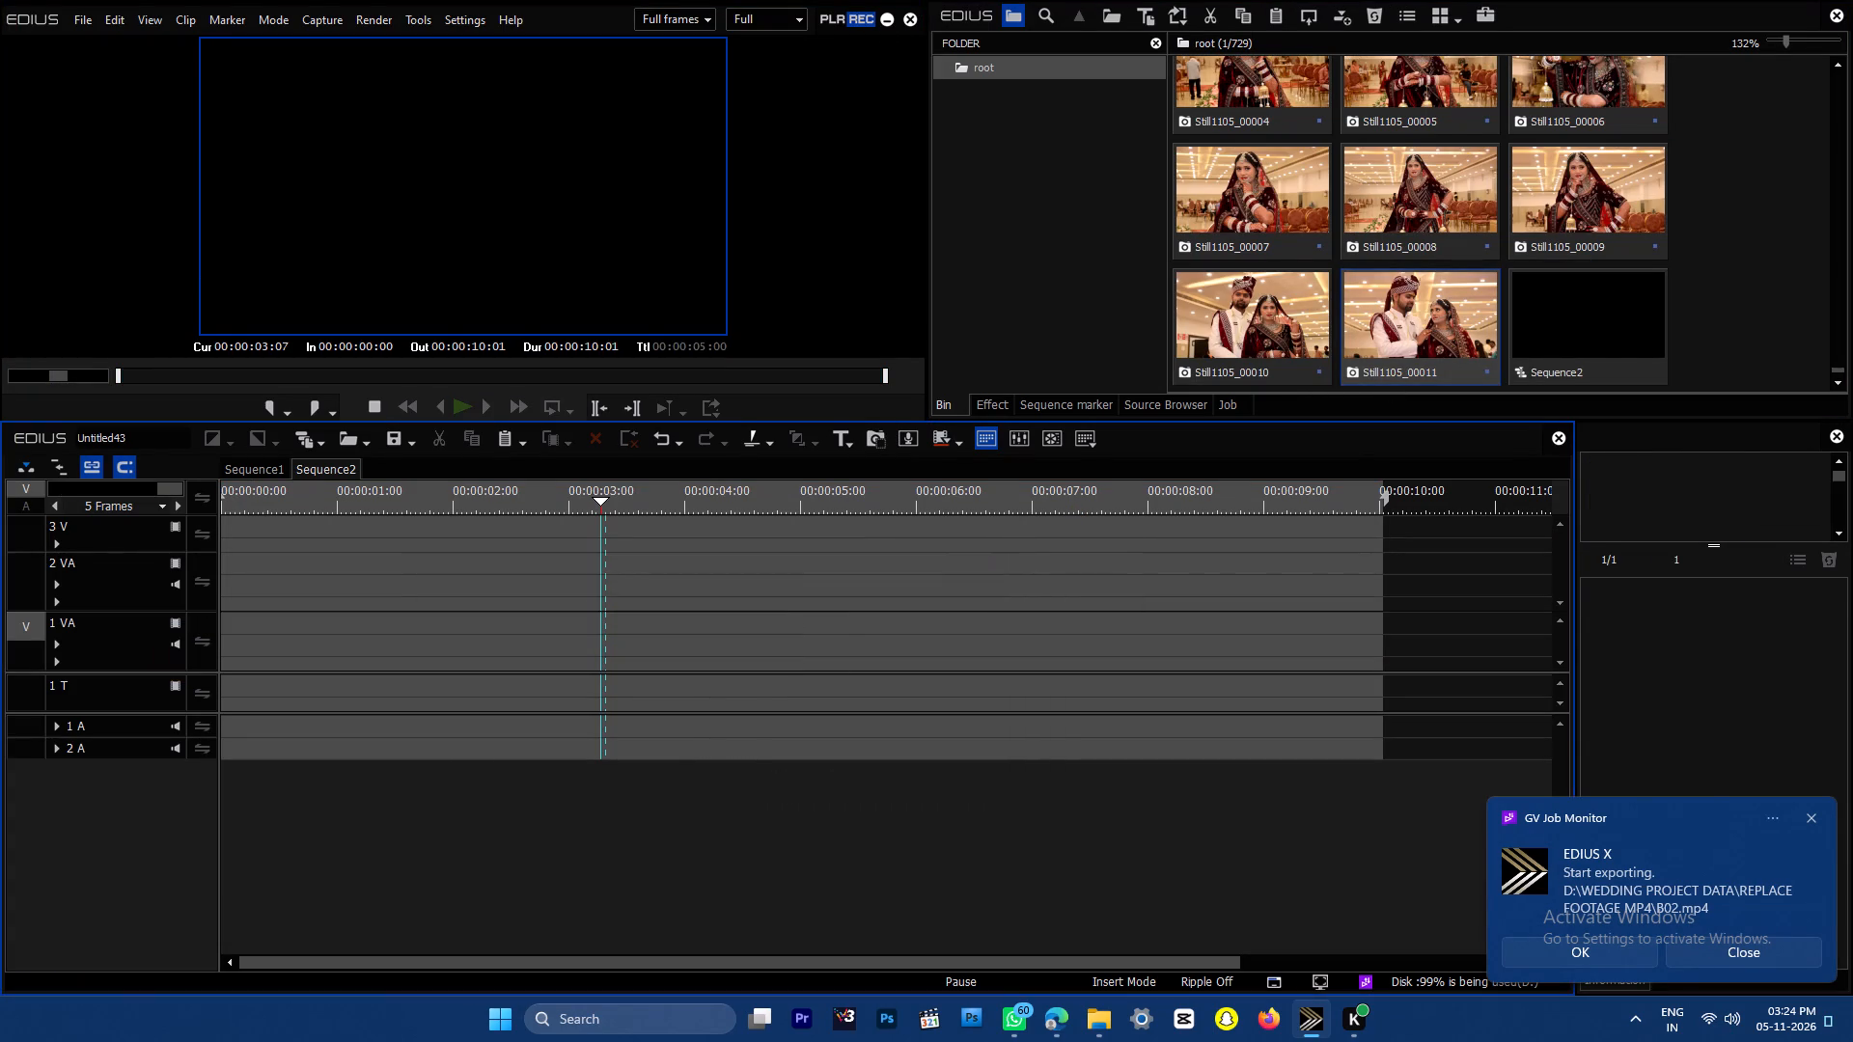
{"action": "key", "text": "Return"}
Duplicate the Still1105_00011 clip on track 1 VA directly after the original, starting at 00:00:05:00.
{"action": "left_click", "coordinate": [803, 501]}
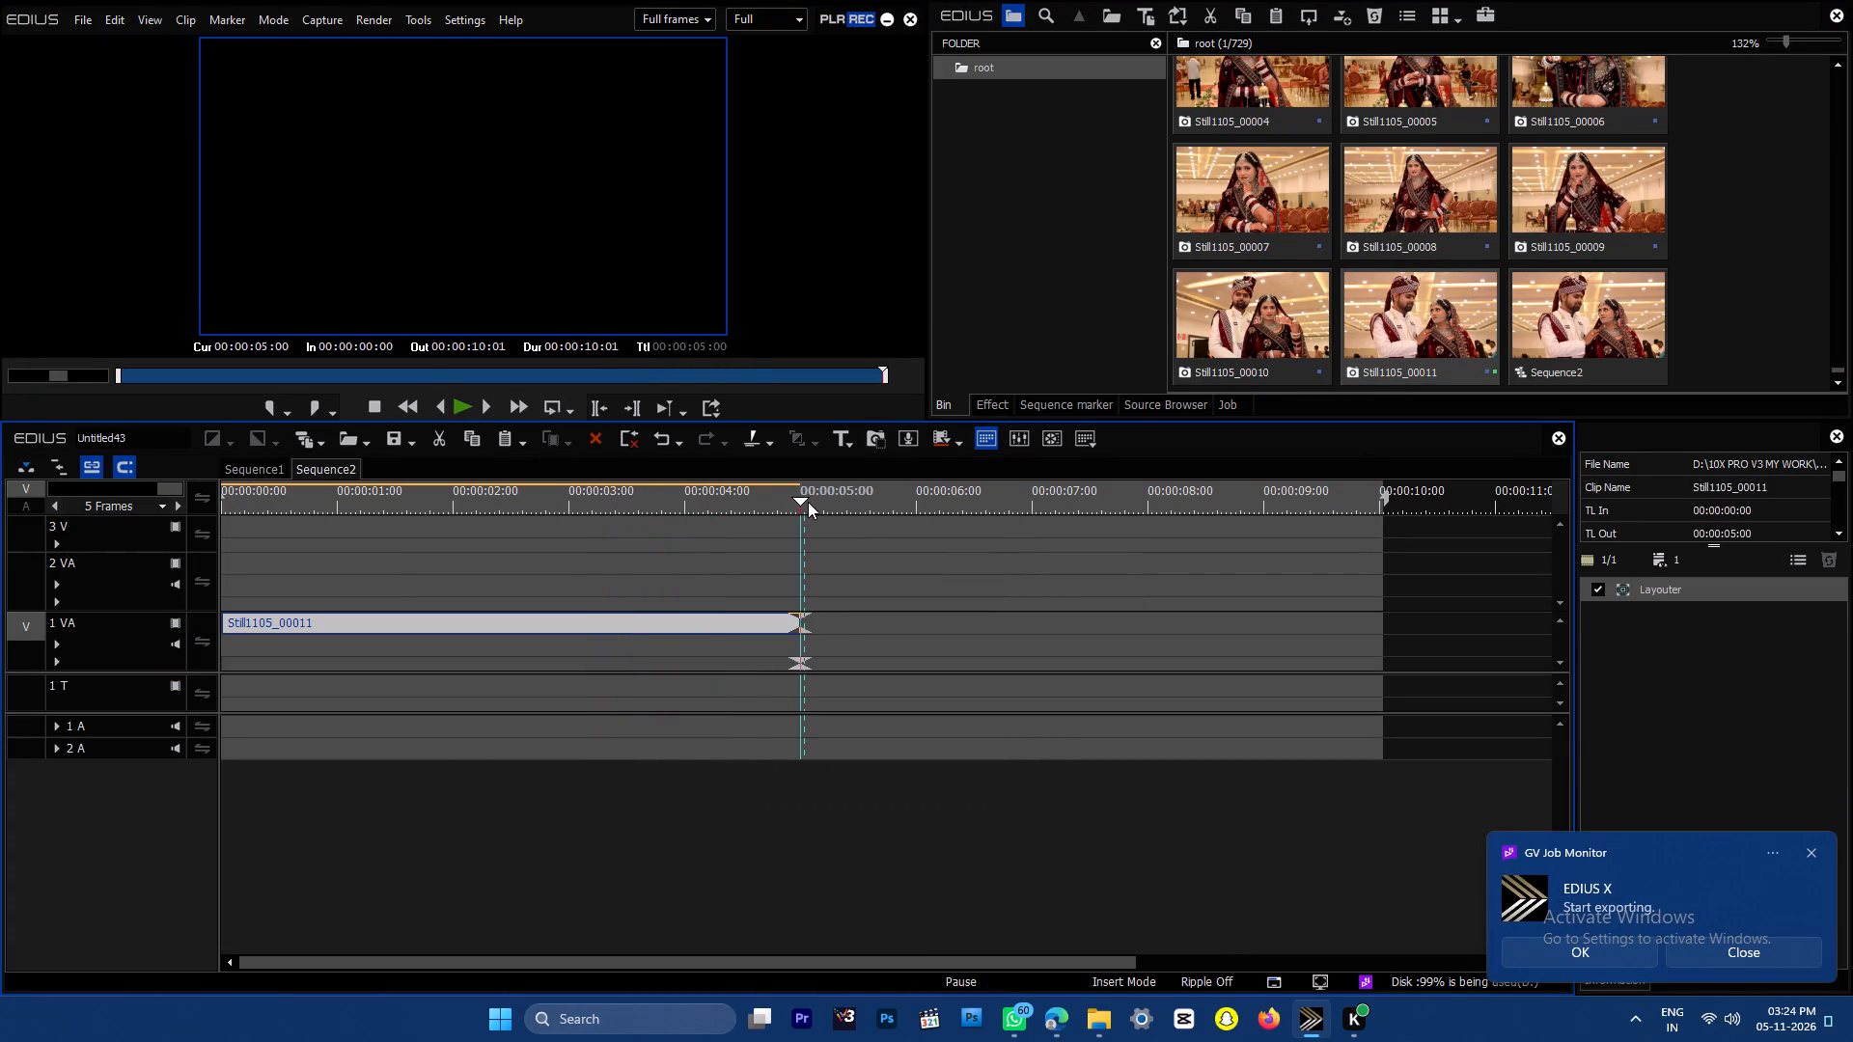
{"action": "key", "text": "shift+a"}
{"action": "key", "text": "ctrl+c"}
{"action": "key", "text": "ctrl+v"}
Apply the Primary Color Correction video filter to the first Still1105_00011 clip on track 1 VA.
{"action": "left_click", "coordinate": [827, 492]}
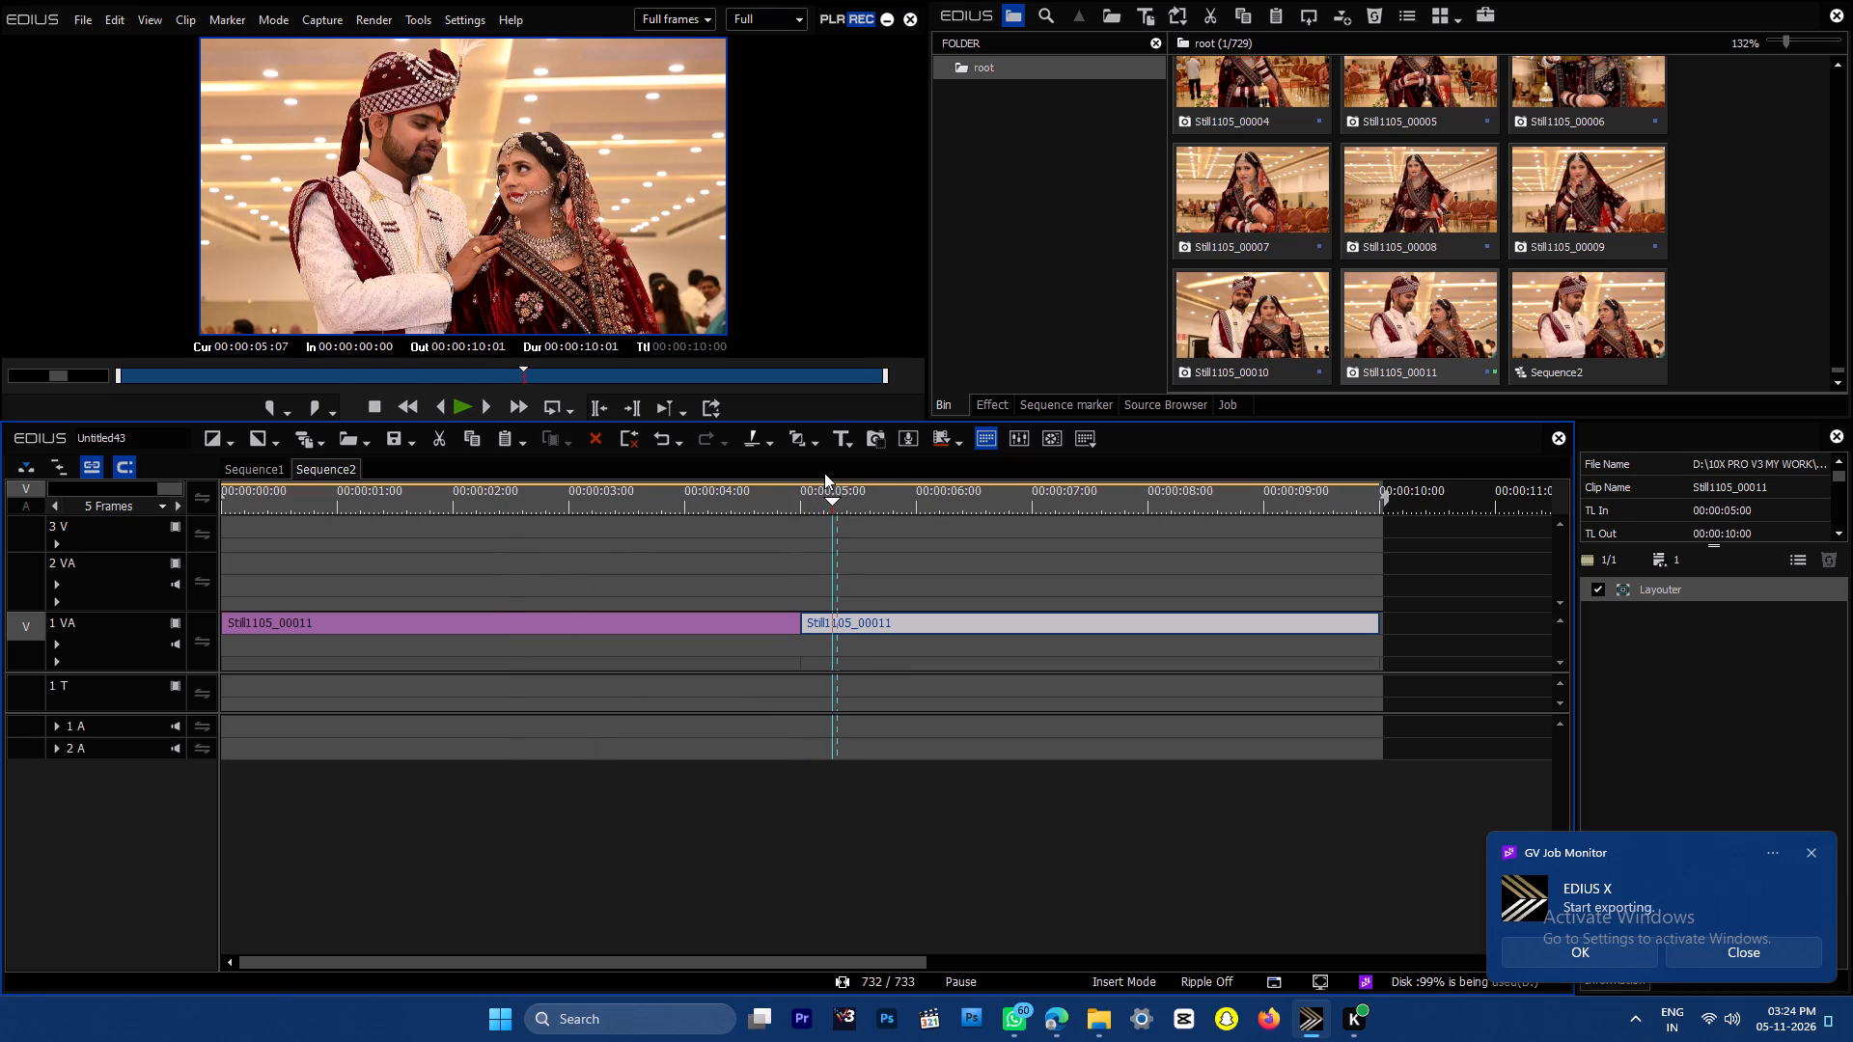
{"action": "left_click_drag", "start_coordinate": [730, 480], "coordinate": [652, 489]}
{"action": "left_click_drag", "start_coordinate": [656, 500], "coordinate": [636, 499]}
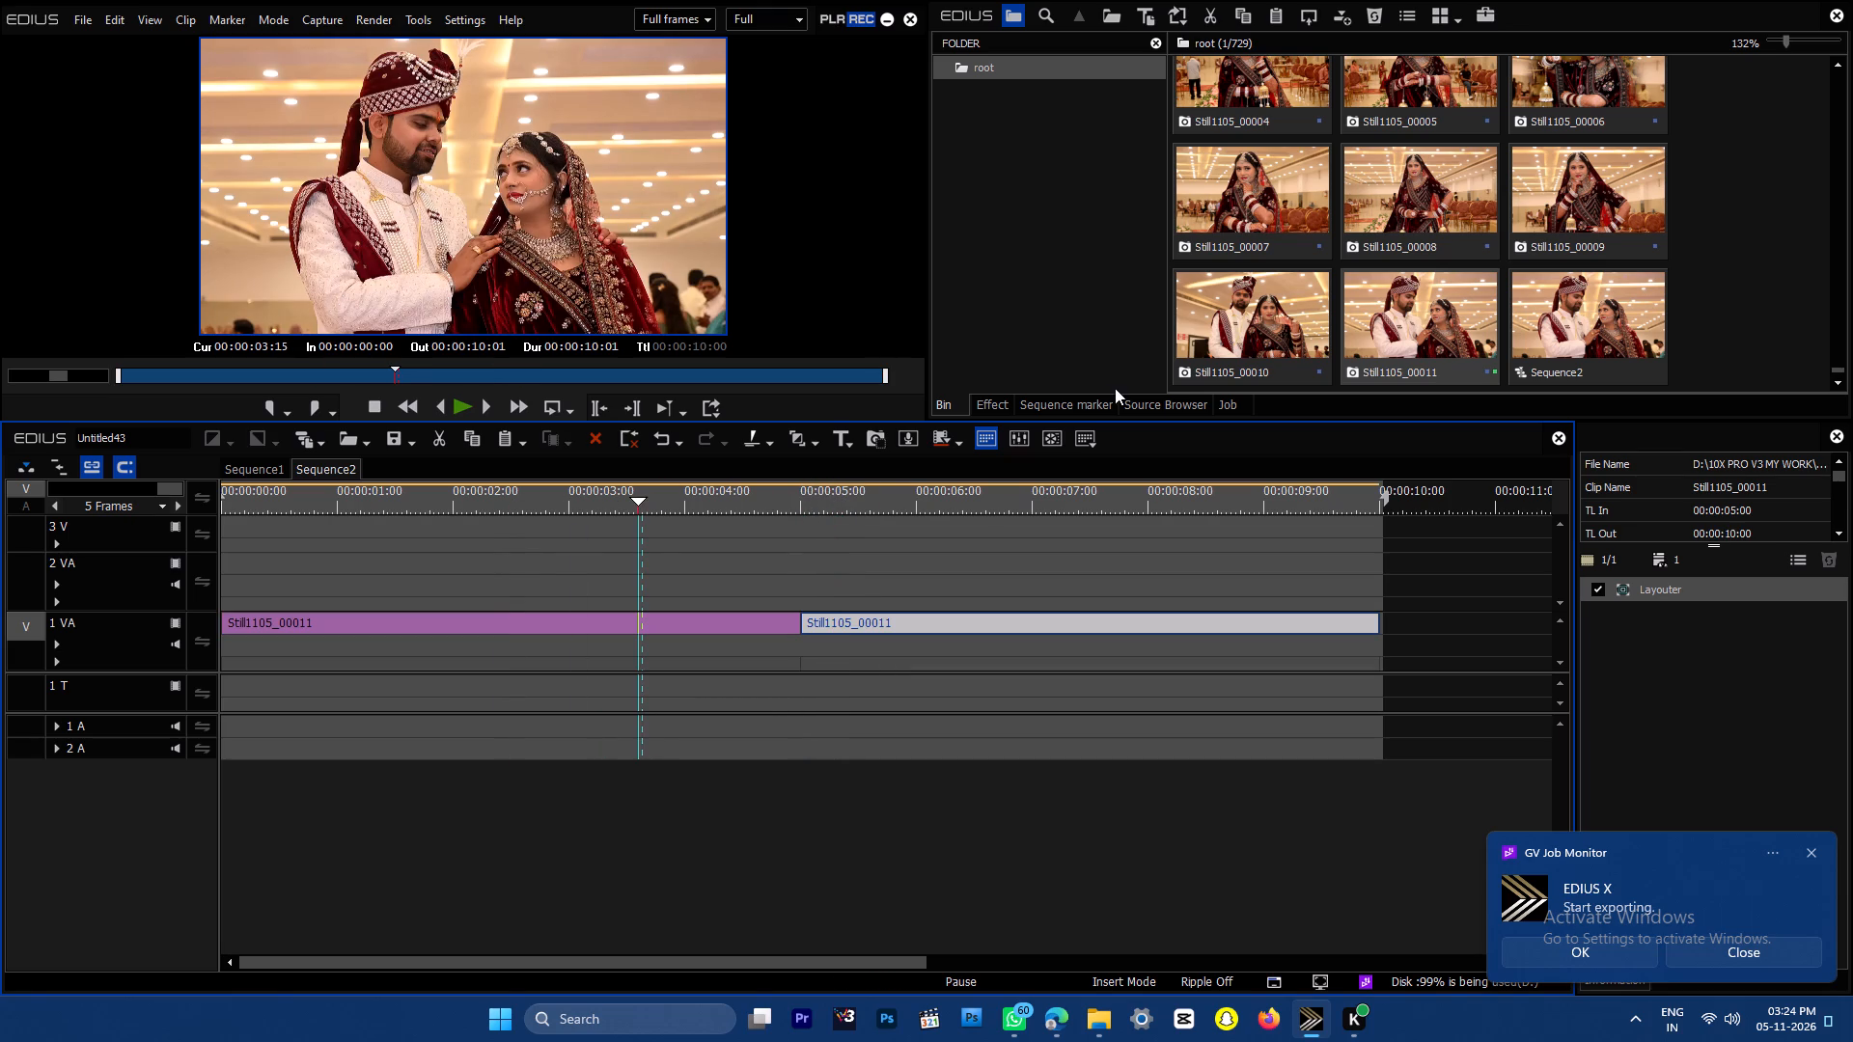
{"action": "left_click", "coordinate": [1008, 404]}
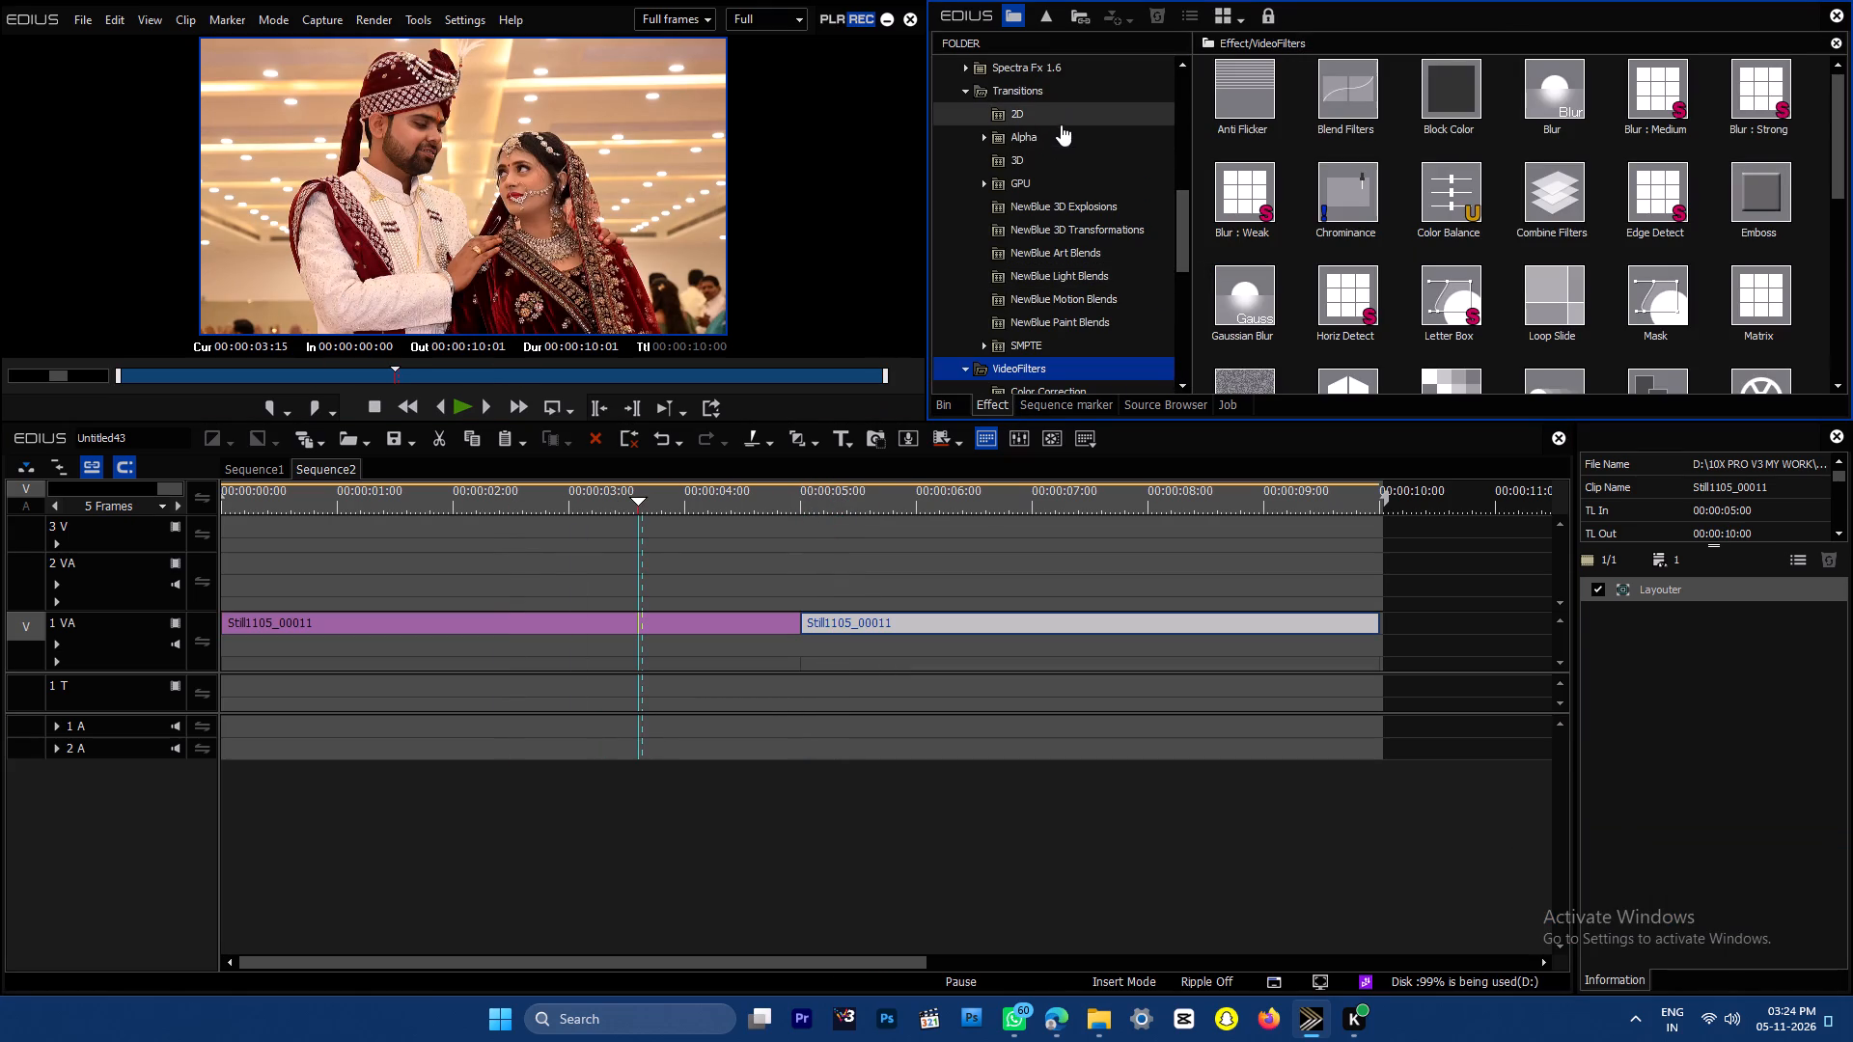
{"action": "left_click_drag", "start_coordinate": [1181, 231], "coordinate": [1180, 100]}
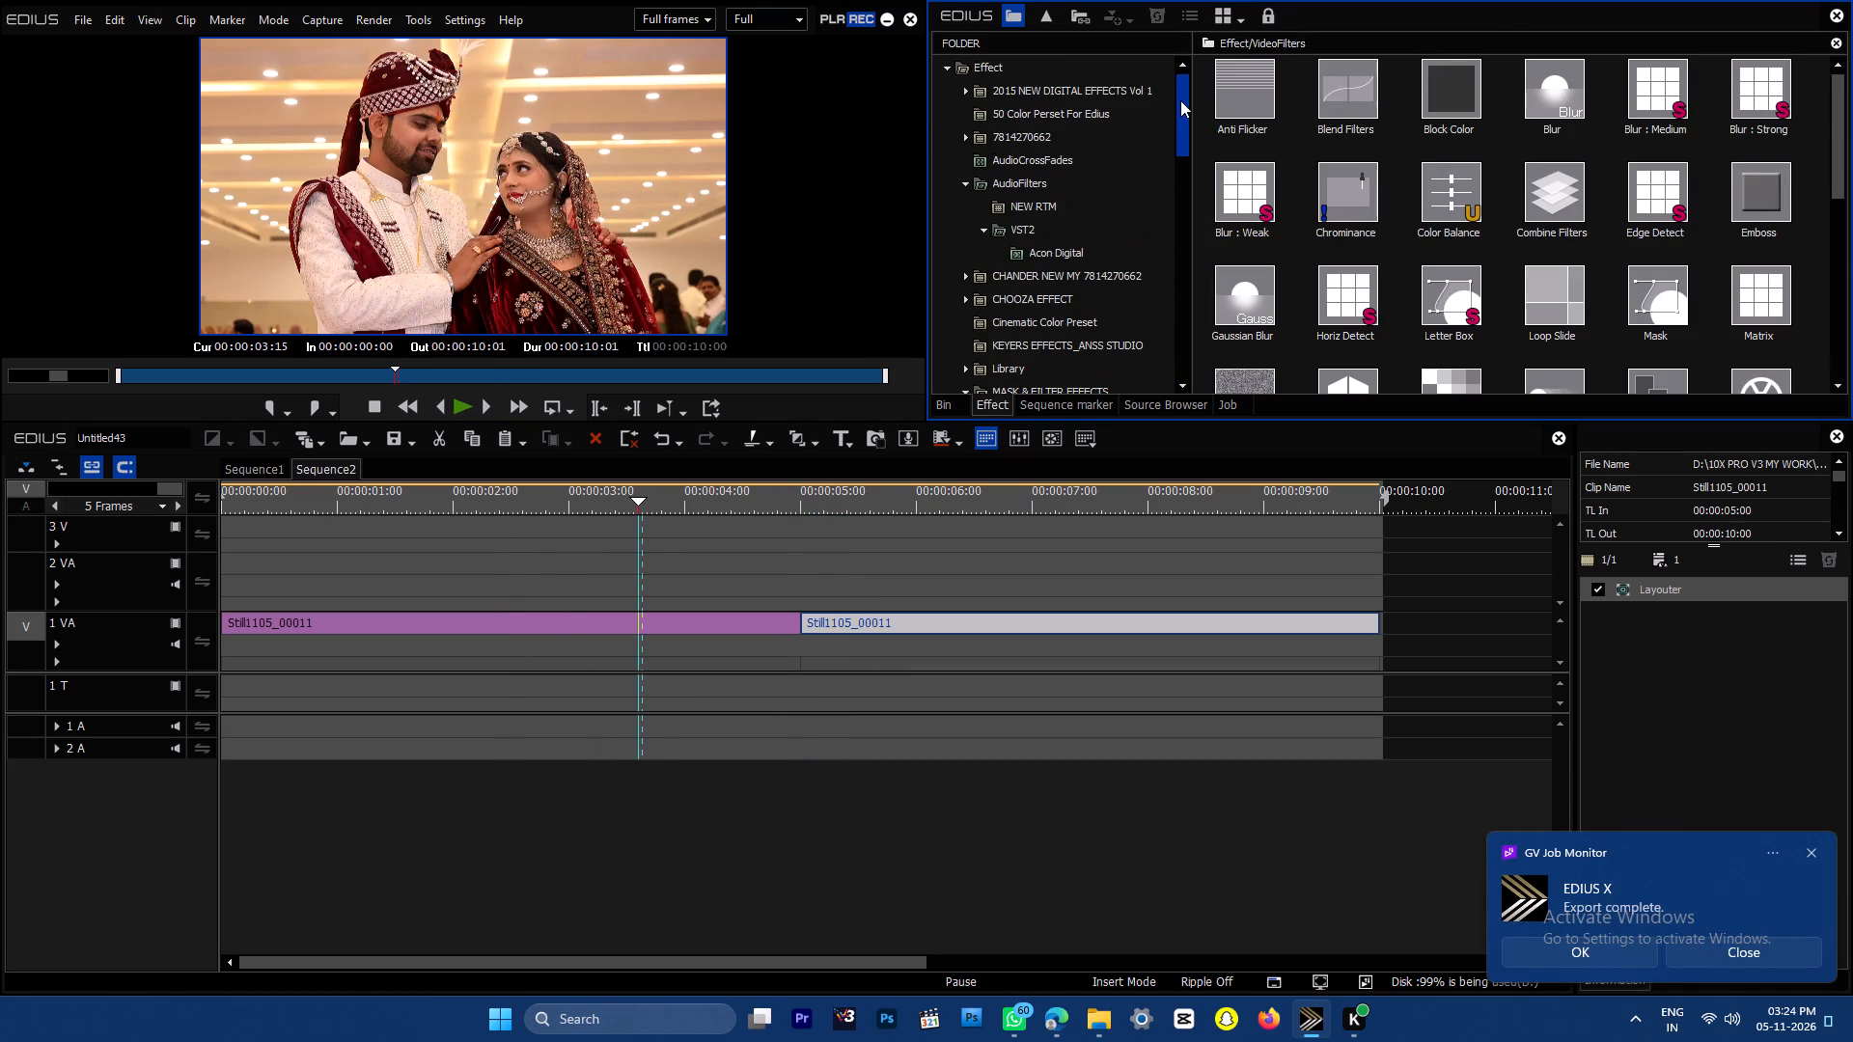
{"action": "left_click_drag", "start_coordinate": [1180, 100], "coordinate": [1183, 167]}
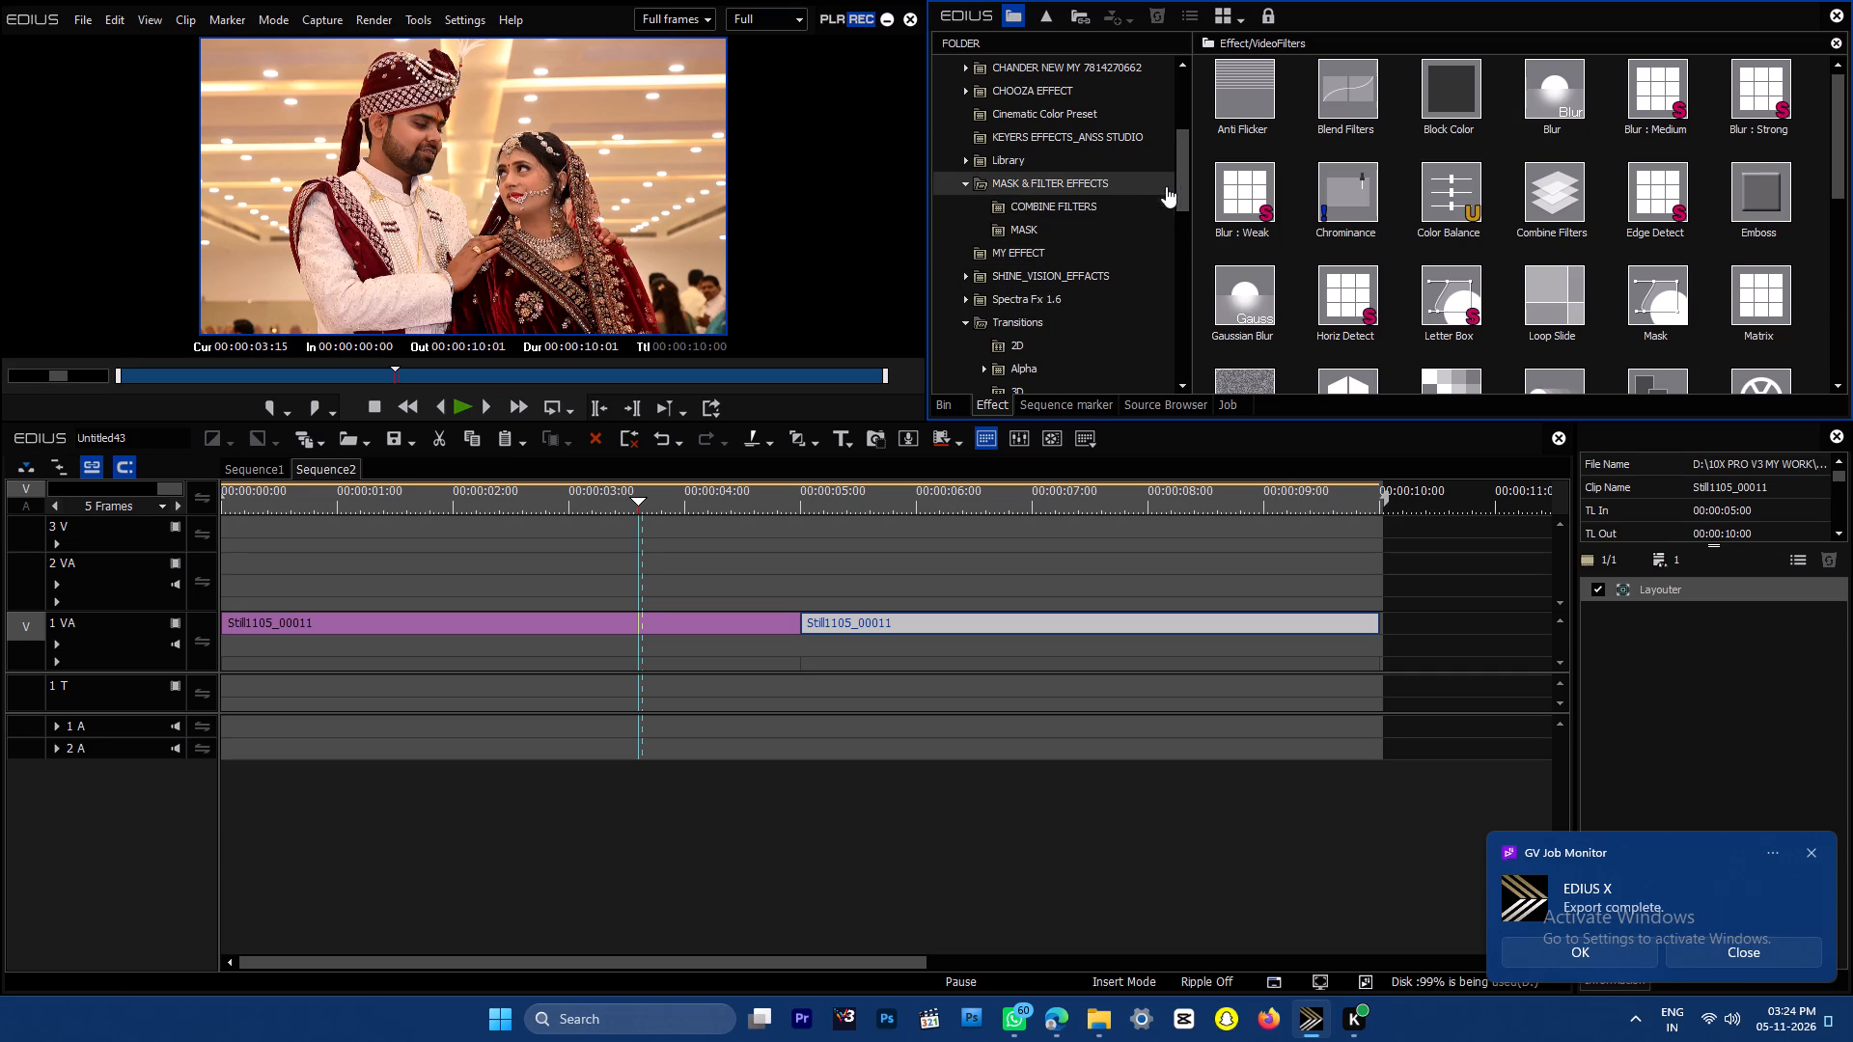
{"action": "left_click", "coordinate": [1171, 181]}
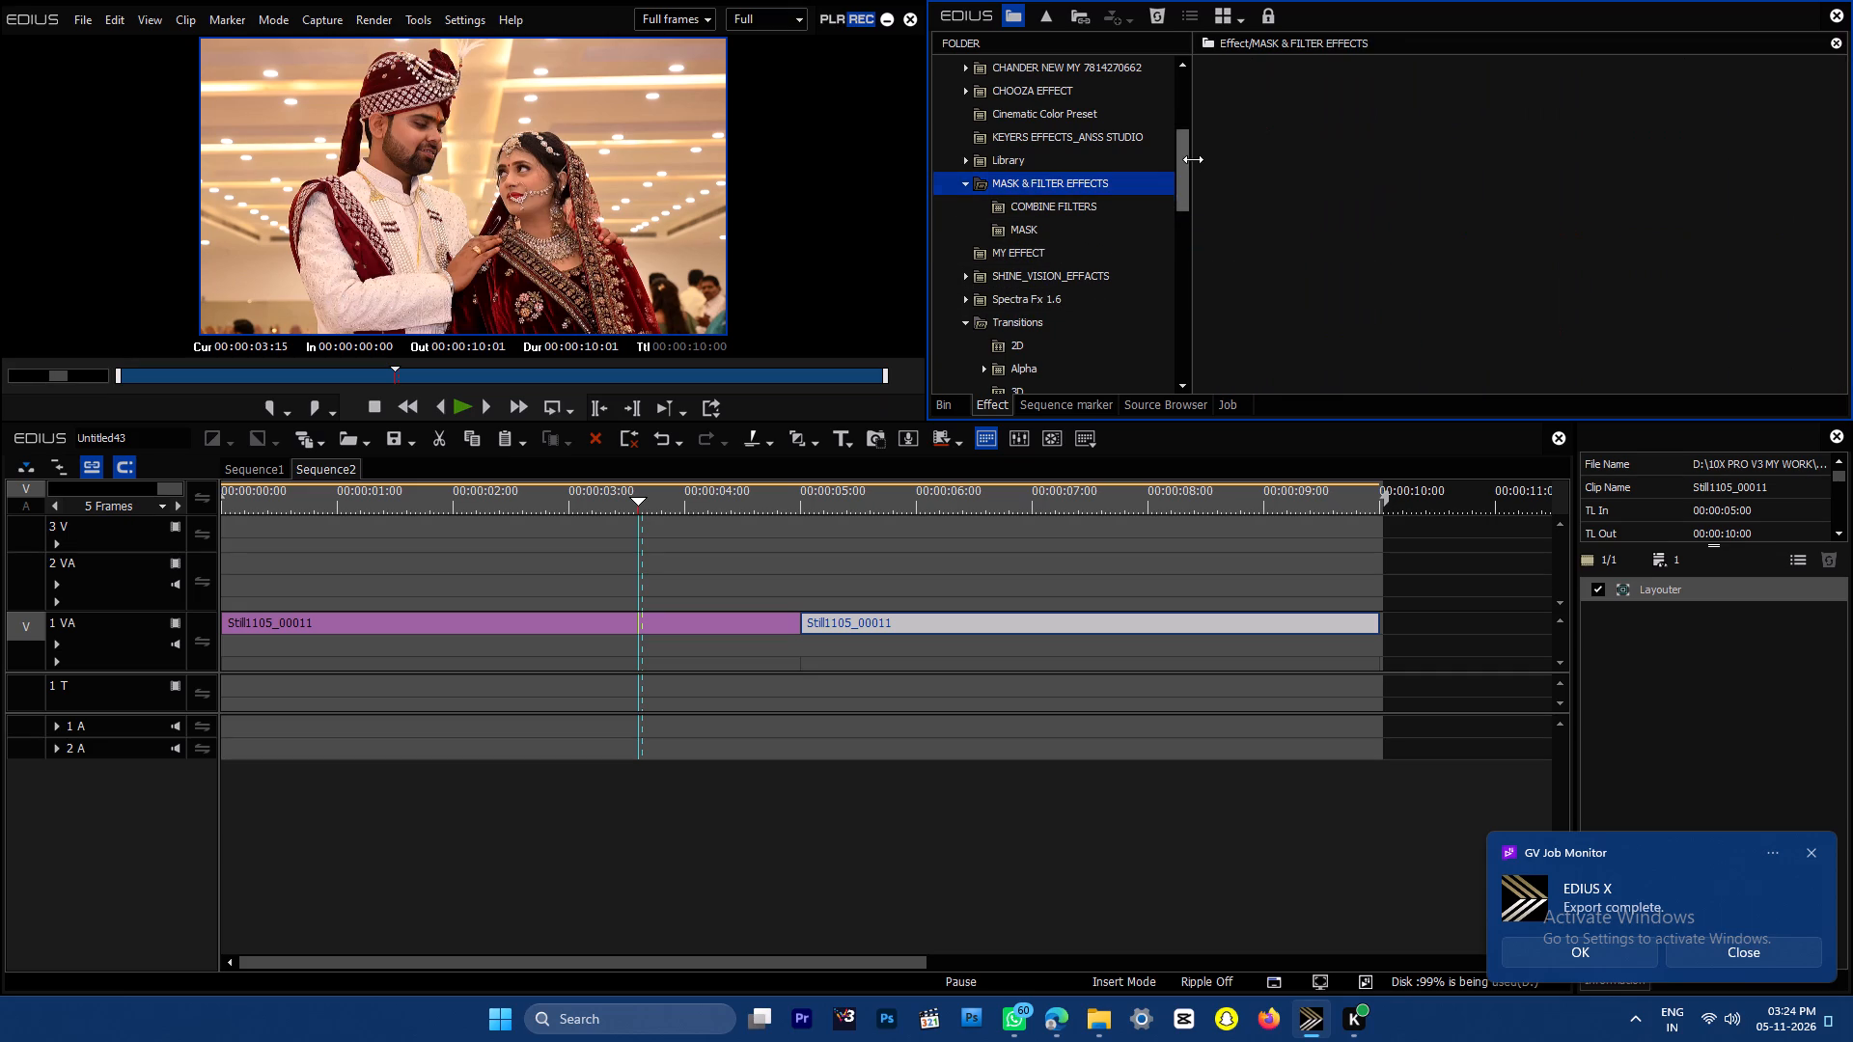
{"action": "left_click_drag", "start_coordinate": [1189, 169], "coordinate": [1189, 260]}
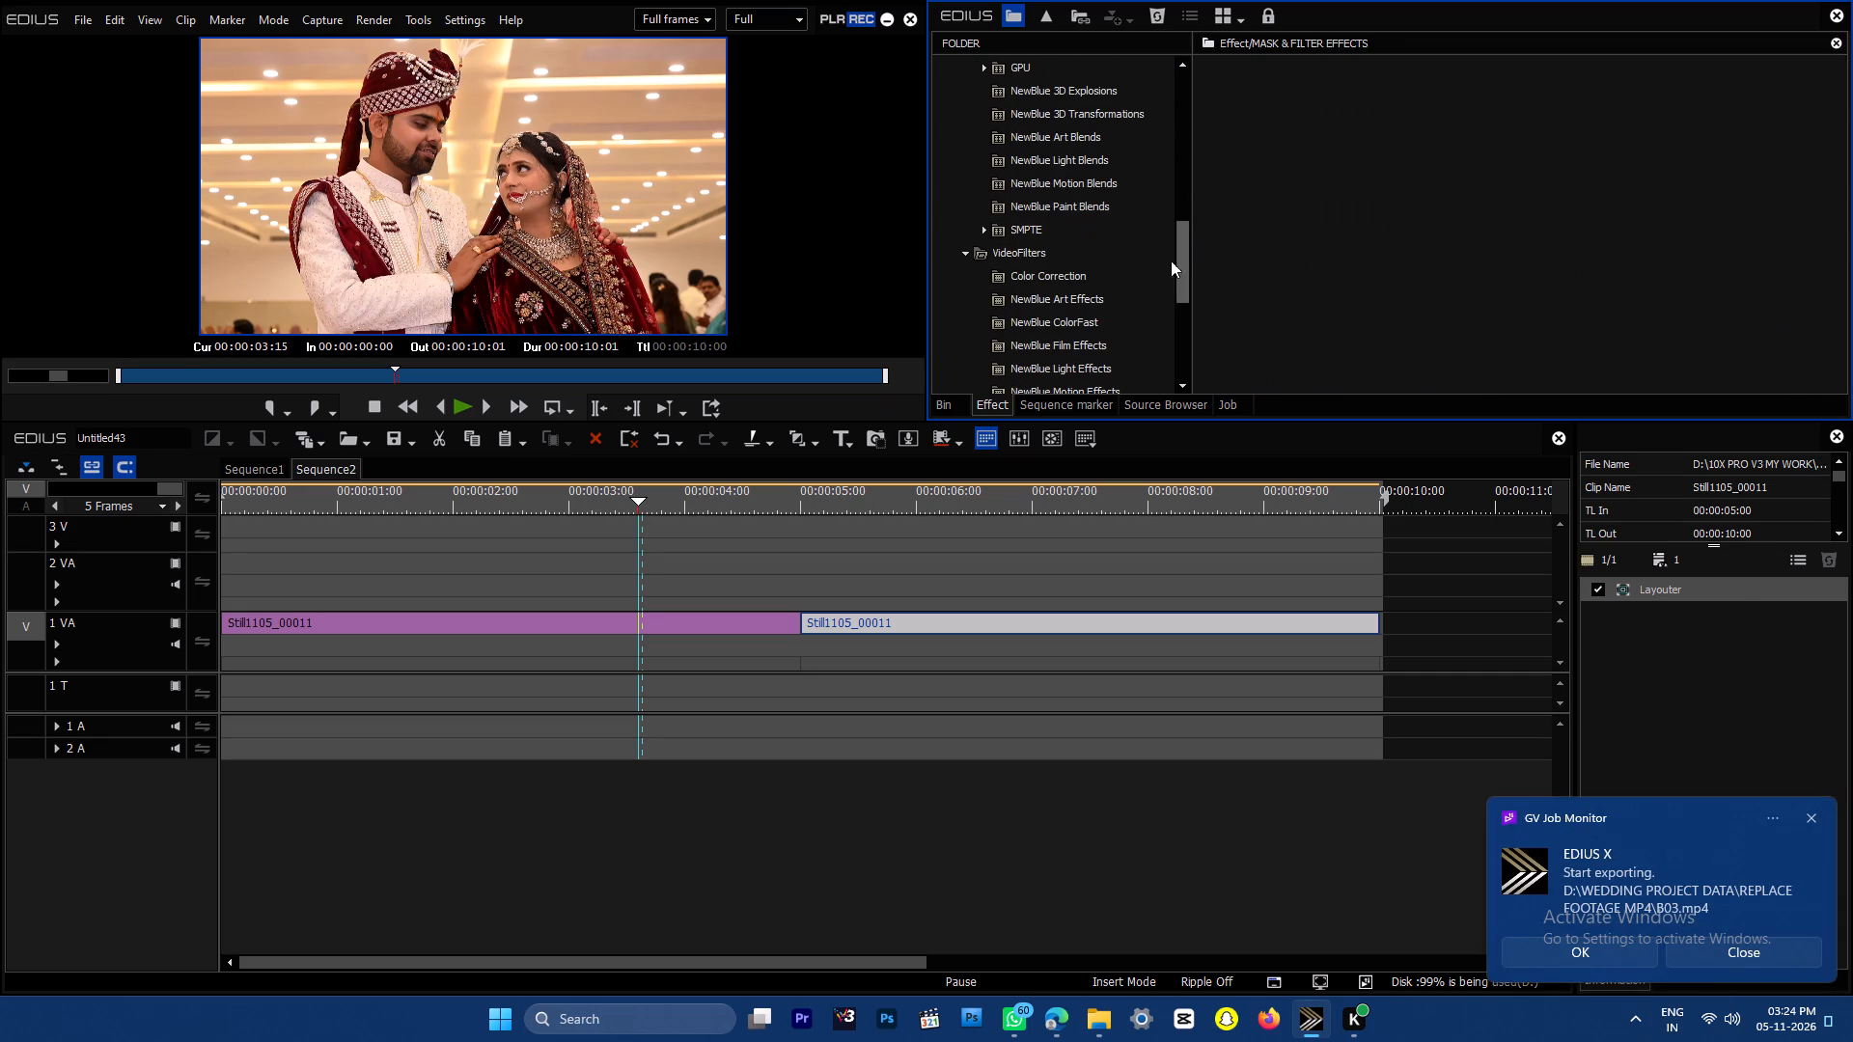
{"action": "left_click", "coordinate": [1098, 260]}
{"action": "left_click", "coordinate": [1100, 275]}
{"action": "left_click", "coordinate": [1663, 319]}
{"action": "left_click_drag", "start_coordinate": [1550, 216], "coordinate": [715, 627]}
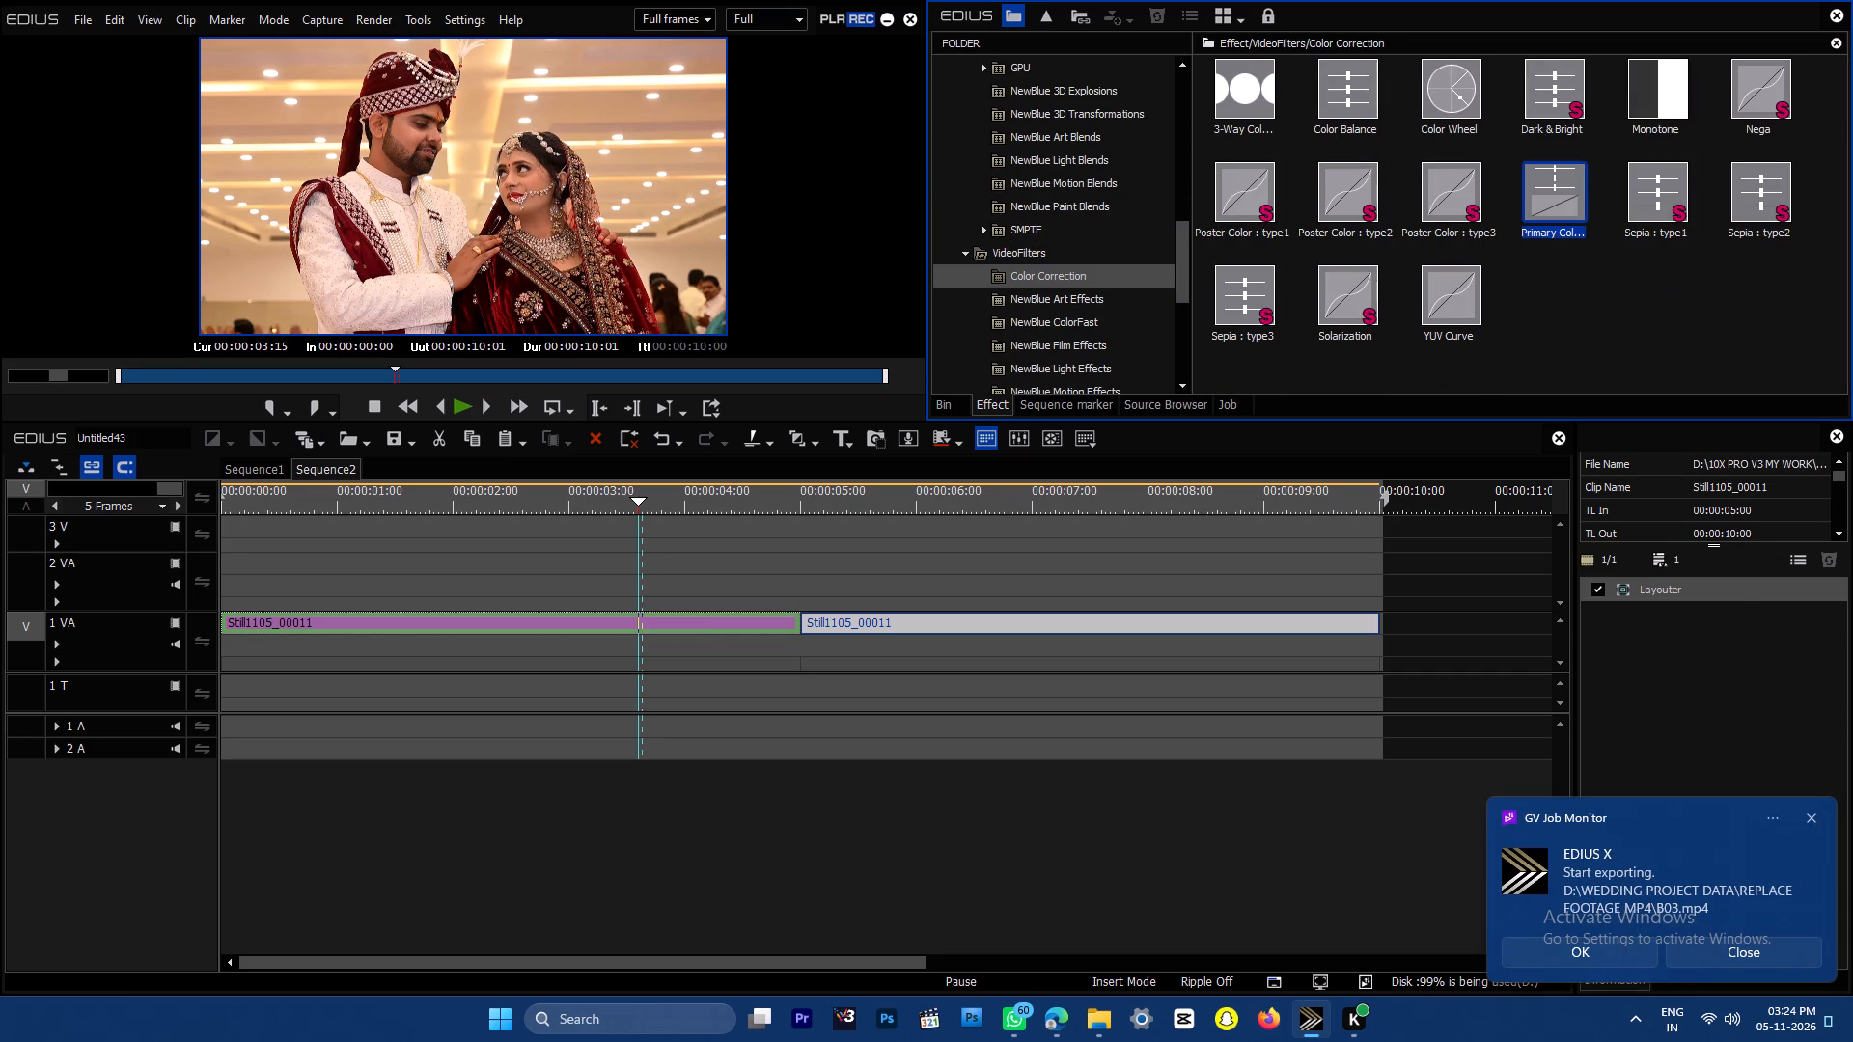
{"action": "left_click_drag", "start_coordinate": [715, 627], "coordinate": [704, 627]}
{"action": "left_click", "coordinate": [704, 626]}
Set the white balance temperature to -16 in the first Still1105_00011 clip's Primary Color Correction.
{"action": "double_click", "coordinate": [1695, 620]}
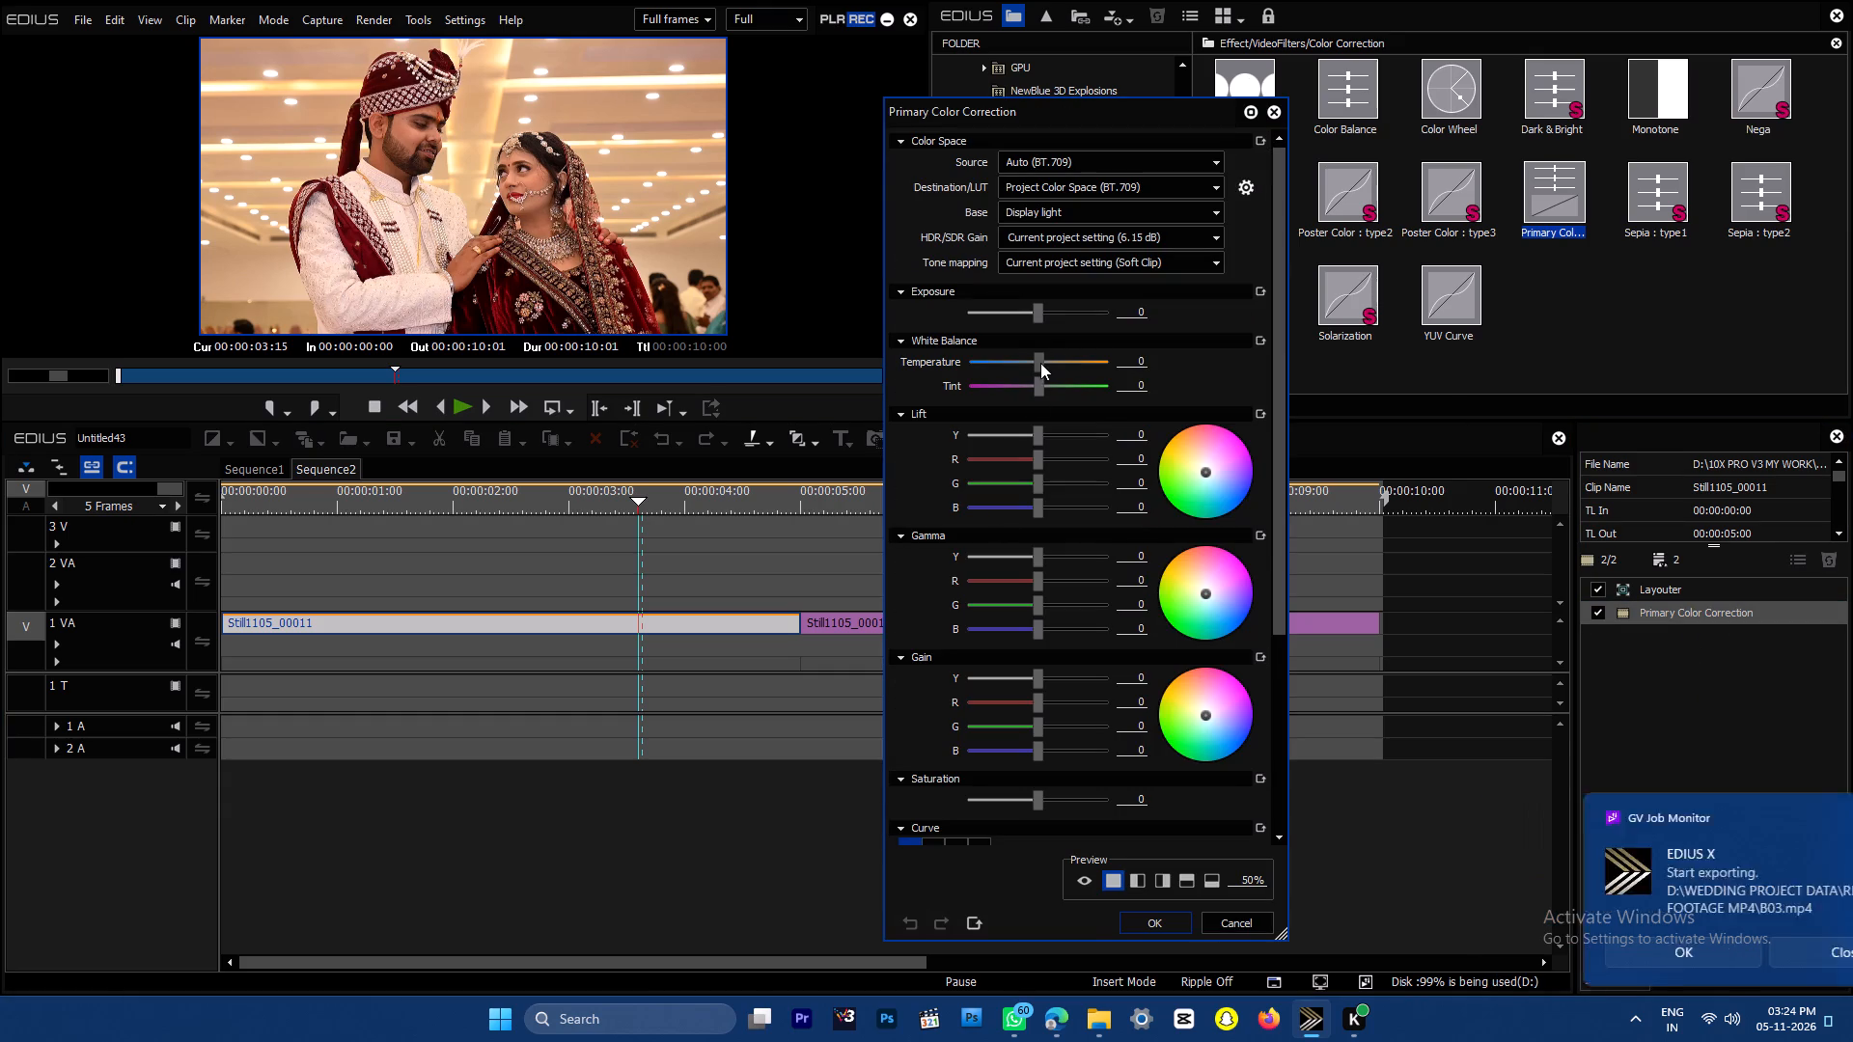
{"action": "left_click_drag", "start_coordinate": [1038, 362], "coordinate": [1027, 363]}
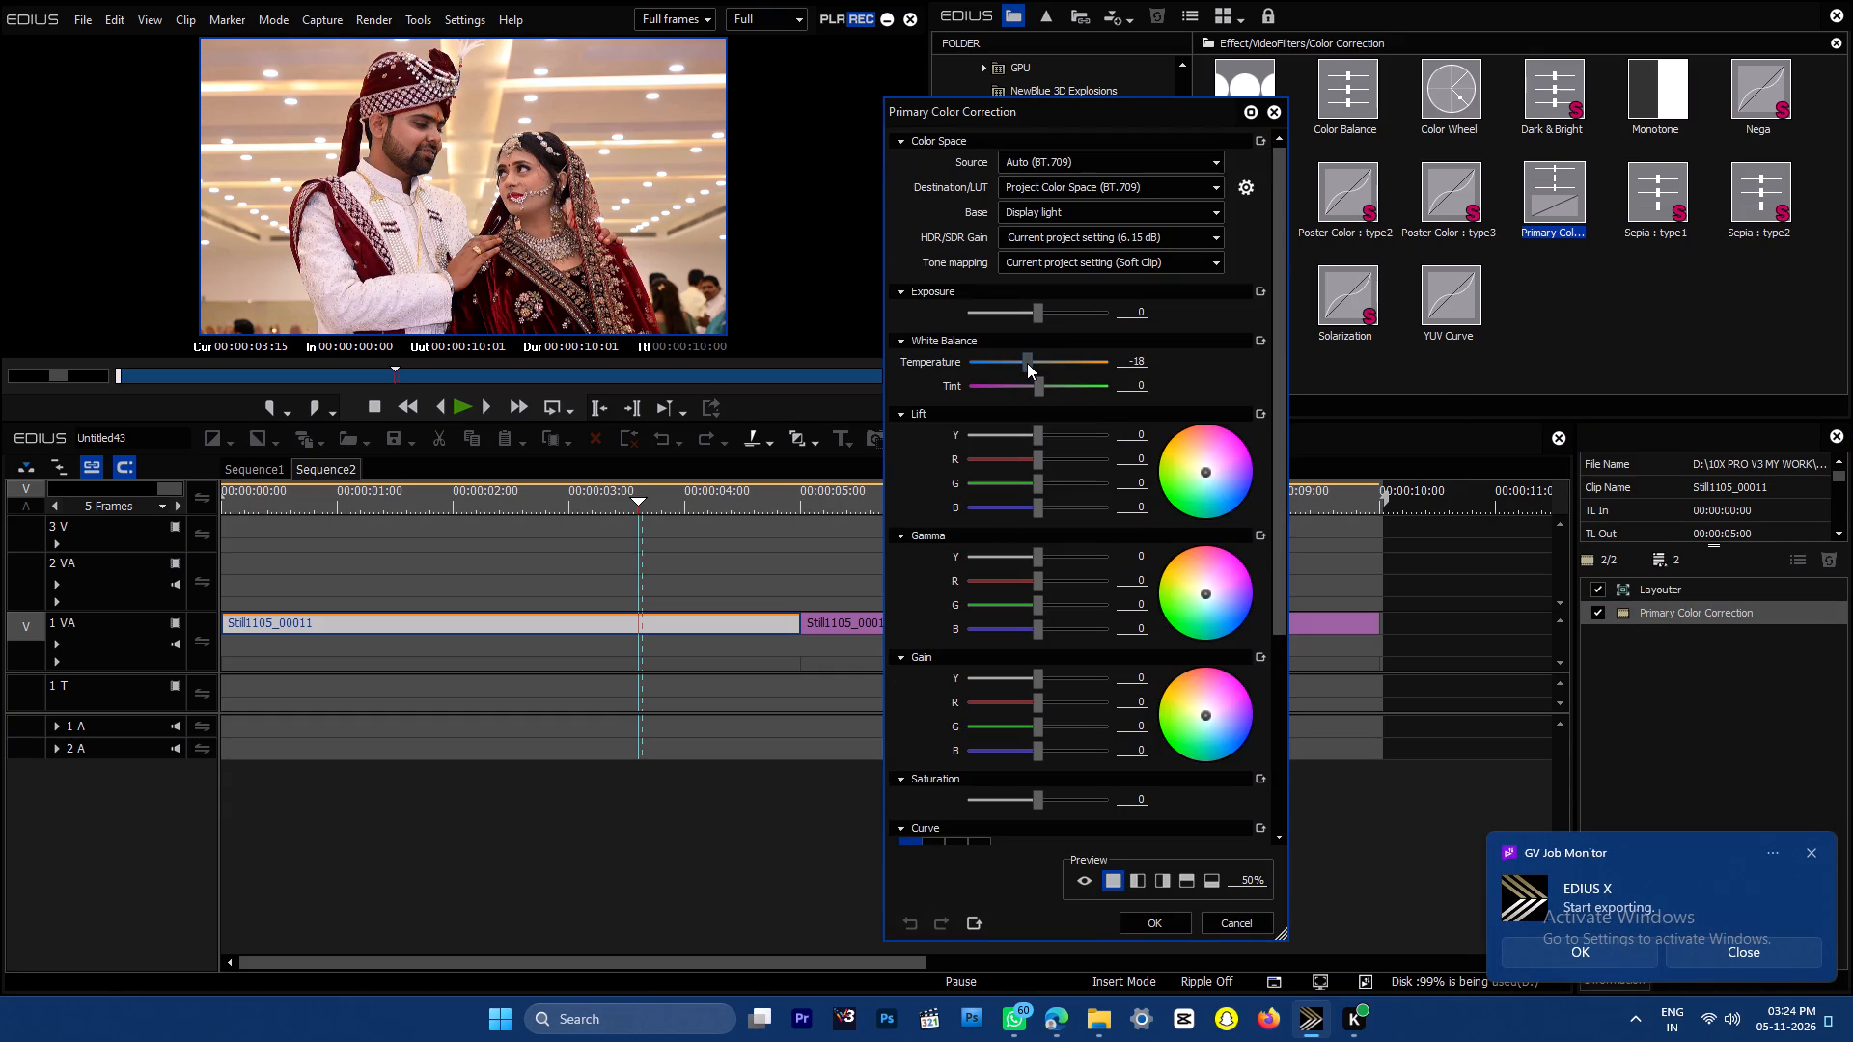
{"action": "left_click_drag", "start_coordinate": [1027, 363], "coordinate": [1028, 363]}
{"action": "left_click", "coordinate": [1178, 916]}
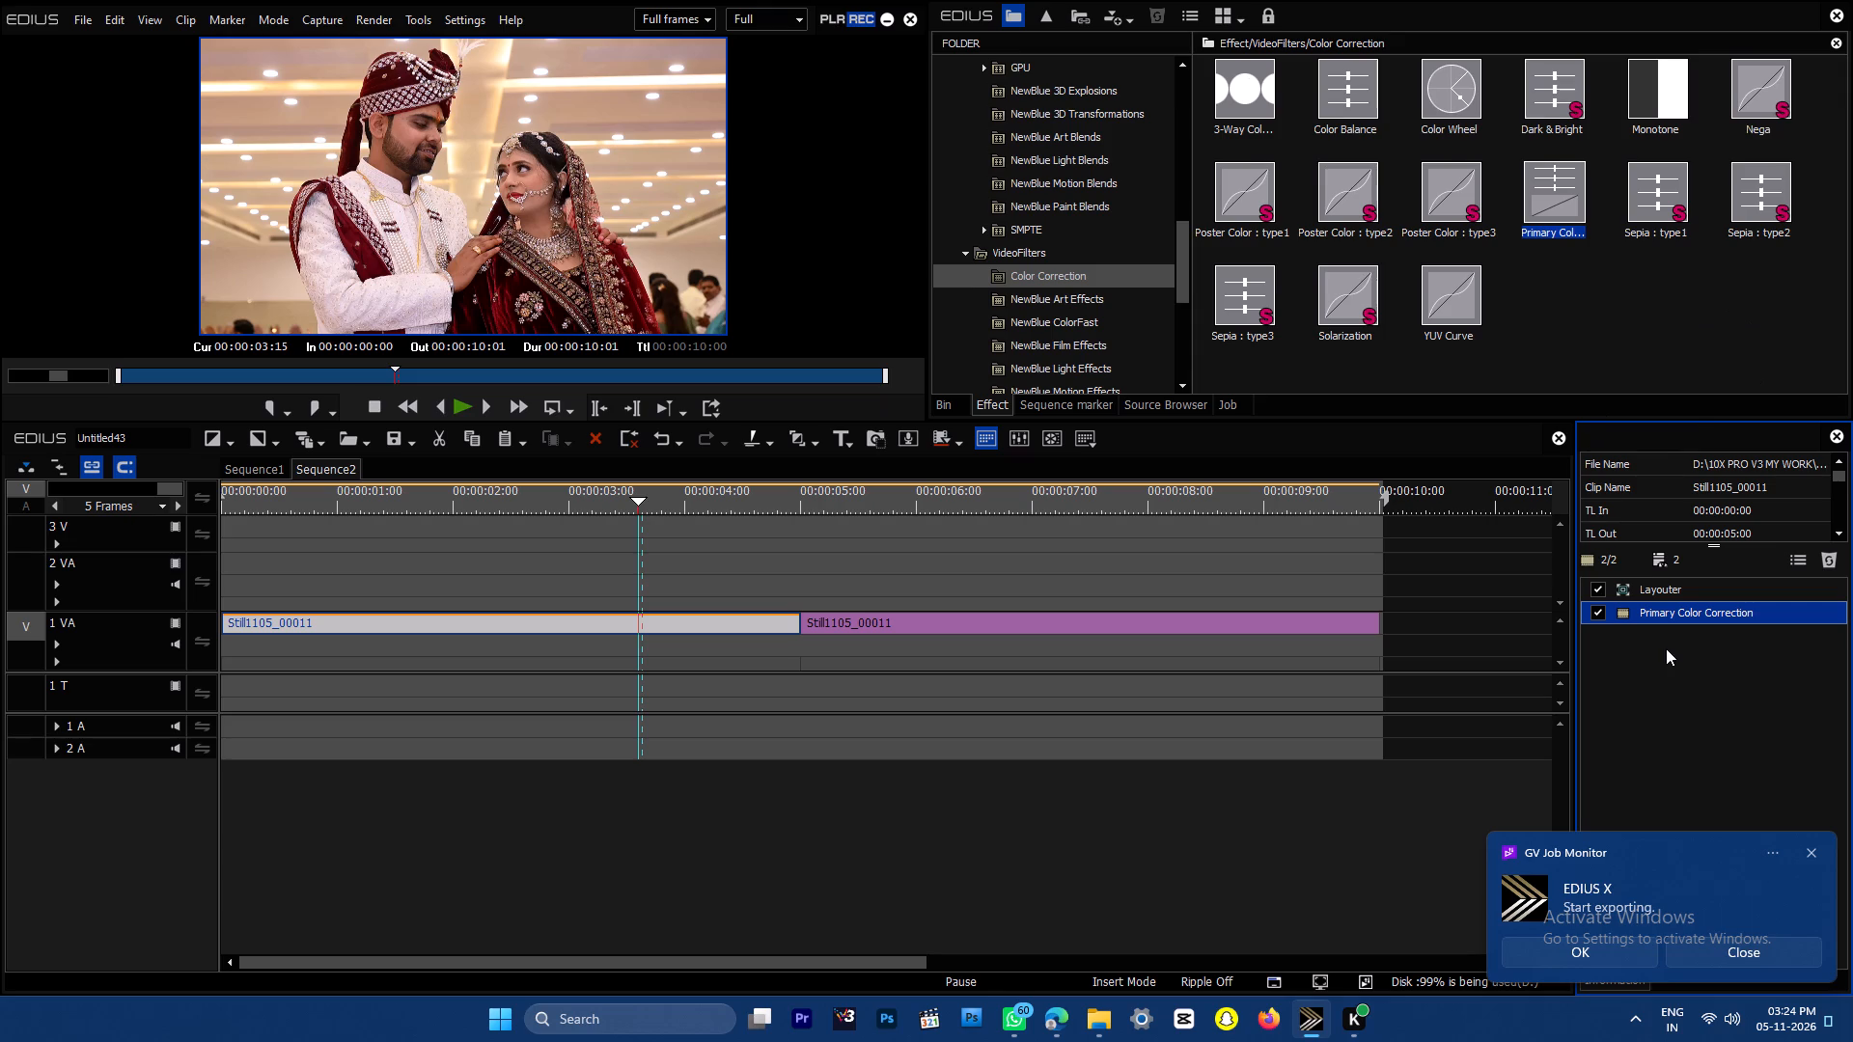
Copy the Primary Color Correction filter from the first Still1105_00011 clip to the second one on track 1 VA.
{"action": "left_click_drag", "start_coordinate": [1671, 616], "coordinate": [985, 622]}
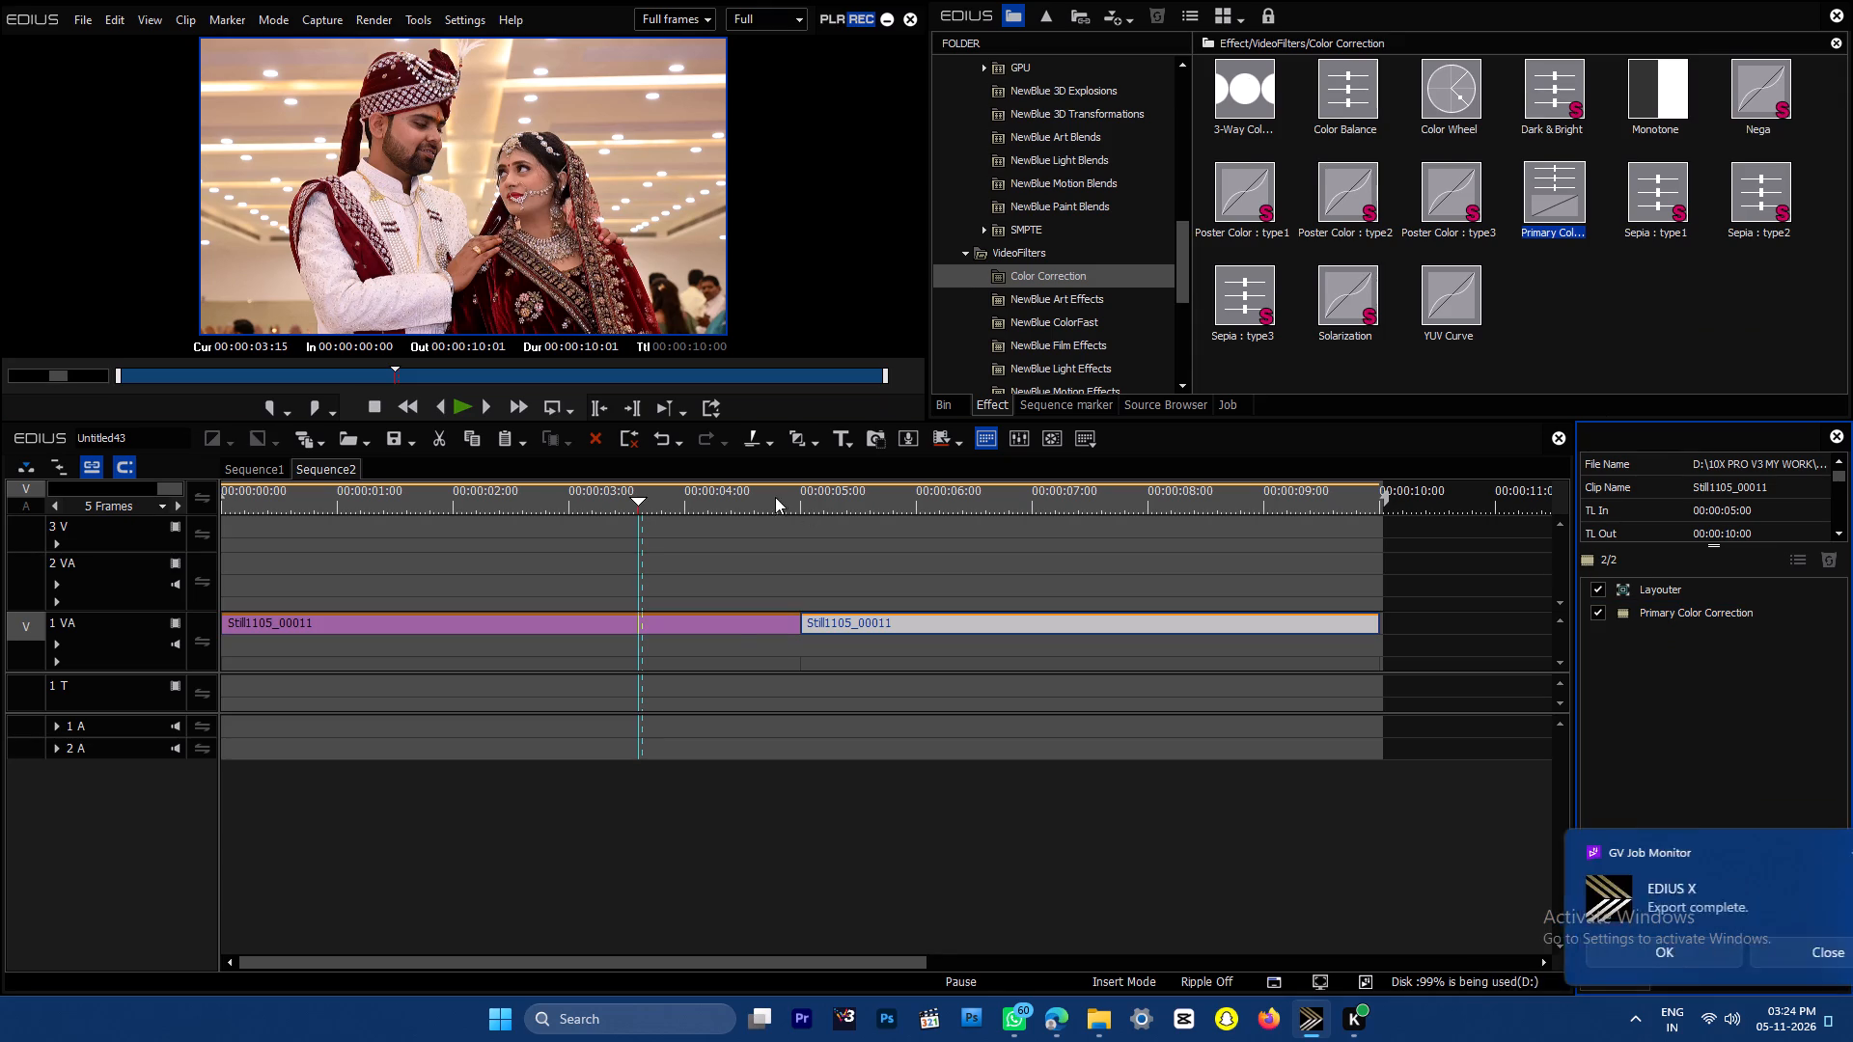
Export Sequence2 as an H.264 MP4 into REPLACE FOOTAGE MP4, overwriting C04.
{"action": "left_click_drag", "start_coordinate": [774, 496], "coordinate": [639, 504]}
{"action": "key", "text": "F11"}
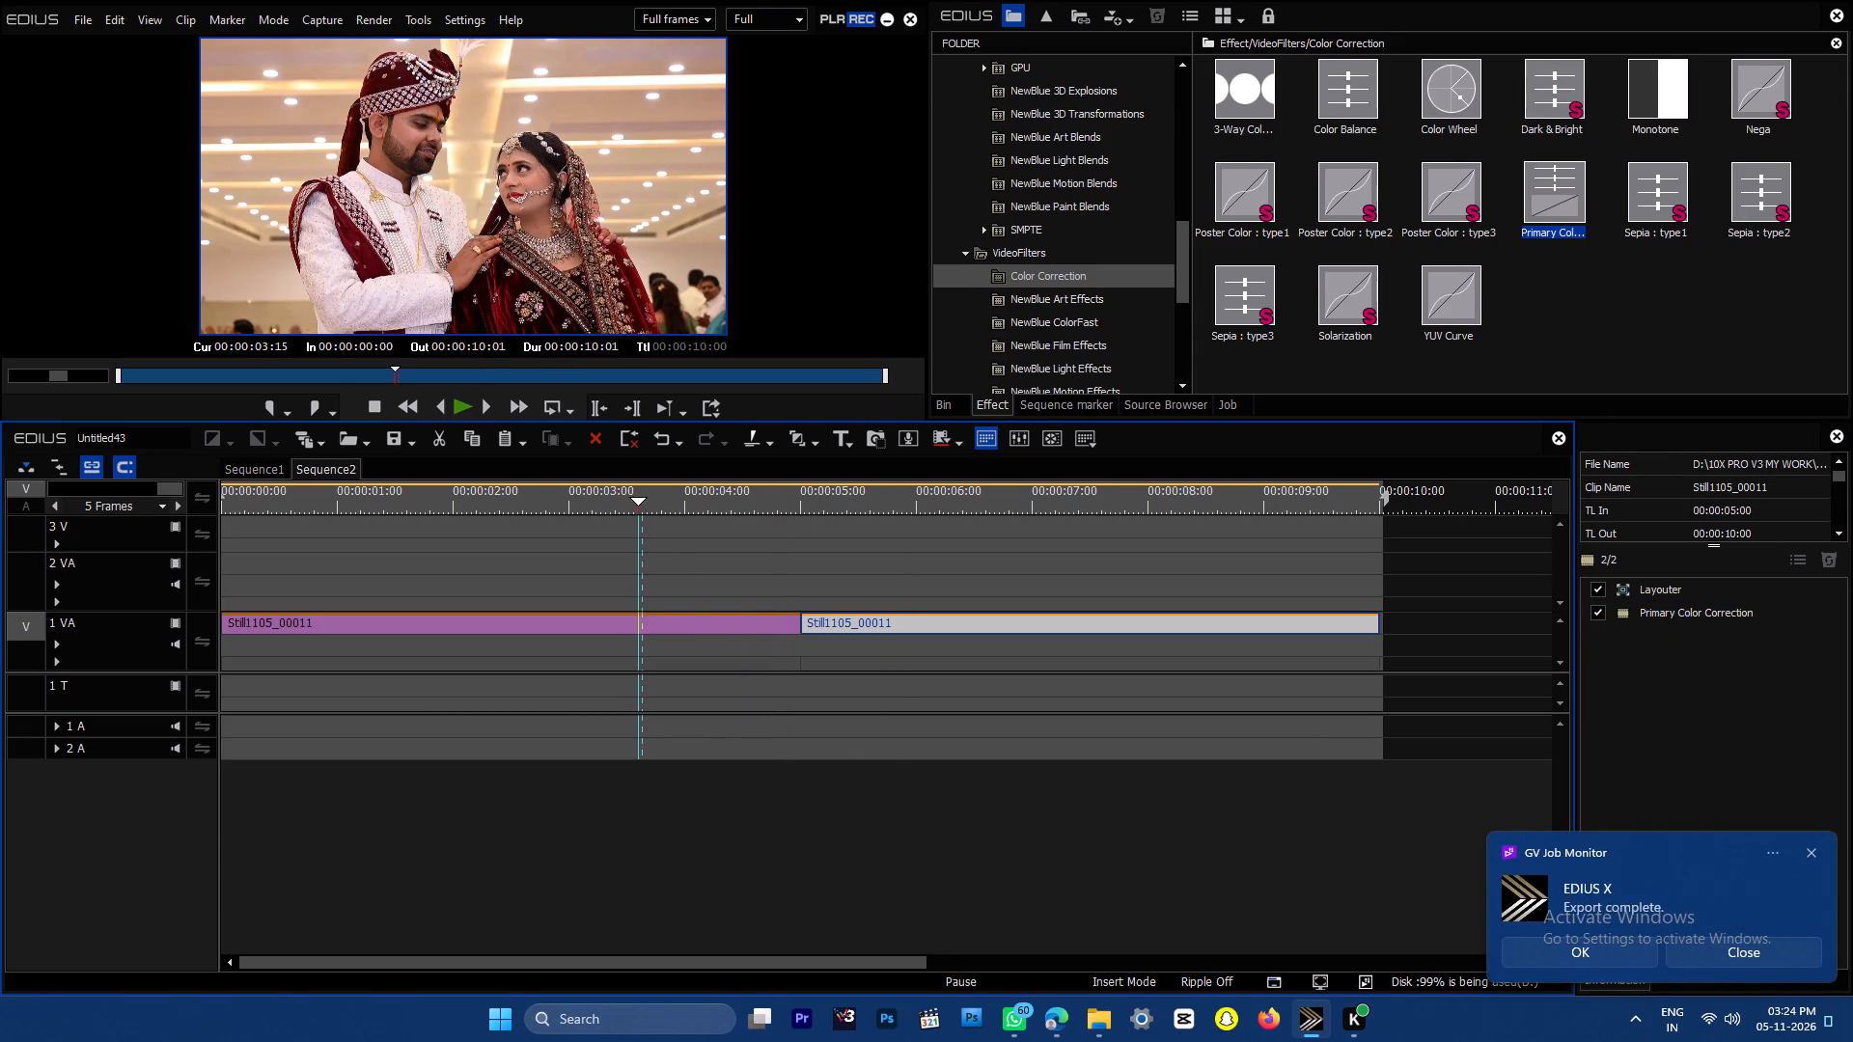
{"action": "key", "text": "Return"}
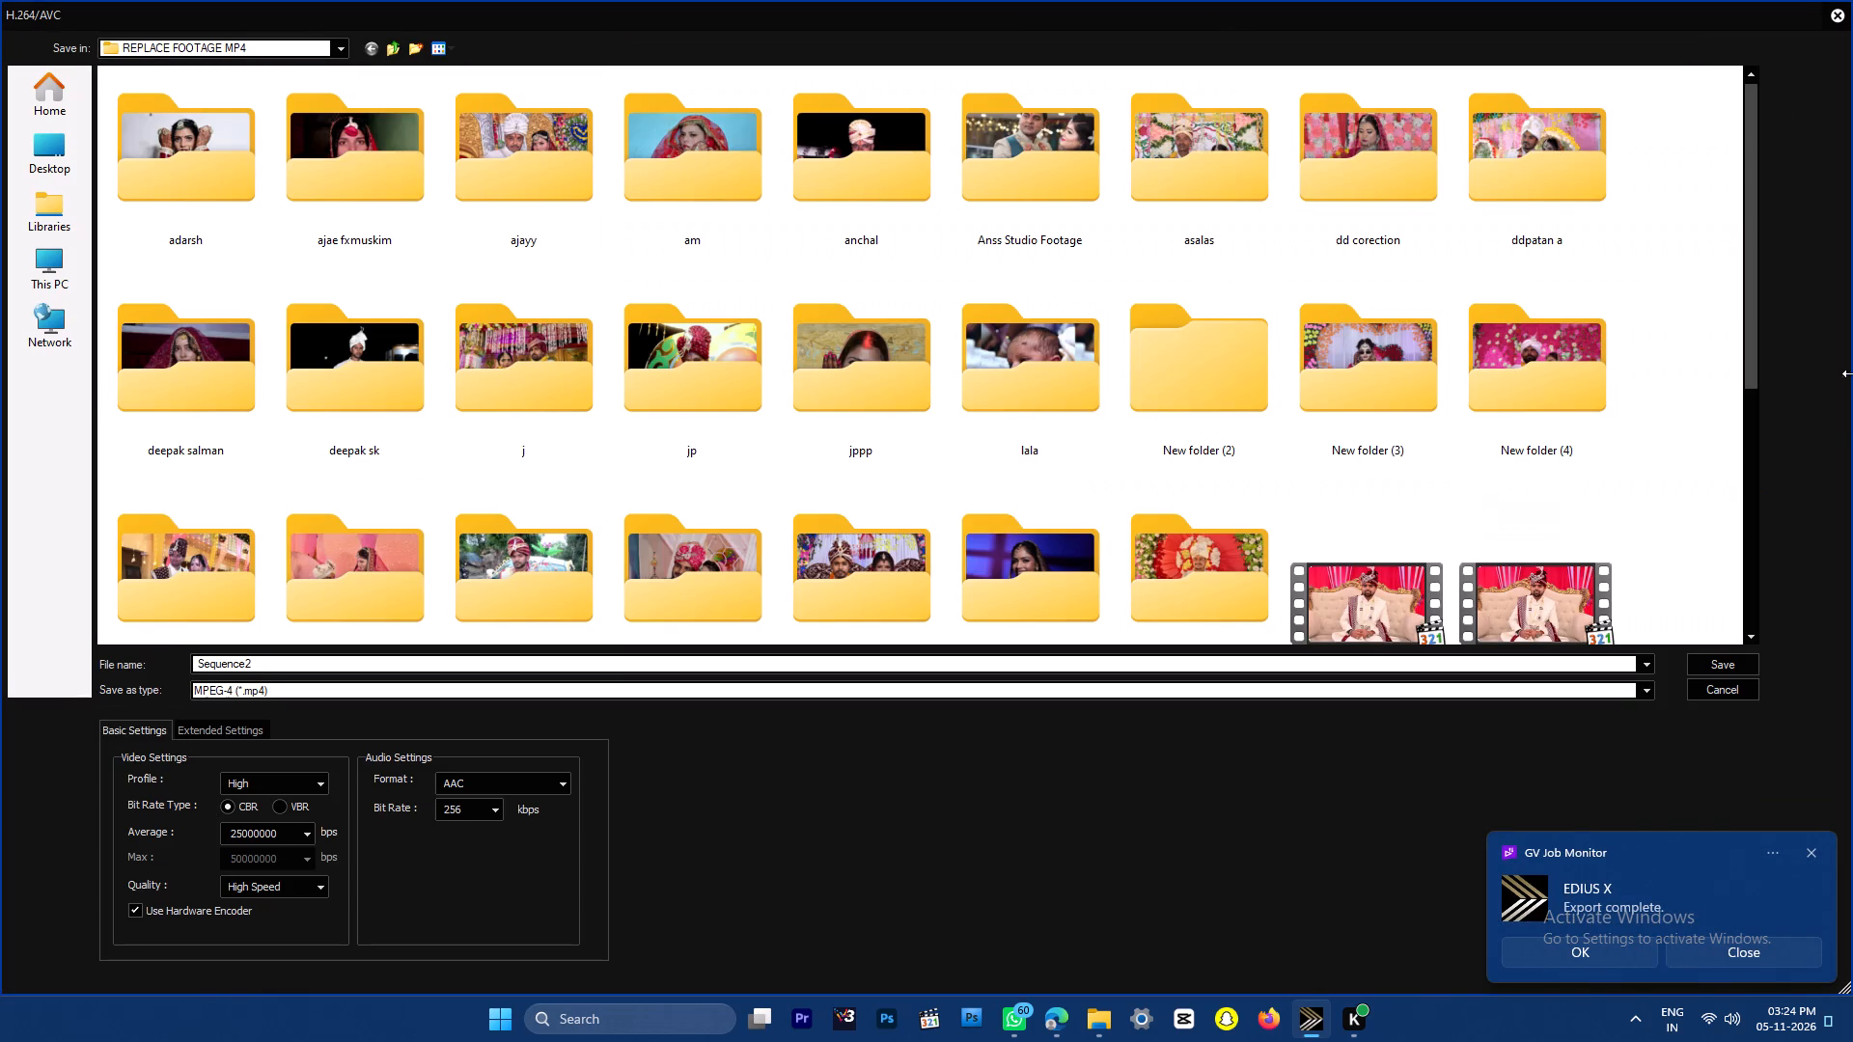
{"action": "left_click_drag", "start_coordinate": [1748, 272], "coordinate": [1739, 488]}
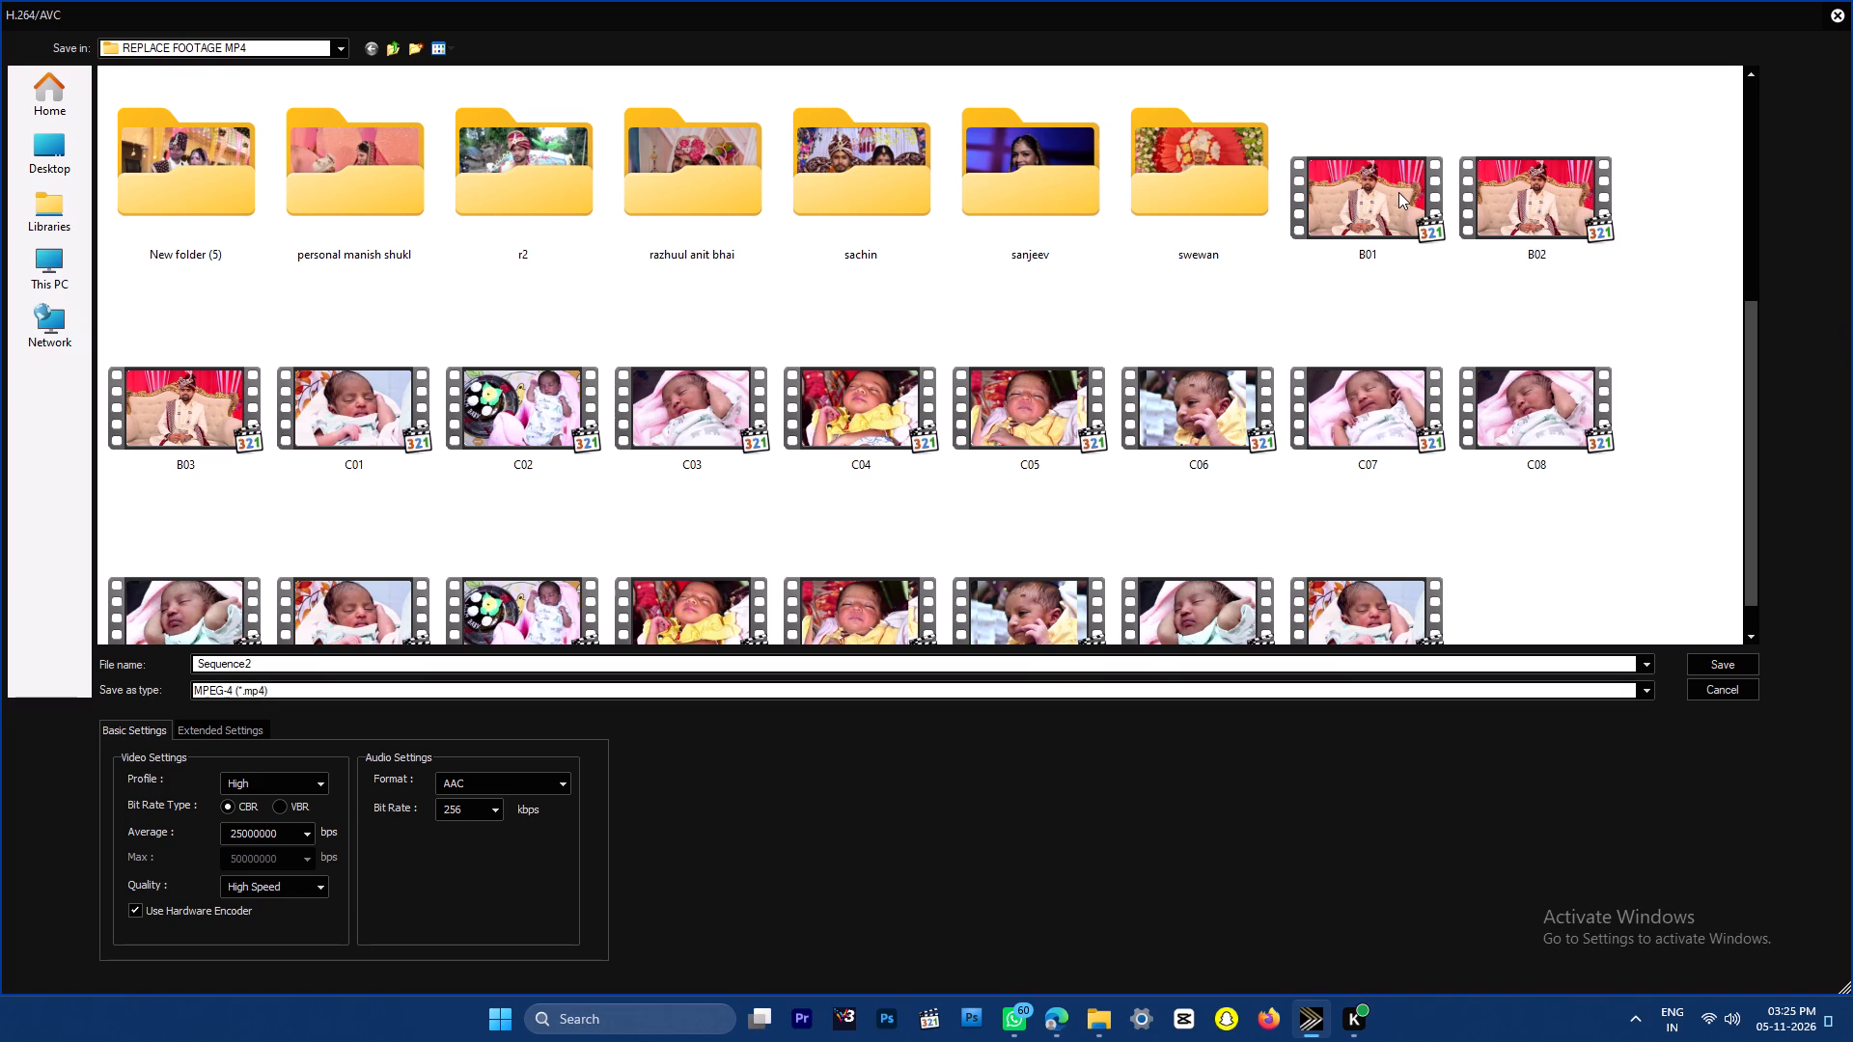
{"action": "left_click", "coordinate": [1683, 282]}
{"action": "left_click", "coordinate": [802, 425]}
{"action": "key", "text": "Return"}
{"action": "key", "text": "Return"}
{"action": "key", "text": "Return"}
{"action": "key", "text": "Left"}
{"action": "key", "text": "Return"}
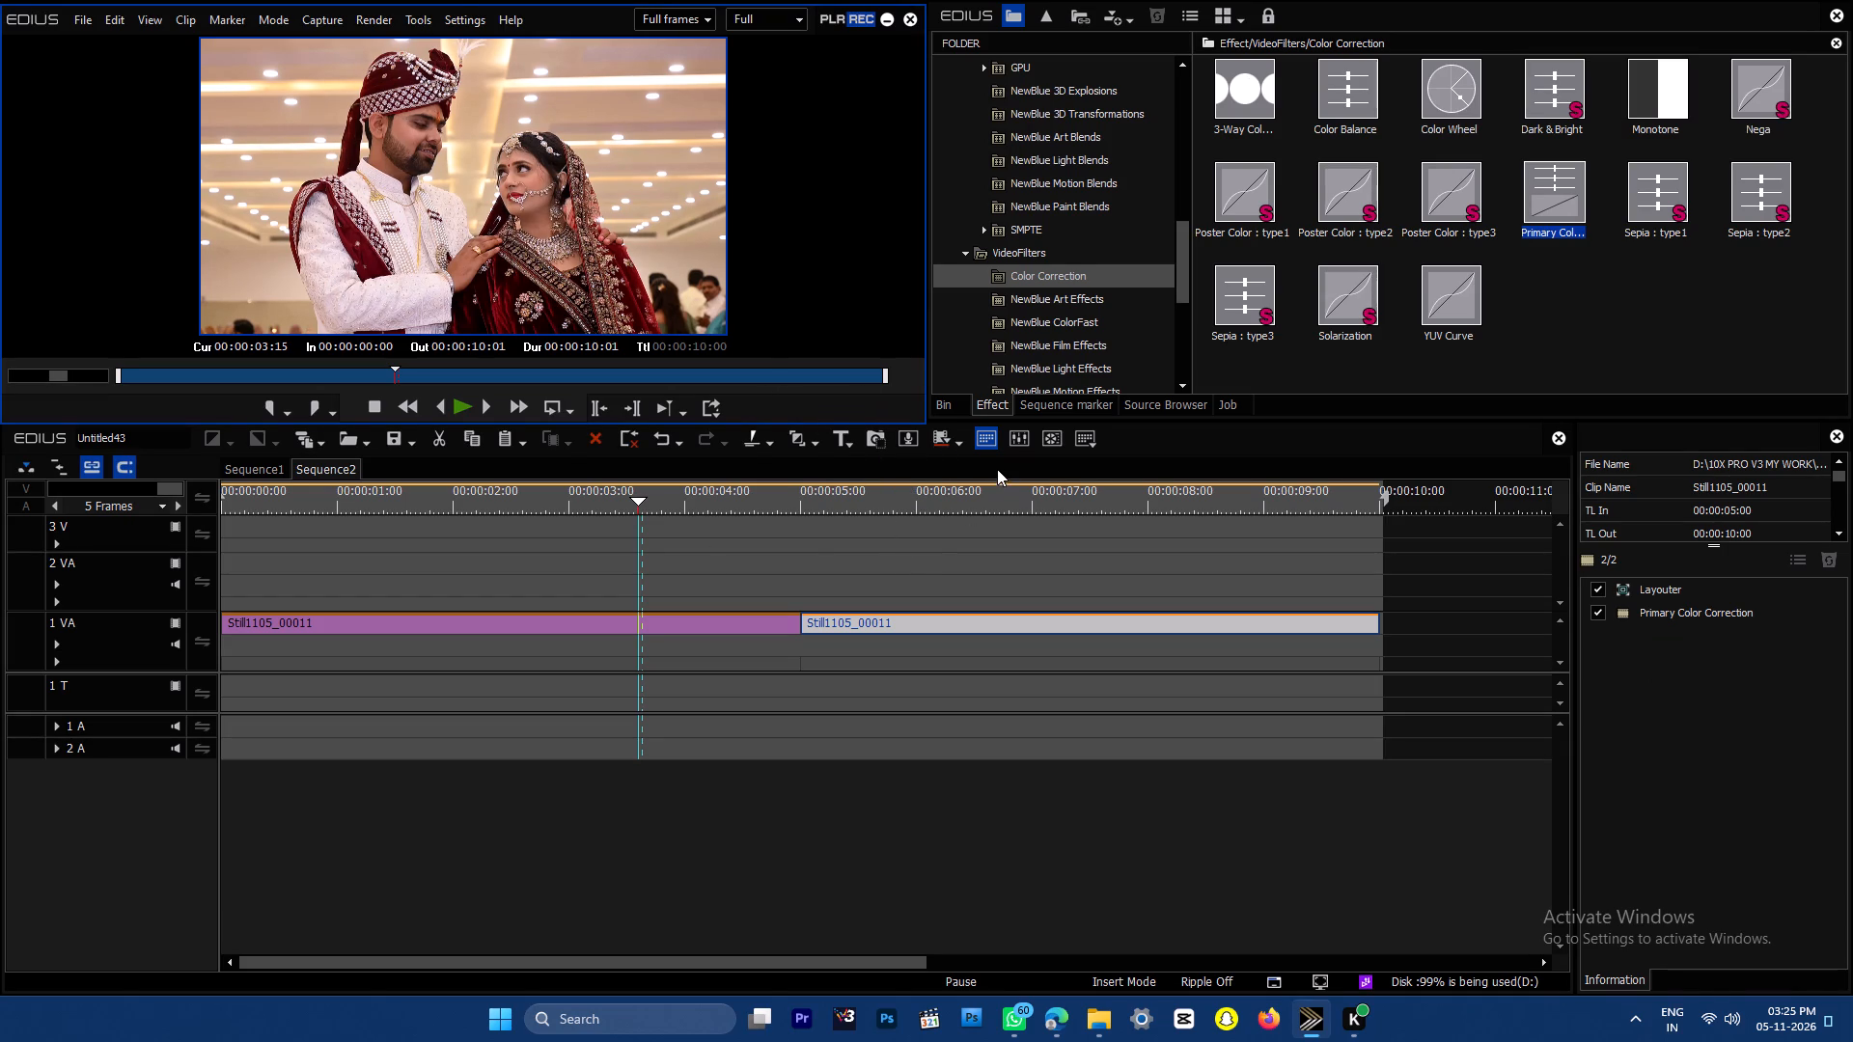
Check the export job and delete the exported still Still1105_00011 from the bin.
{"action": "left_click", "coordinate": [944, 400]}
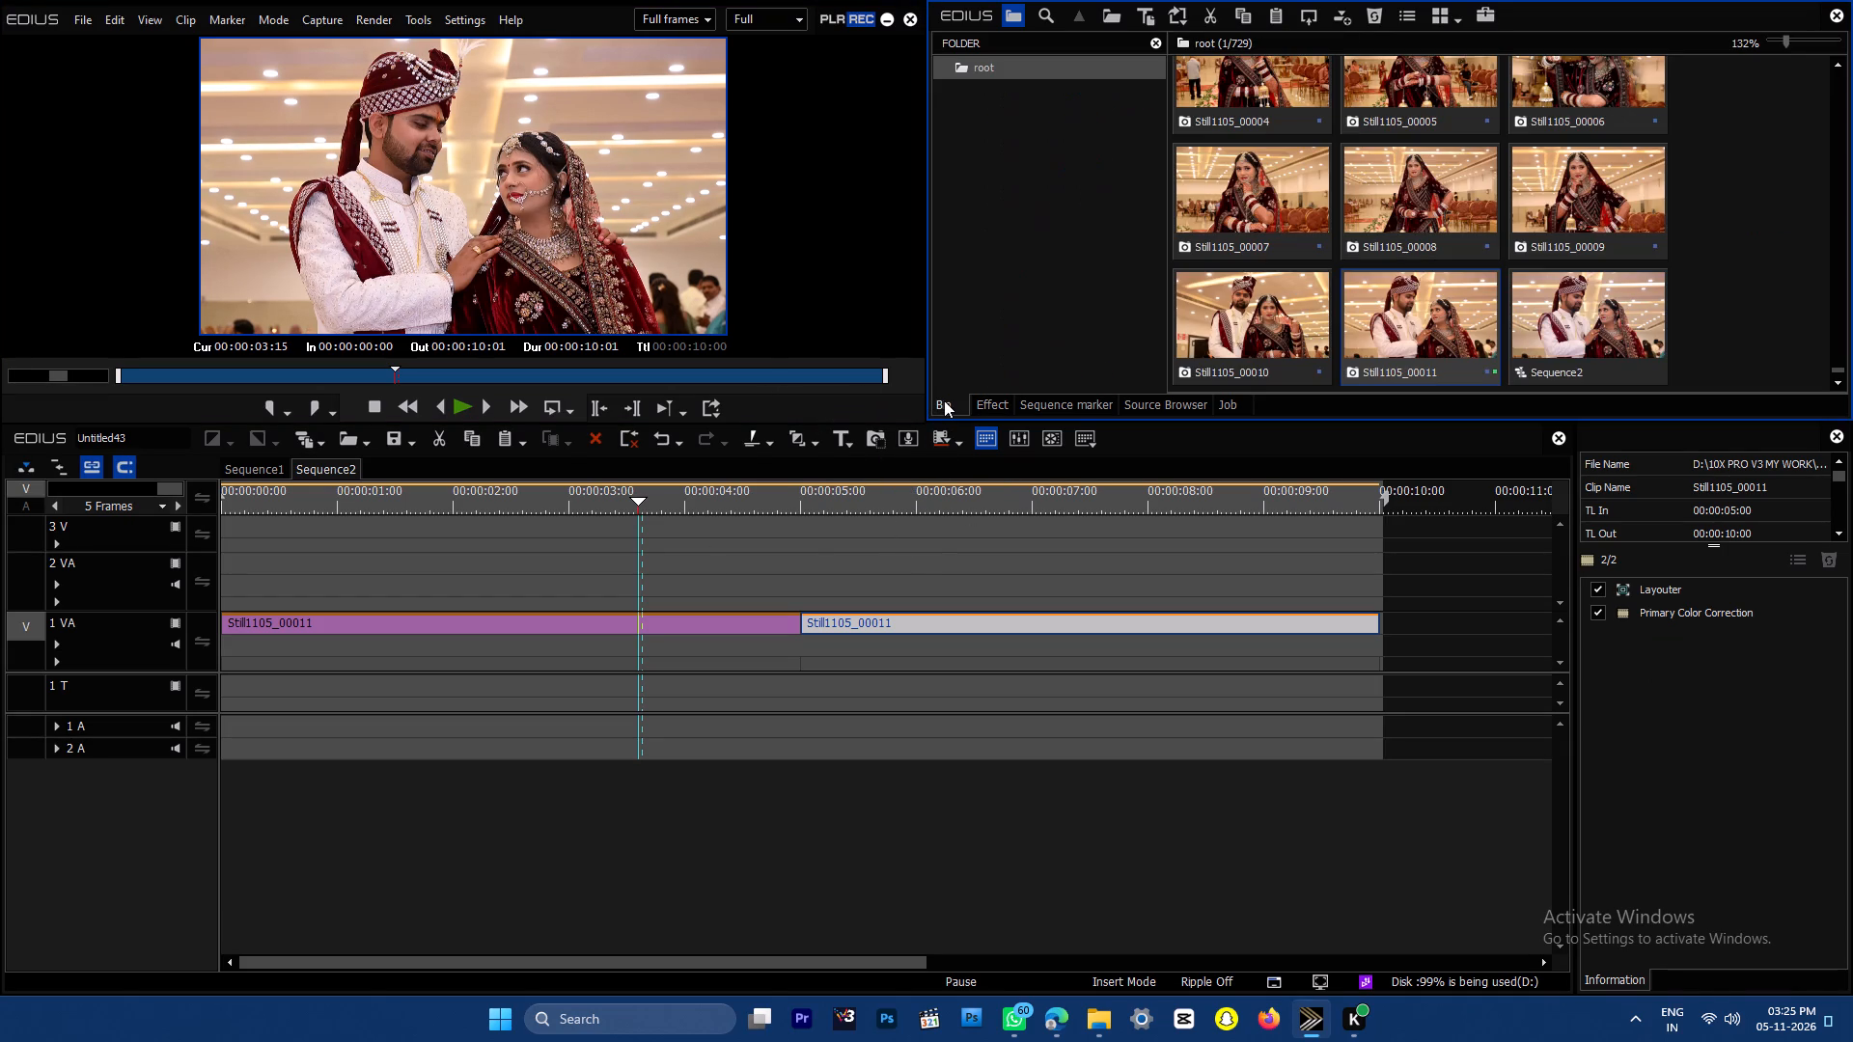
{"action": "left_click", "coordinate": [1231, 409]}
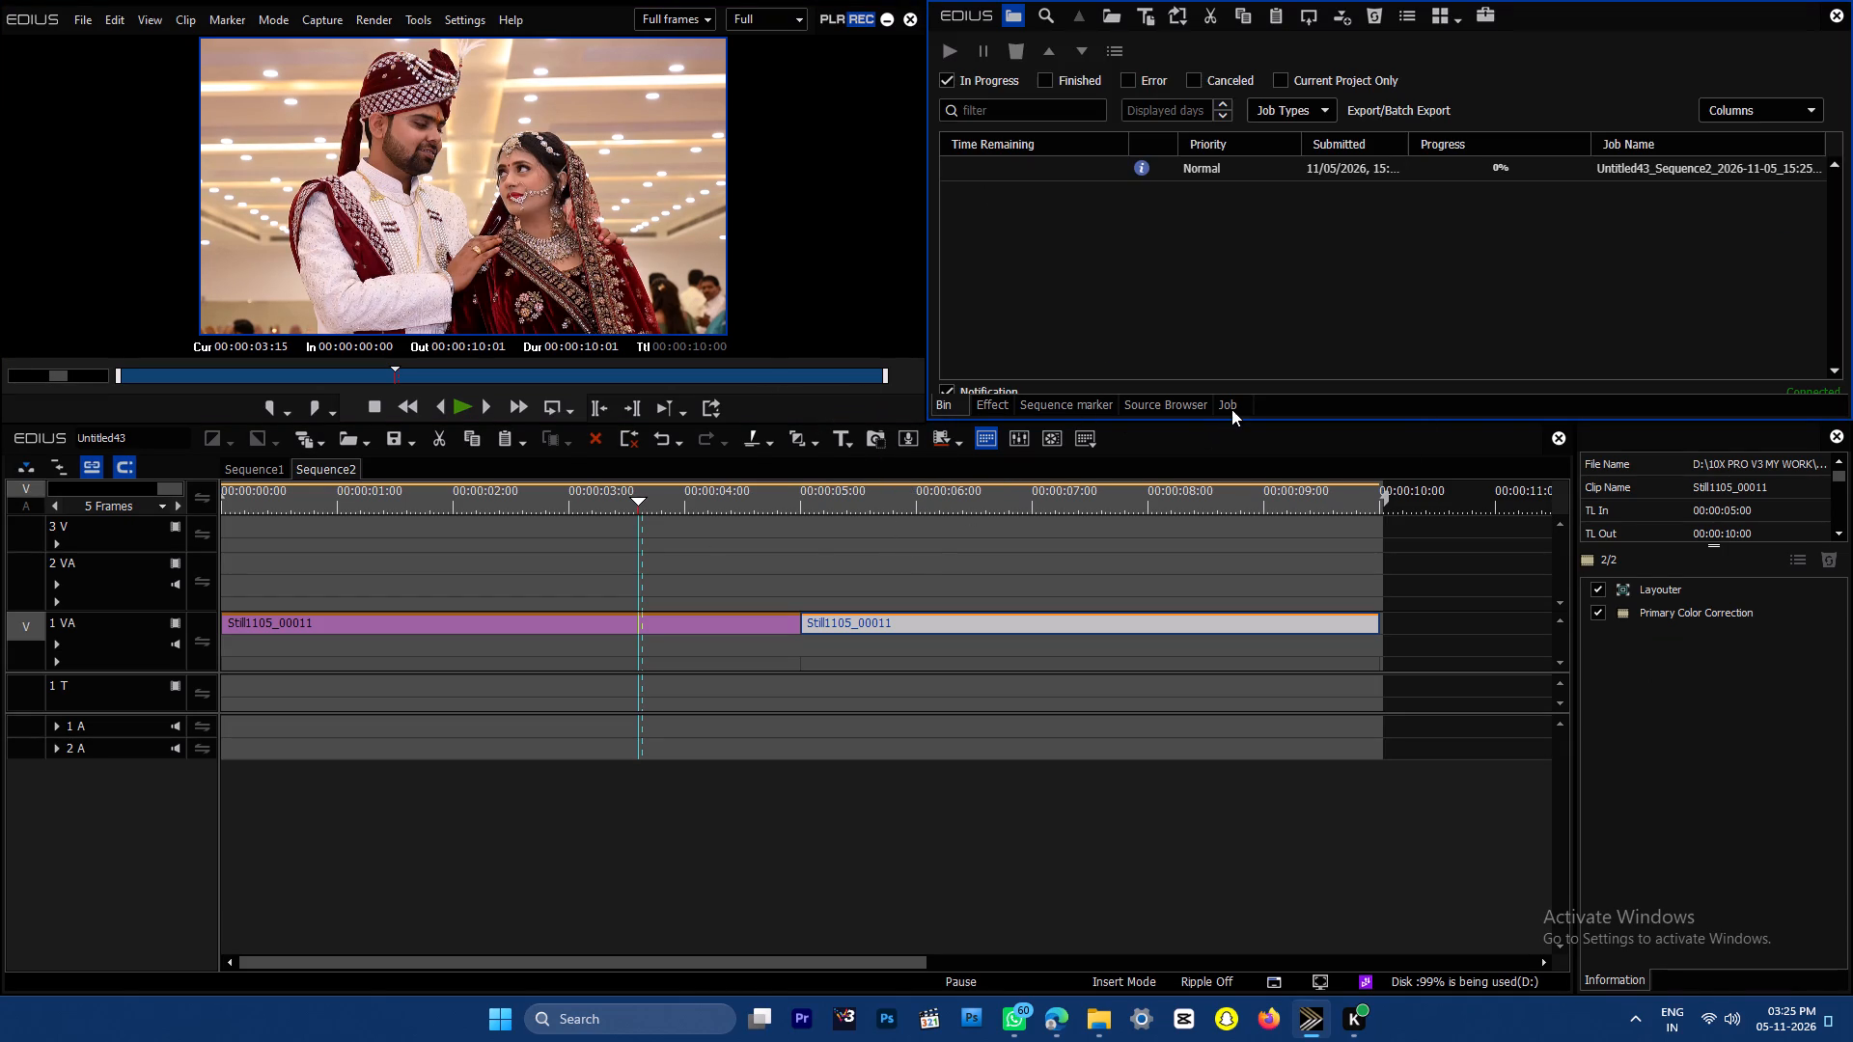
{"action": "left_click", "coordinate": [940, 402]}
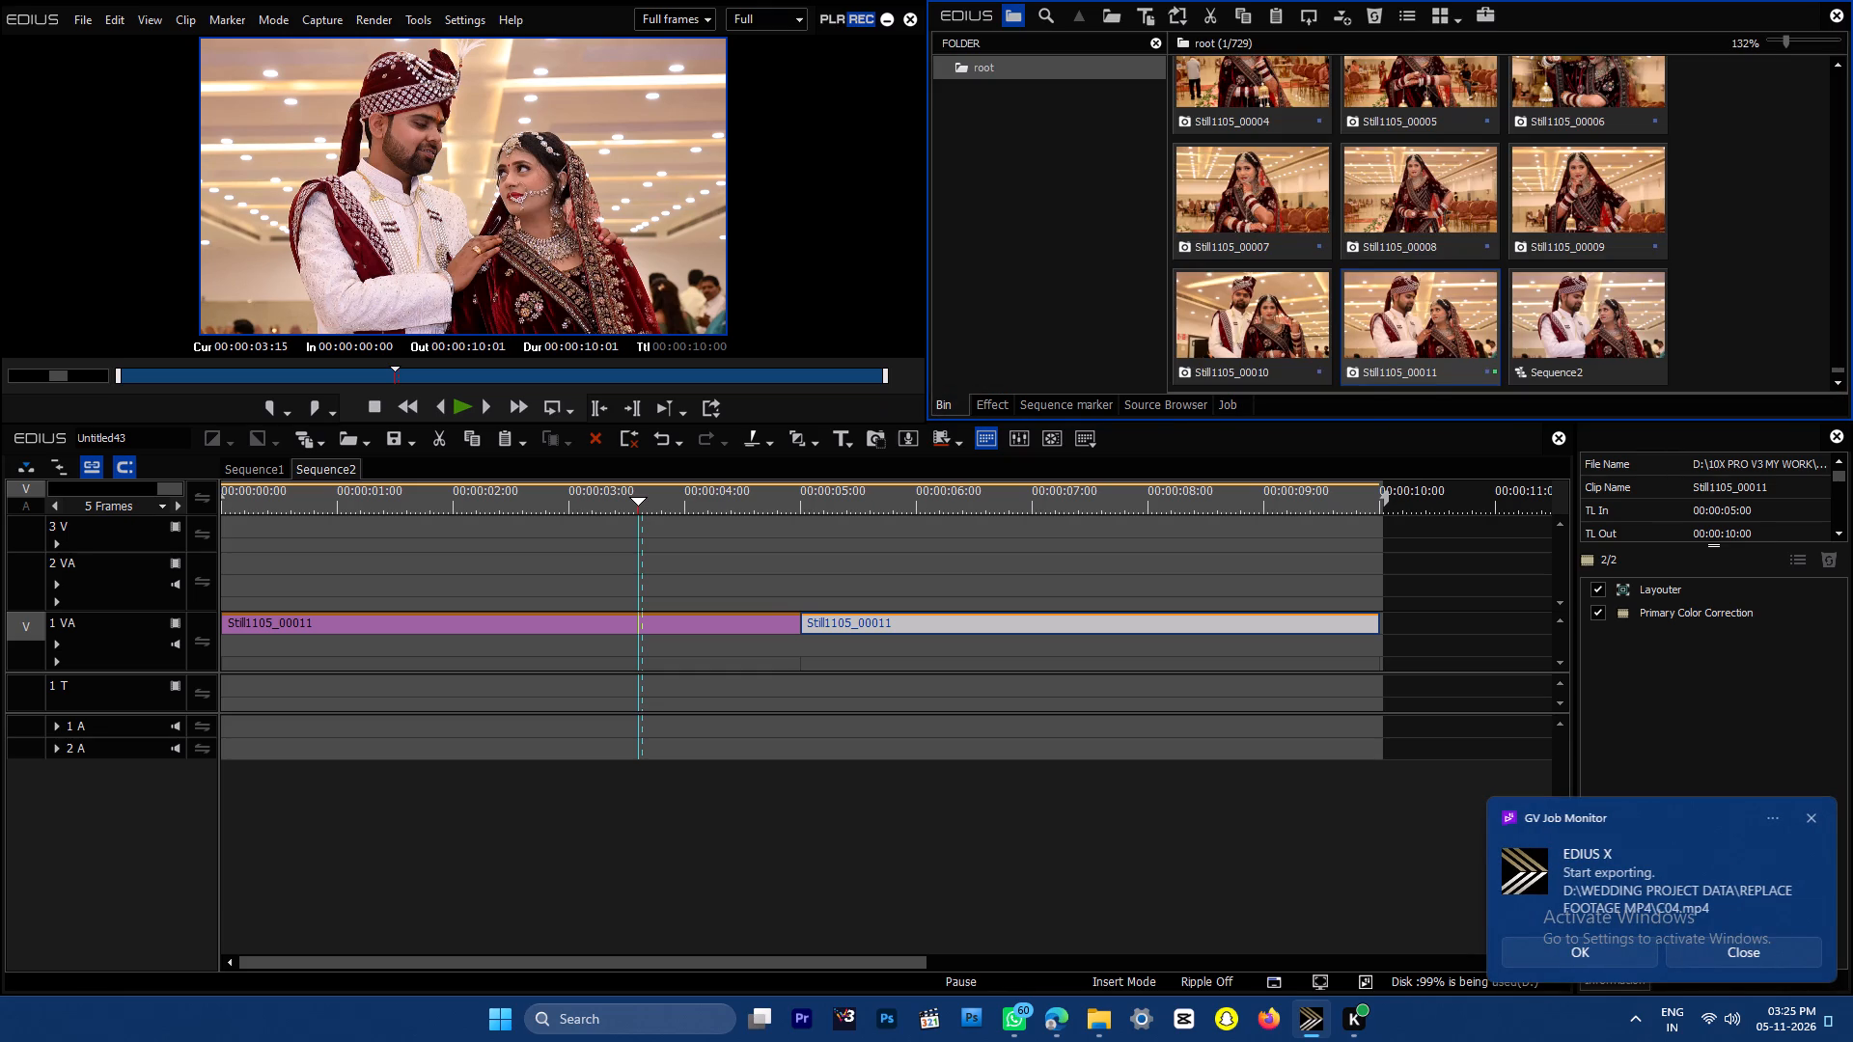
{"action": "left_click", "coordinate": [1065, 820]}
{"action": "left_click", "coordinate": [1433, 312]}
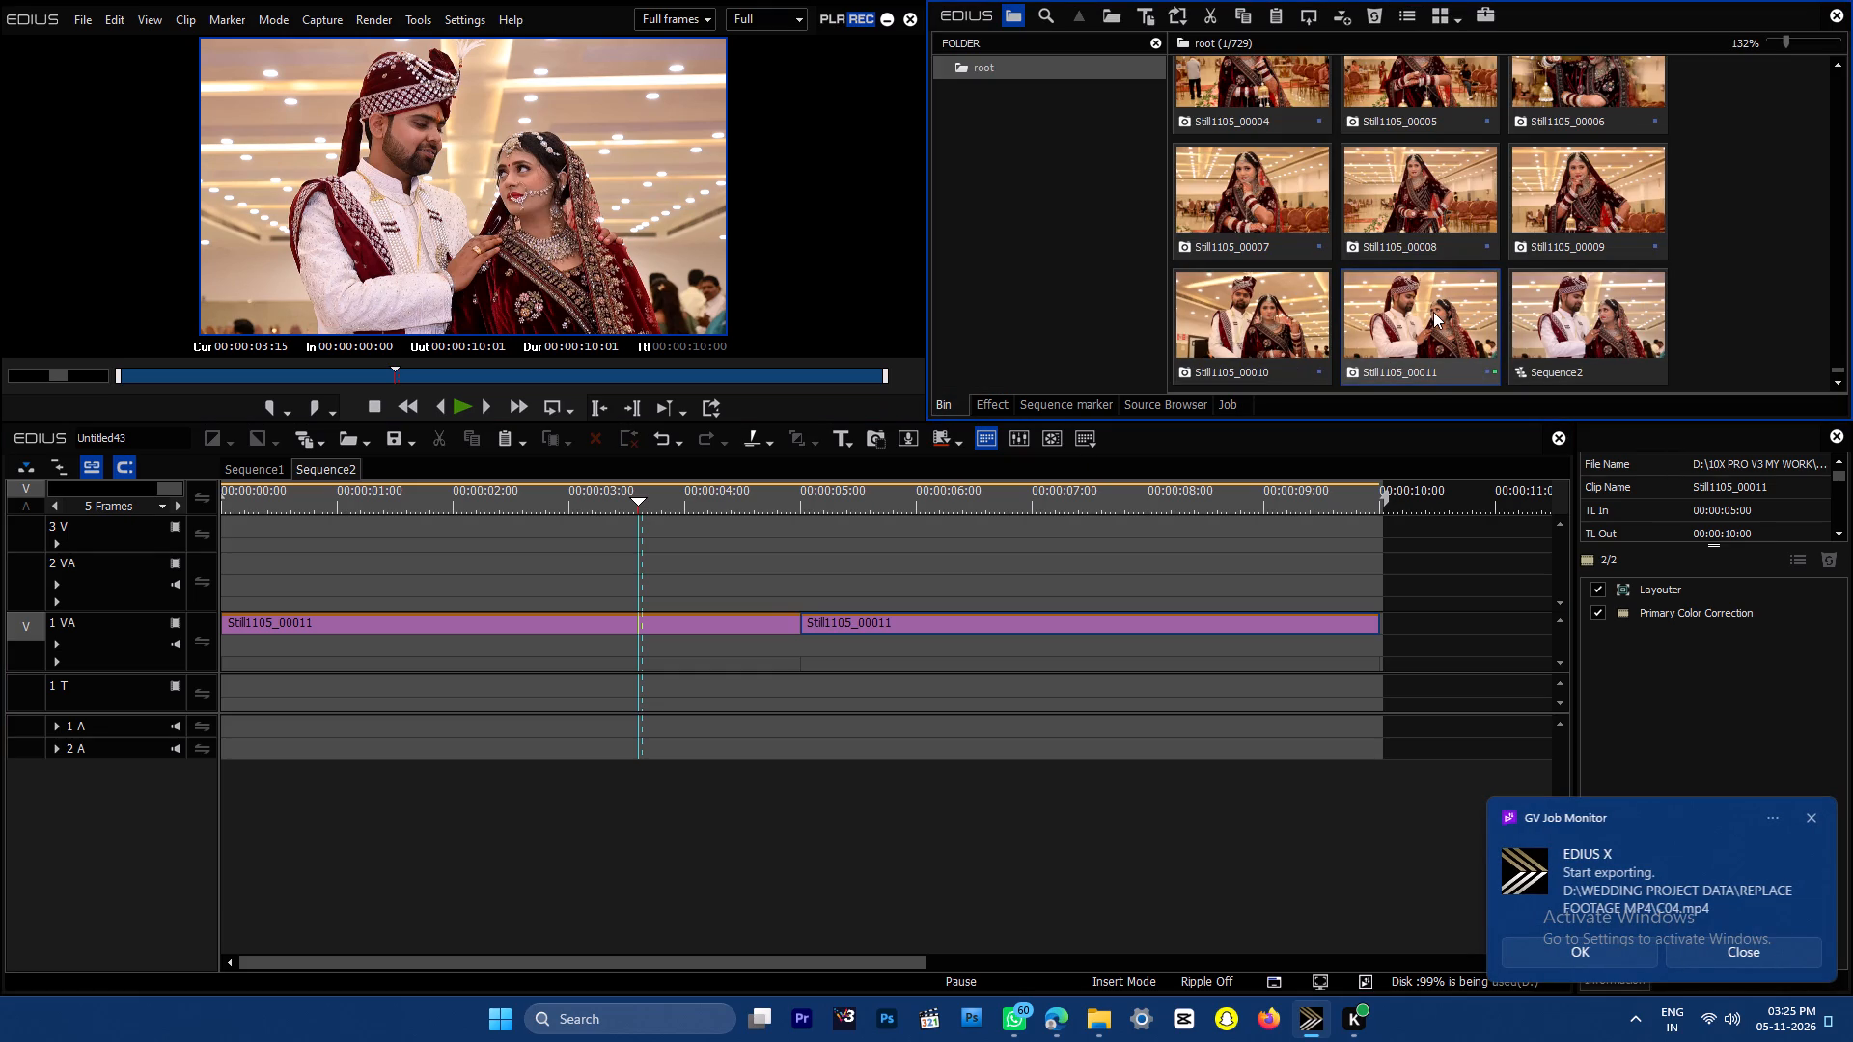
{"action": "key", "text": "Delete"}
Place Still1105_00010 from the bin at the start of track 2 VA in Sequence2.
{"action": "left_click", "coordinate": [1248, 328]}
{"action": "left_click_drag", "start_coordinate": [1273, 330], "coordinate": [41, 579]}
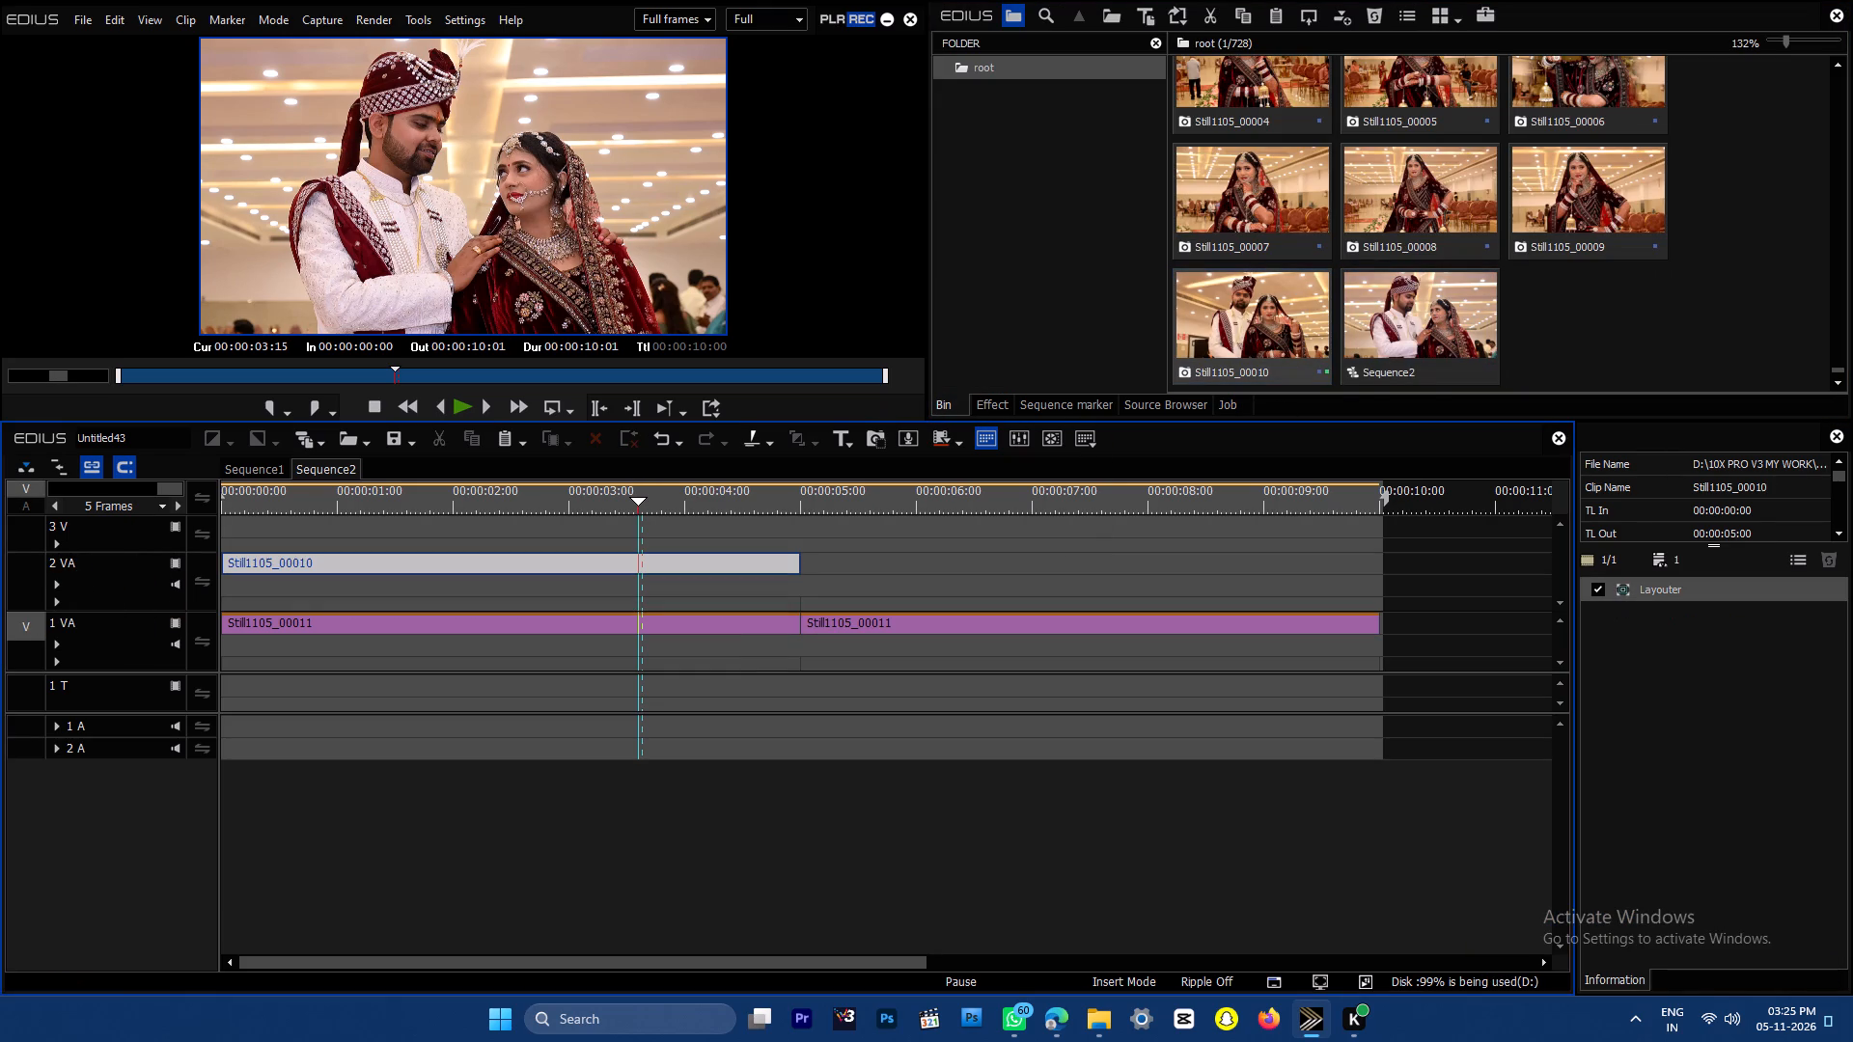
Copy the Primary Color Correction filter from the second Still1105_00011 clip to the Still1105_00010 clip on track 2 VA.
{"action": "left_click", "coordinate": [1244, 627]}
{"action": "left_click_drag", "start_coordinate": [1721, 614], "coordinate": [1710, 616]}
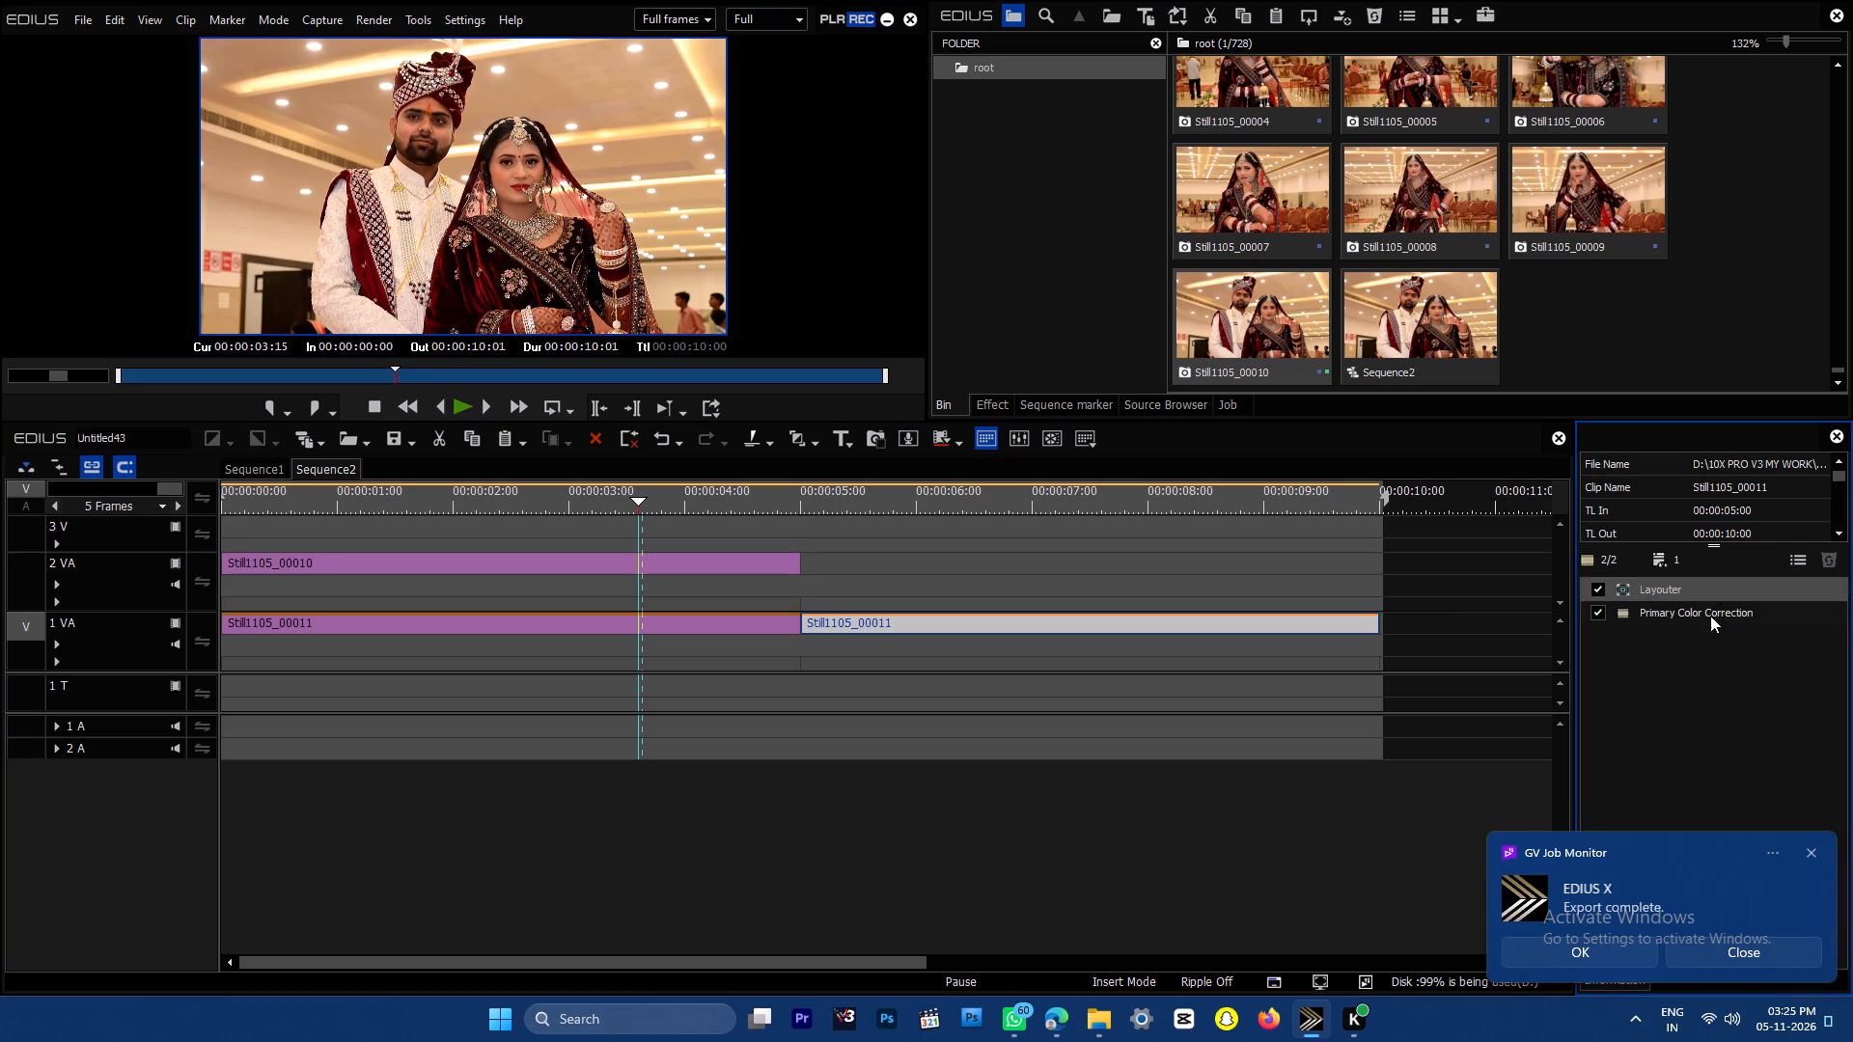
{"action": "left_click_drag", "start_coordinate": [1710, 616], "coordinate": [642, 568]}
Replace the two Still1105_00011 clips on track 1 VA with the Still1105_00010 clip from track 2 VA, starting at 00:00:00:00.
{"action": "left_click_drag", "start_coordinate": [934, 715], "coordinate": [684, 645]}
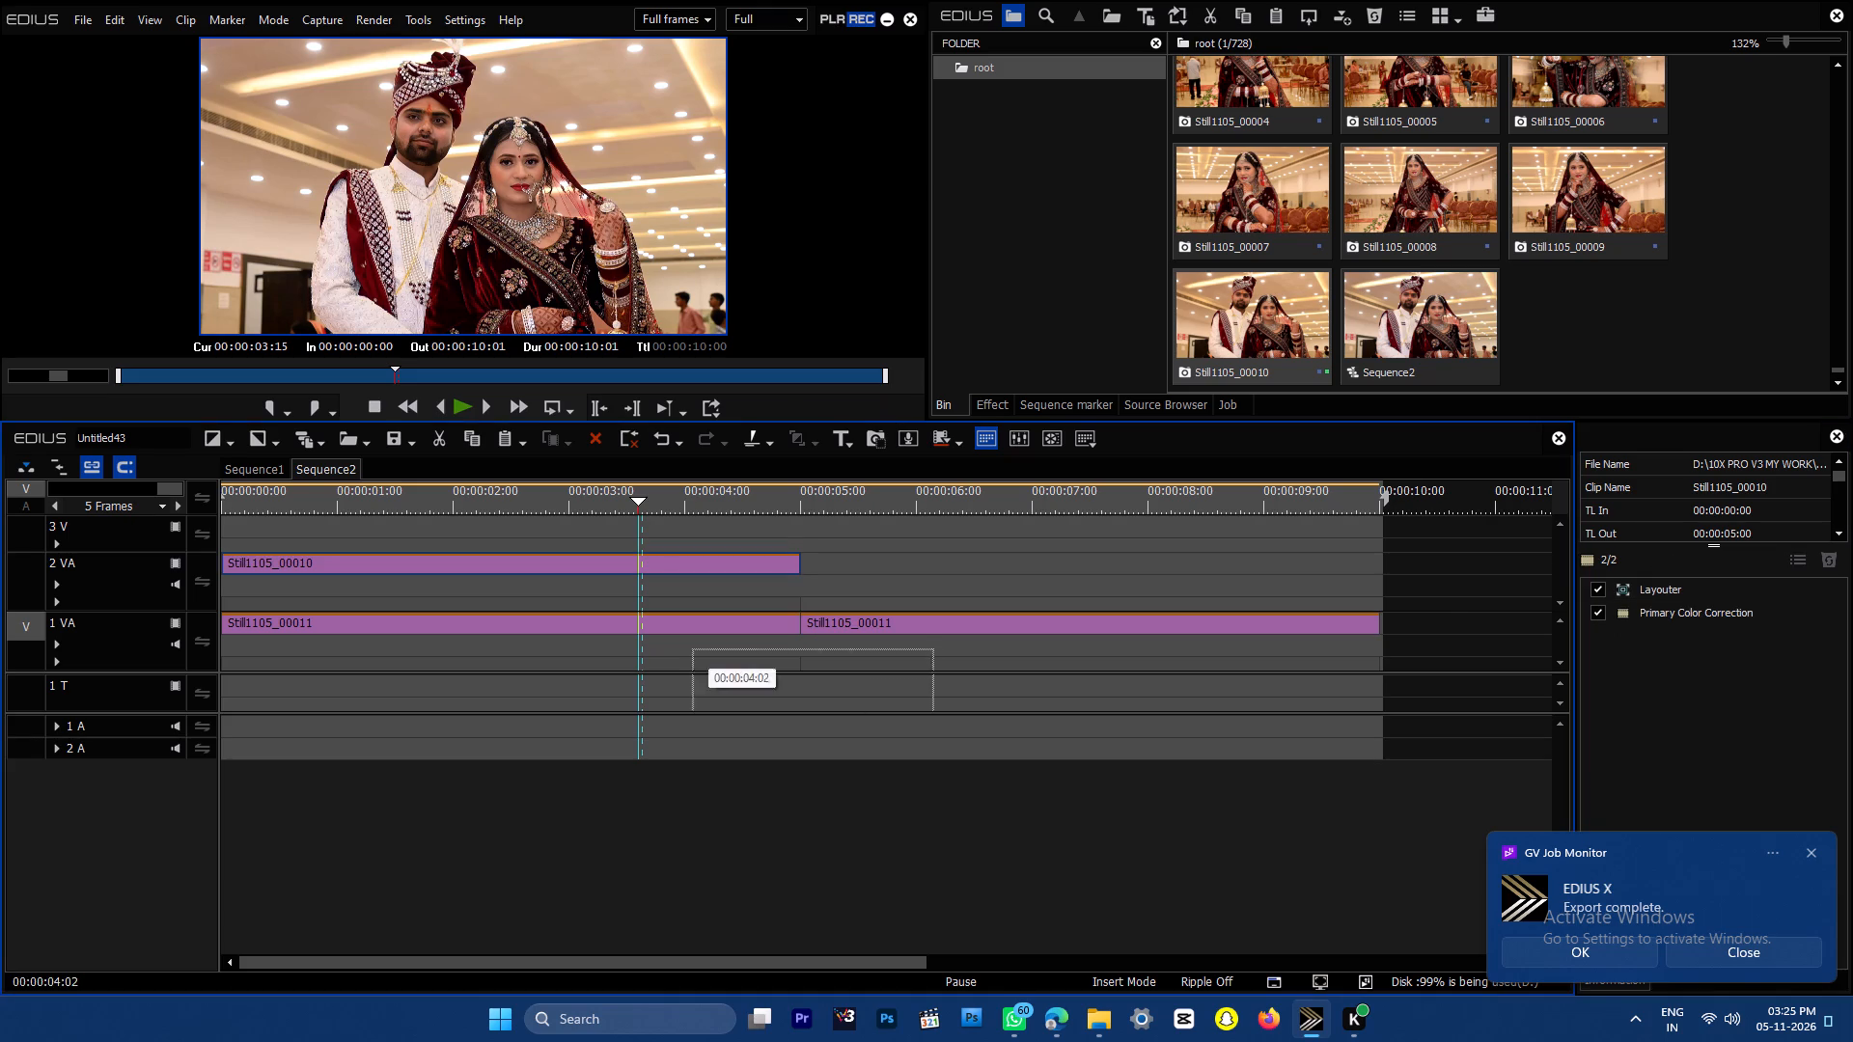
{"action": "left_click_drag", "start_coordinate": [684, 645], "coordinate": [652, 620]}
{"action": "key", "text": "Delete"}
{"action": "left_click_drag", "start_coordinate": [653, 570], "coordinate": [645, 625]}
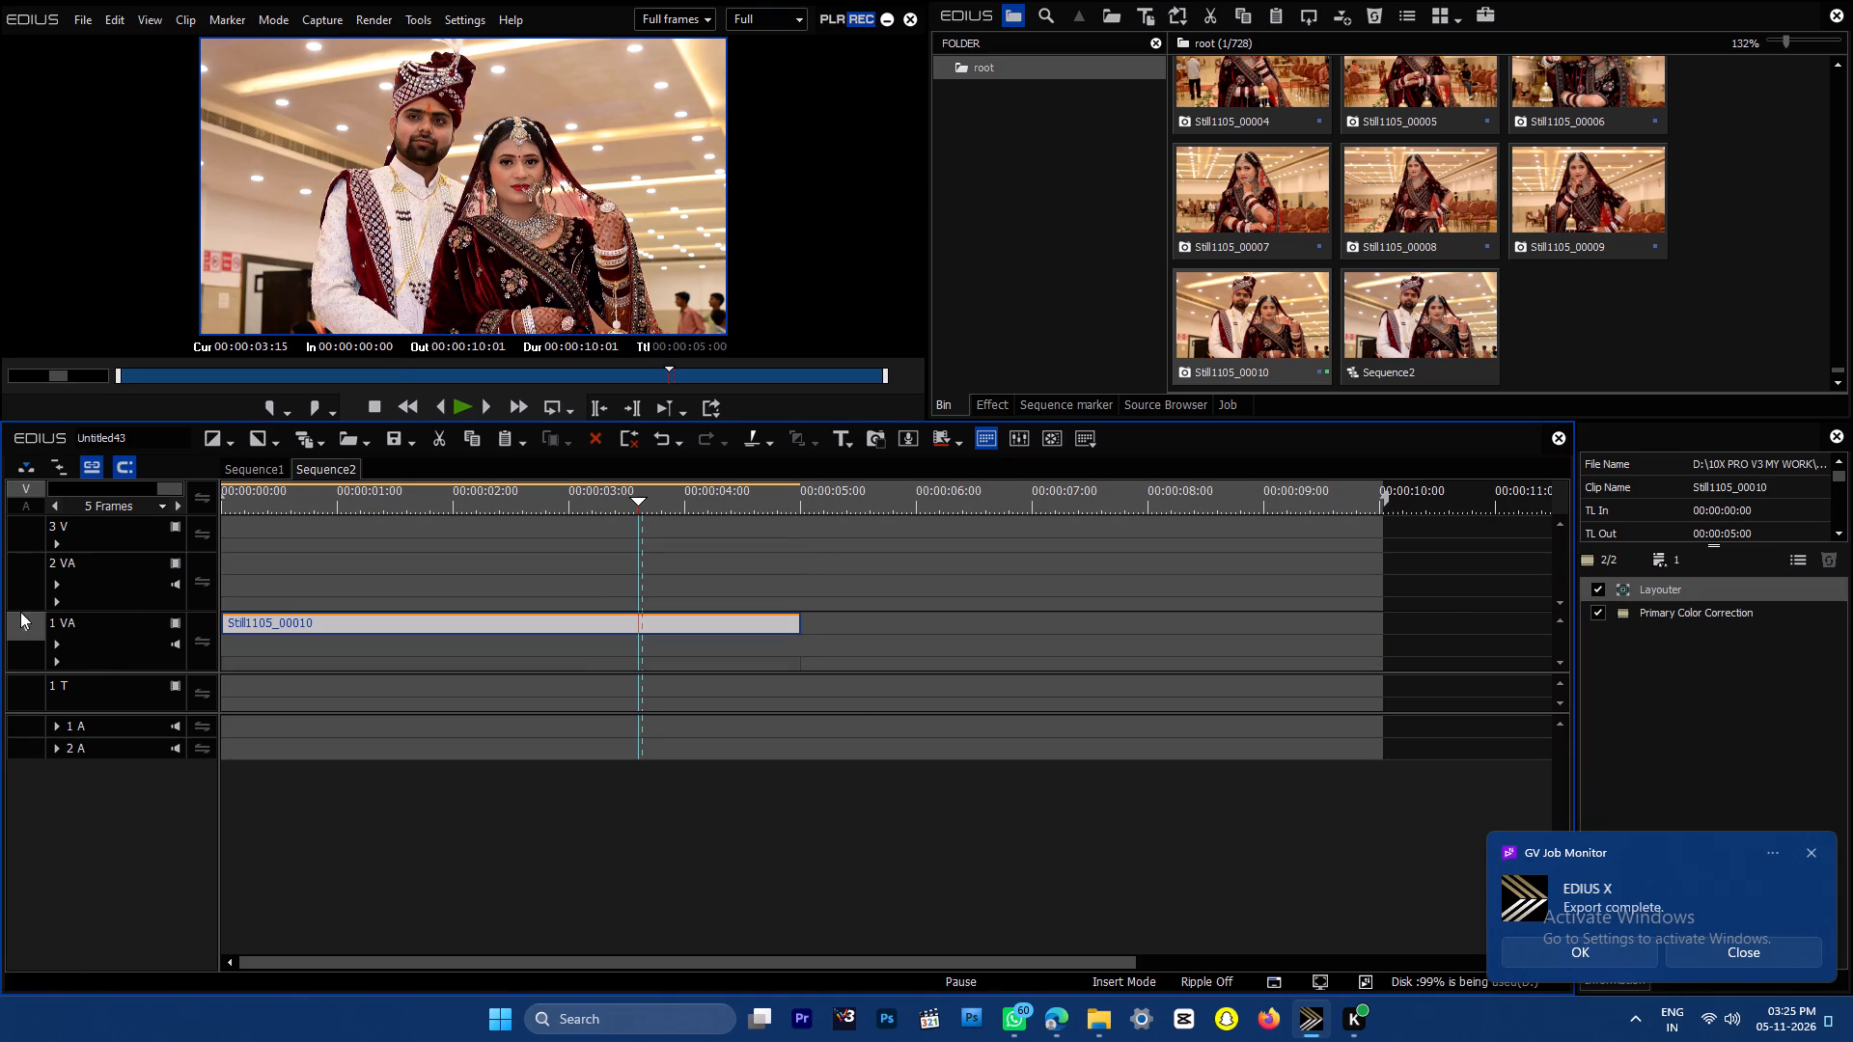
Insert a copy of the Still1105_00010 clip on track 1 VA at 00:00:03:15.
{"action": "left_click", "coordinate": [99, 651]}
{"action": "key", "text": "ctrl+c"}
{"action": "key", "text": "ctrl+v"}
Export Sequence2 as an H.264 MP4 into REPLACE FOOTAGE MP4, overwriting C03.
{"action": "left_click_drag", "start_coordinate": [896, 499], "coordinate": [383, 511]}
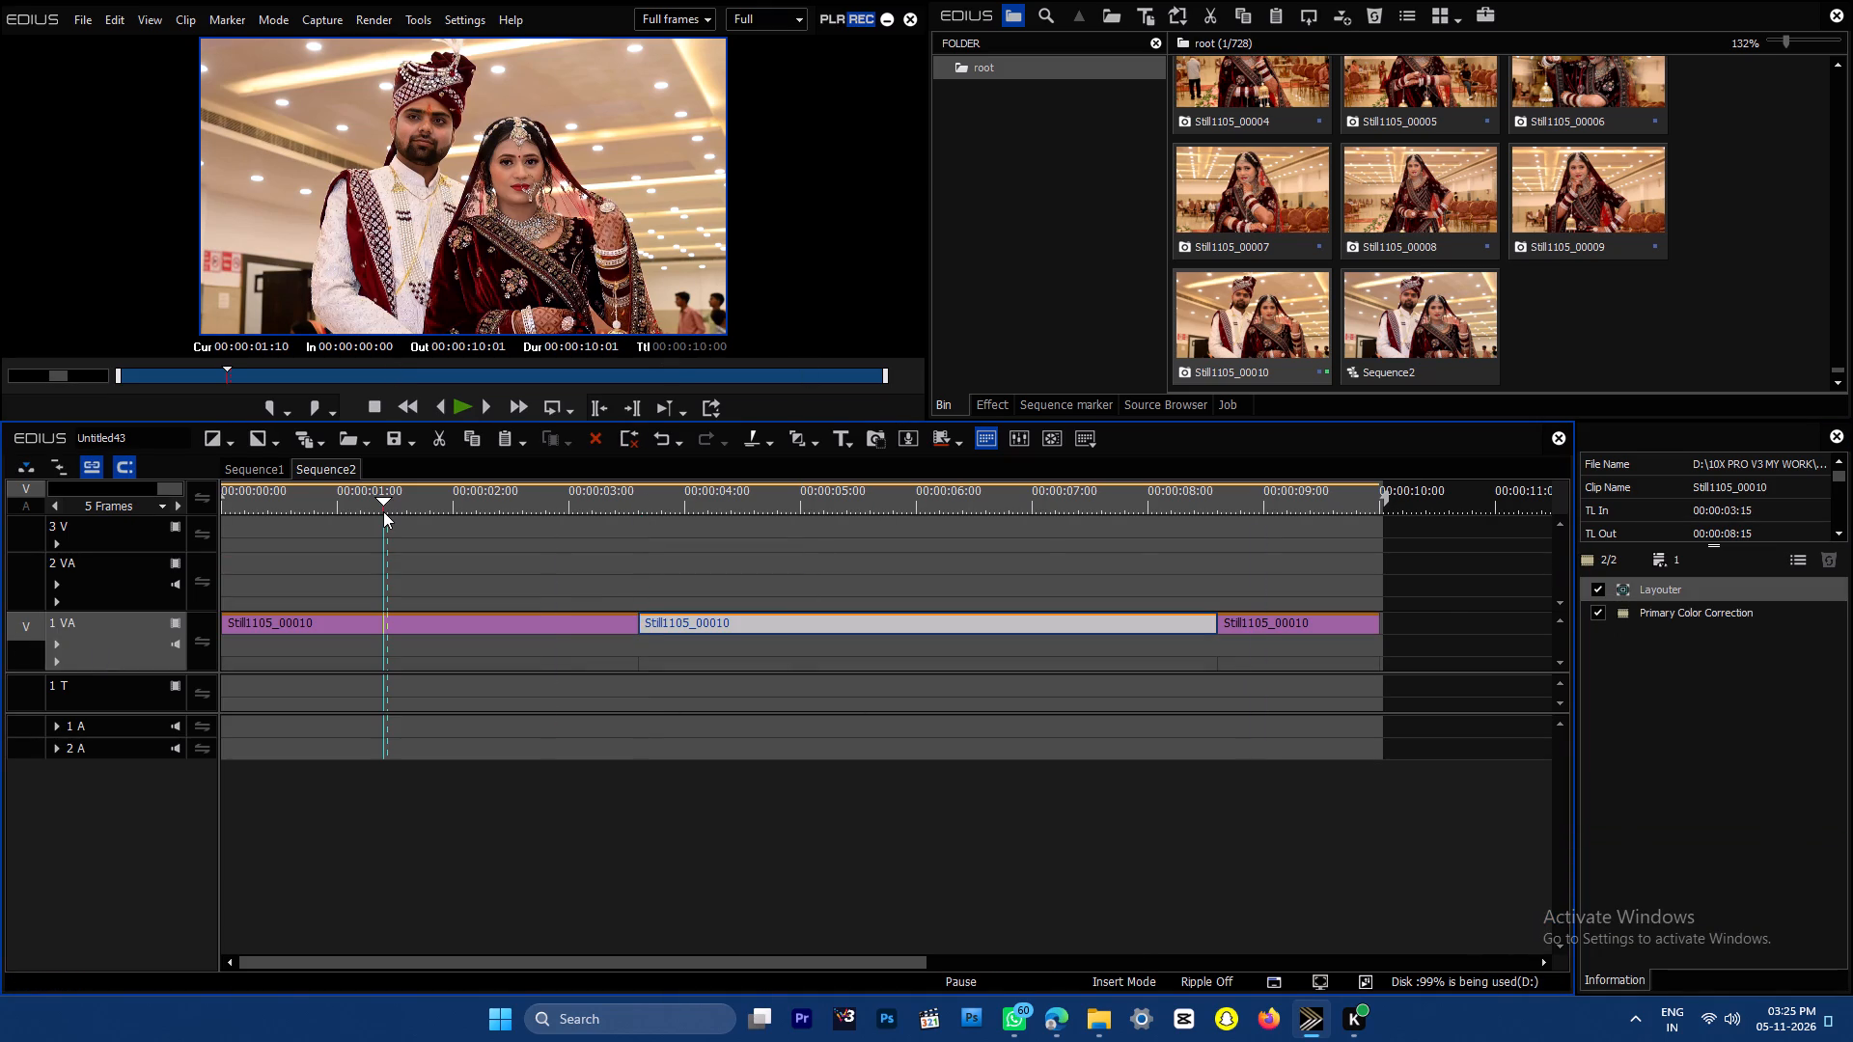
{"action": "key", "text": "F11"}
{"action": "key", "text": "Return"}
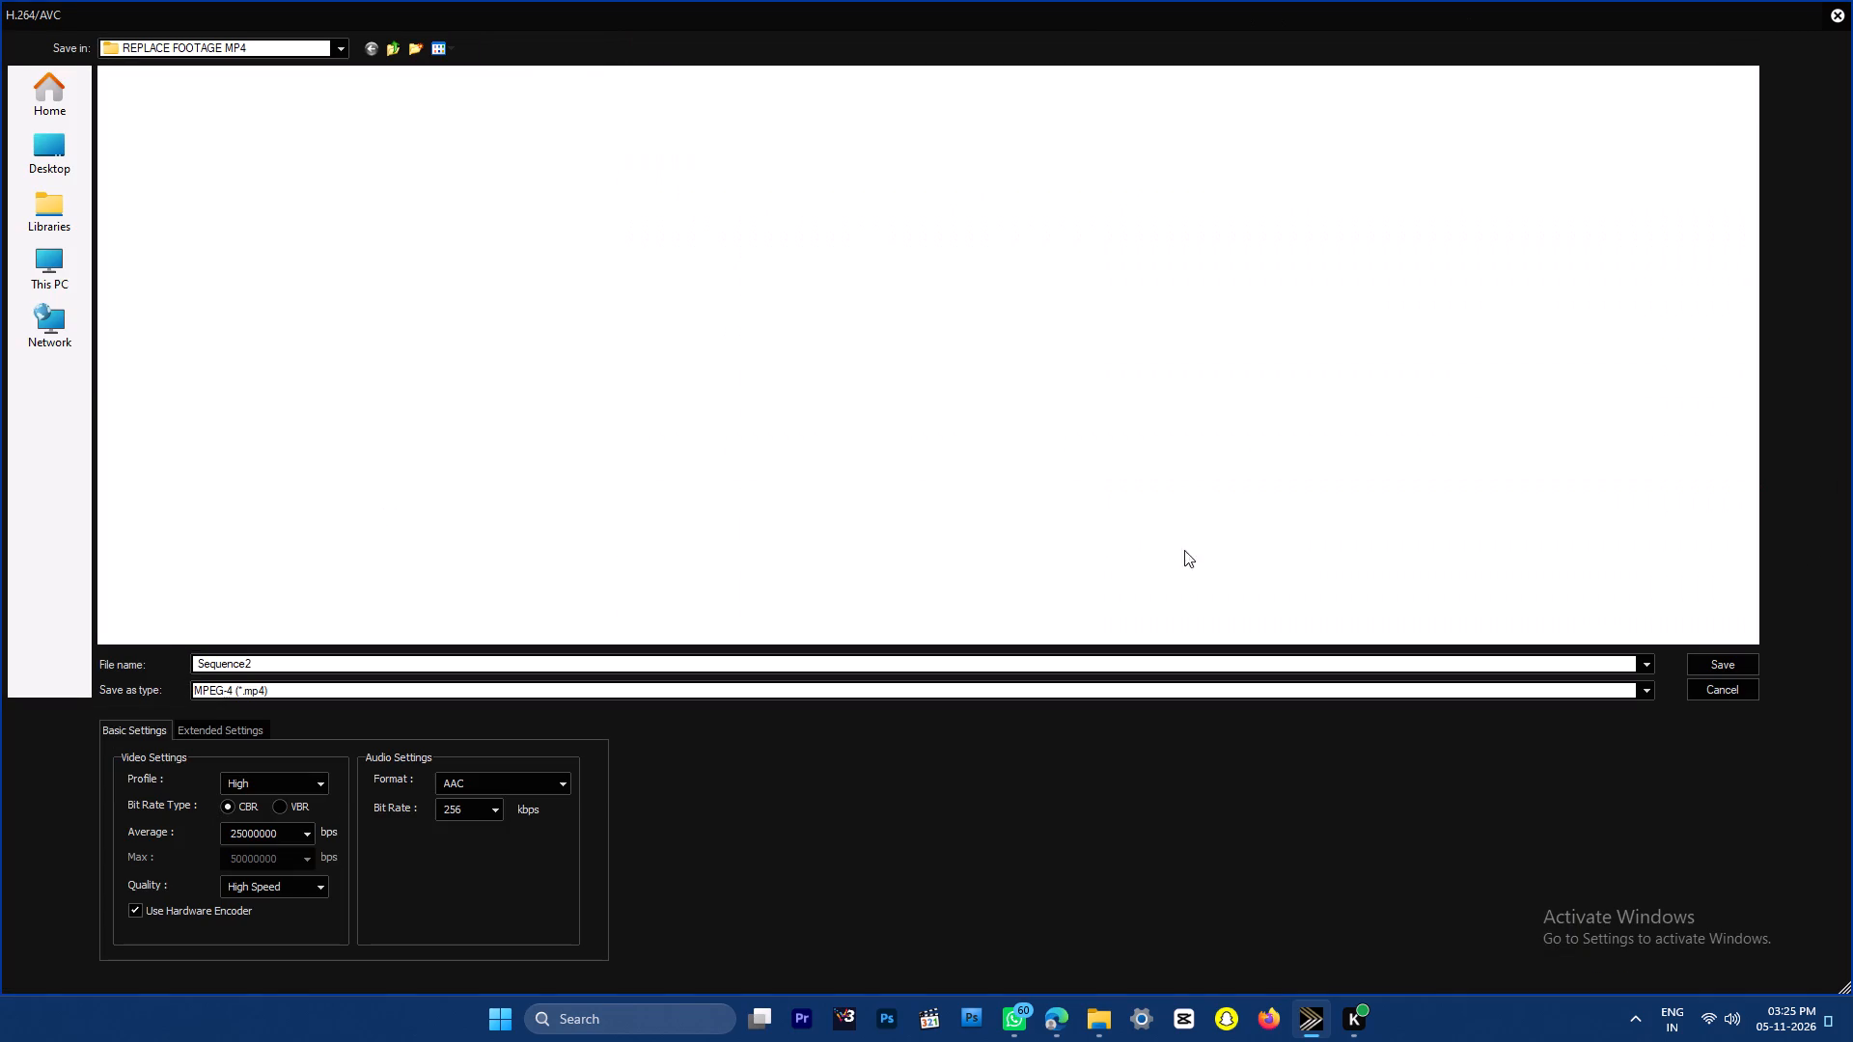
{"action": "scroll", "coordinate": [1305, 497], "scroll_direction": "down", "scroll_amount": 1}
{"action": "double_click", "coordinate": [735, 510]}
{"action": "key", "text": "Left"}
{"action": "key", "text": "Return"}
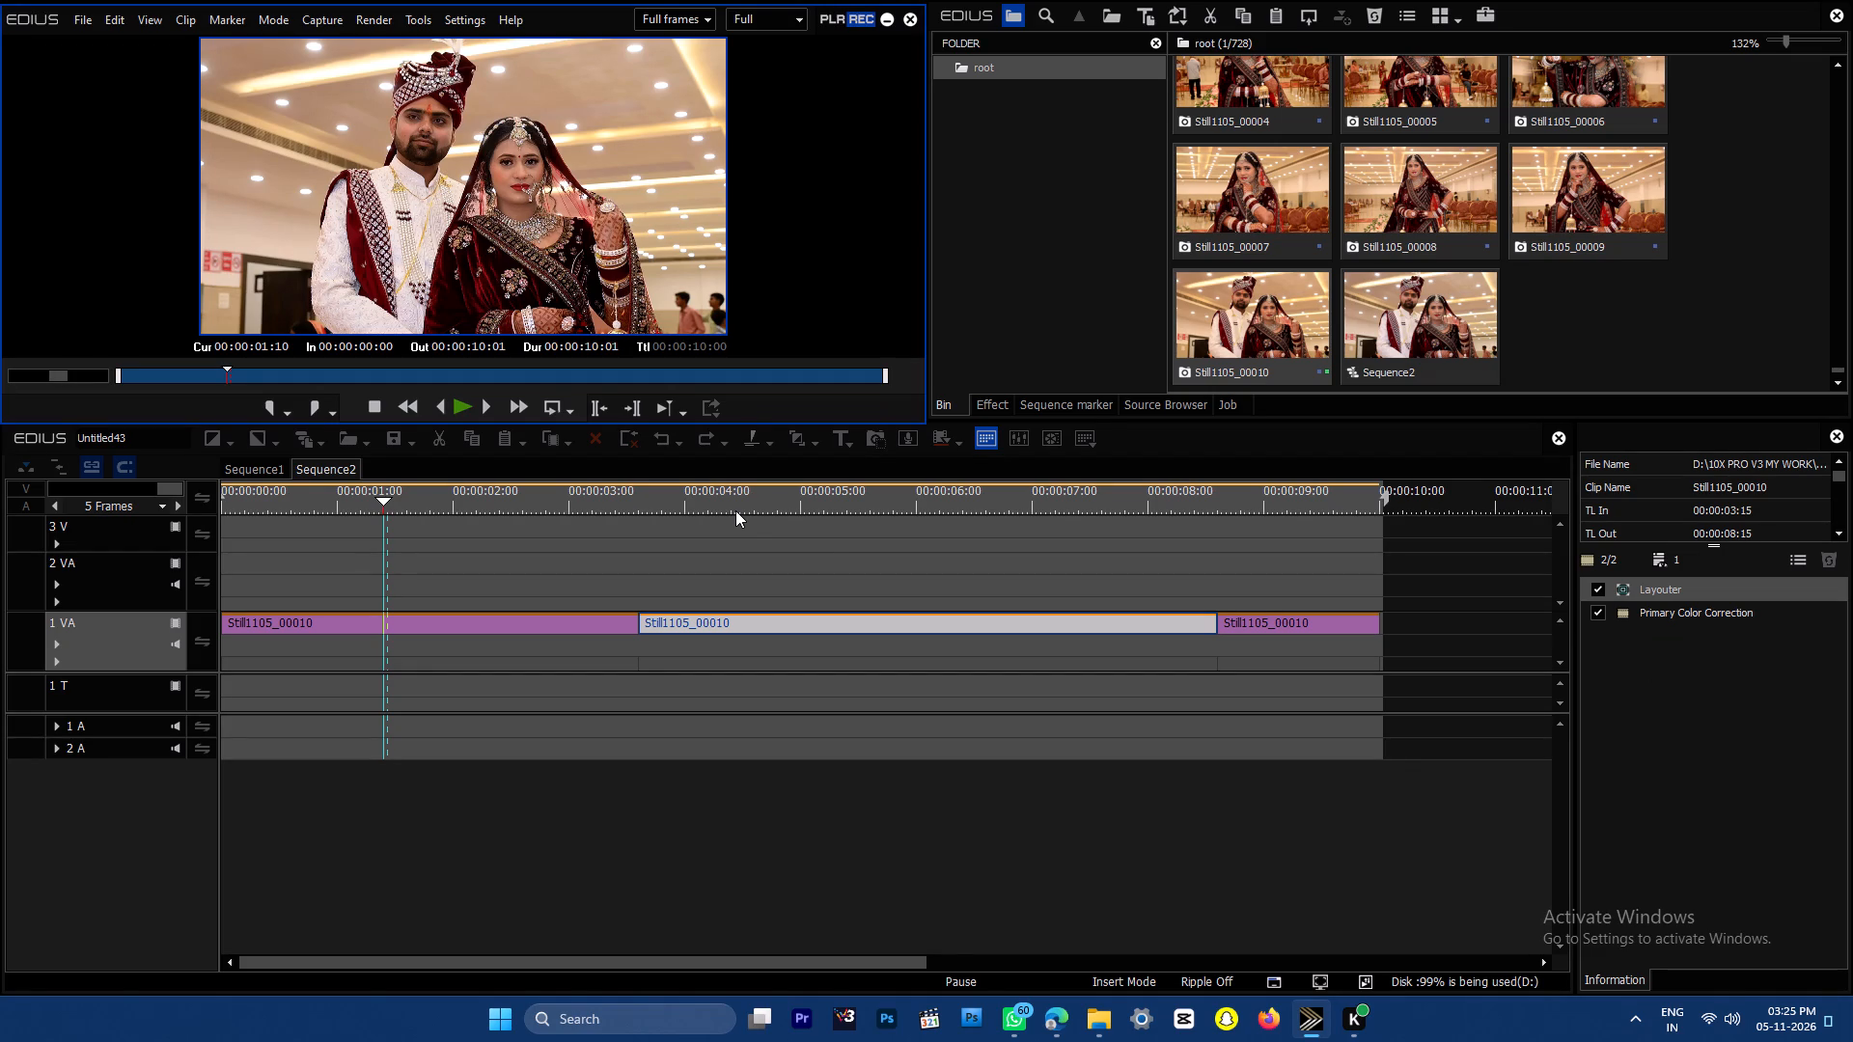
Delete the exported still Still1105_00010 from the bin.
{"action": "left_click", "coordinate": [1225, 319]}
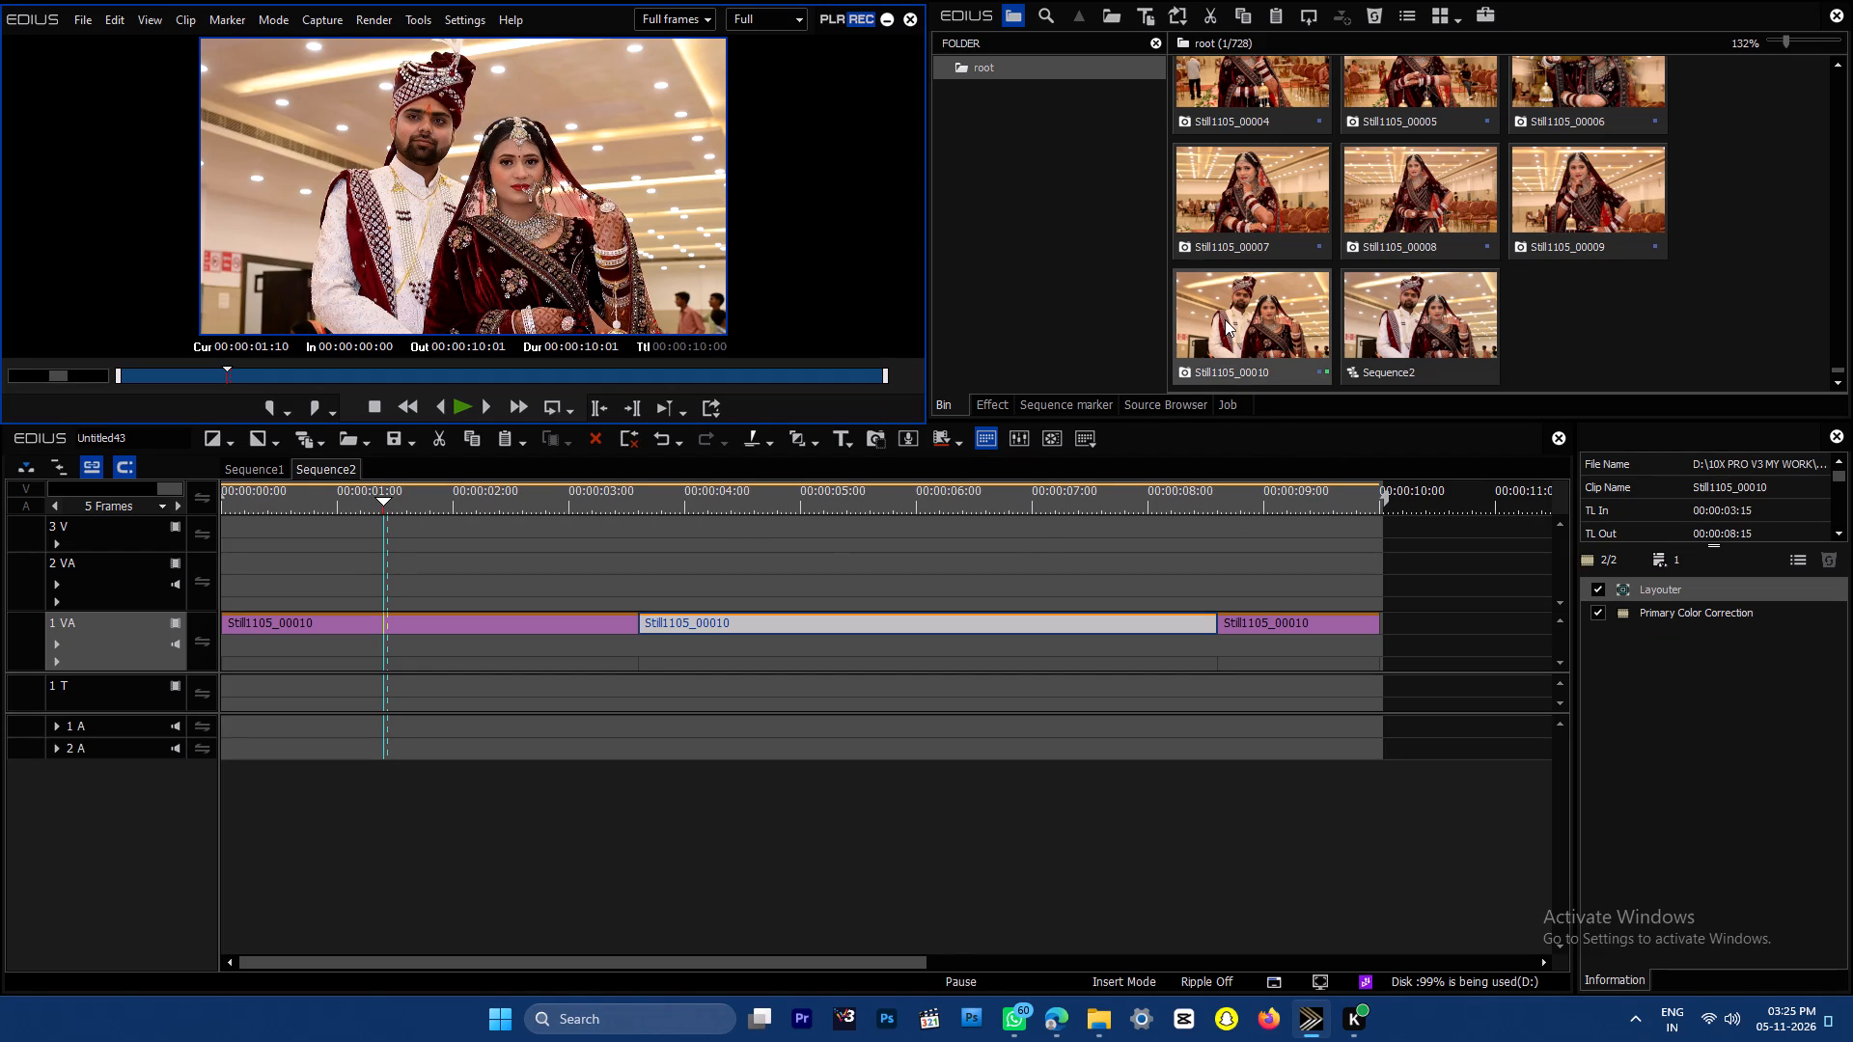
{"action": "key", "text": "Delete"}
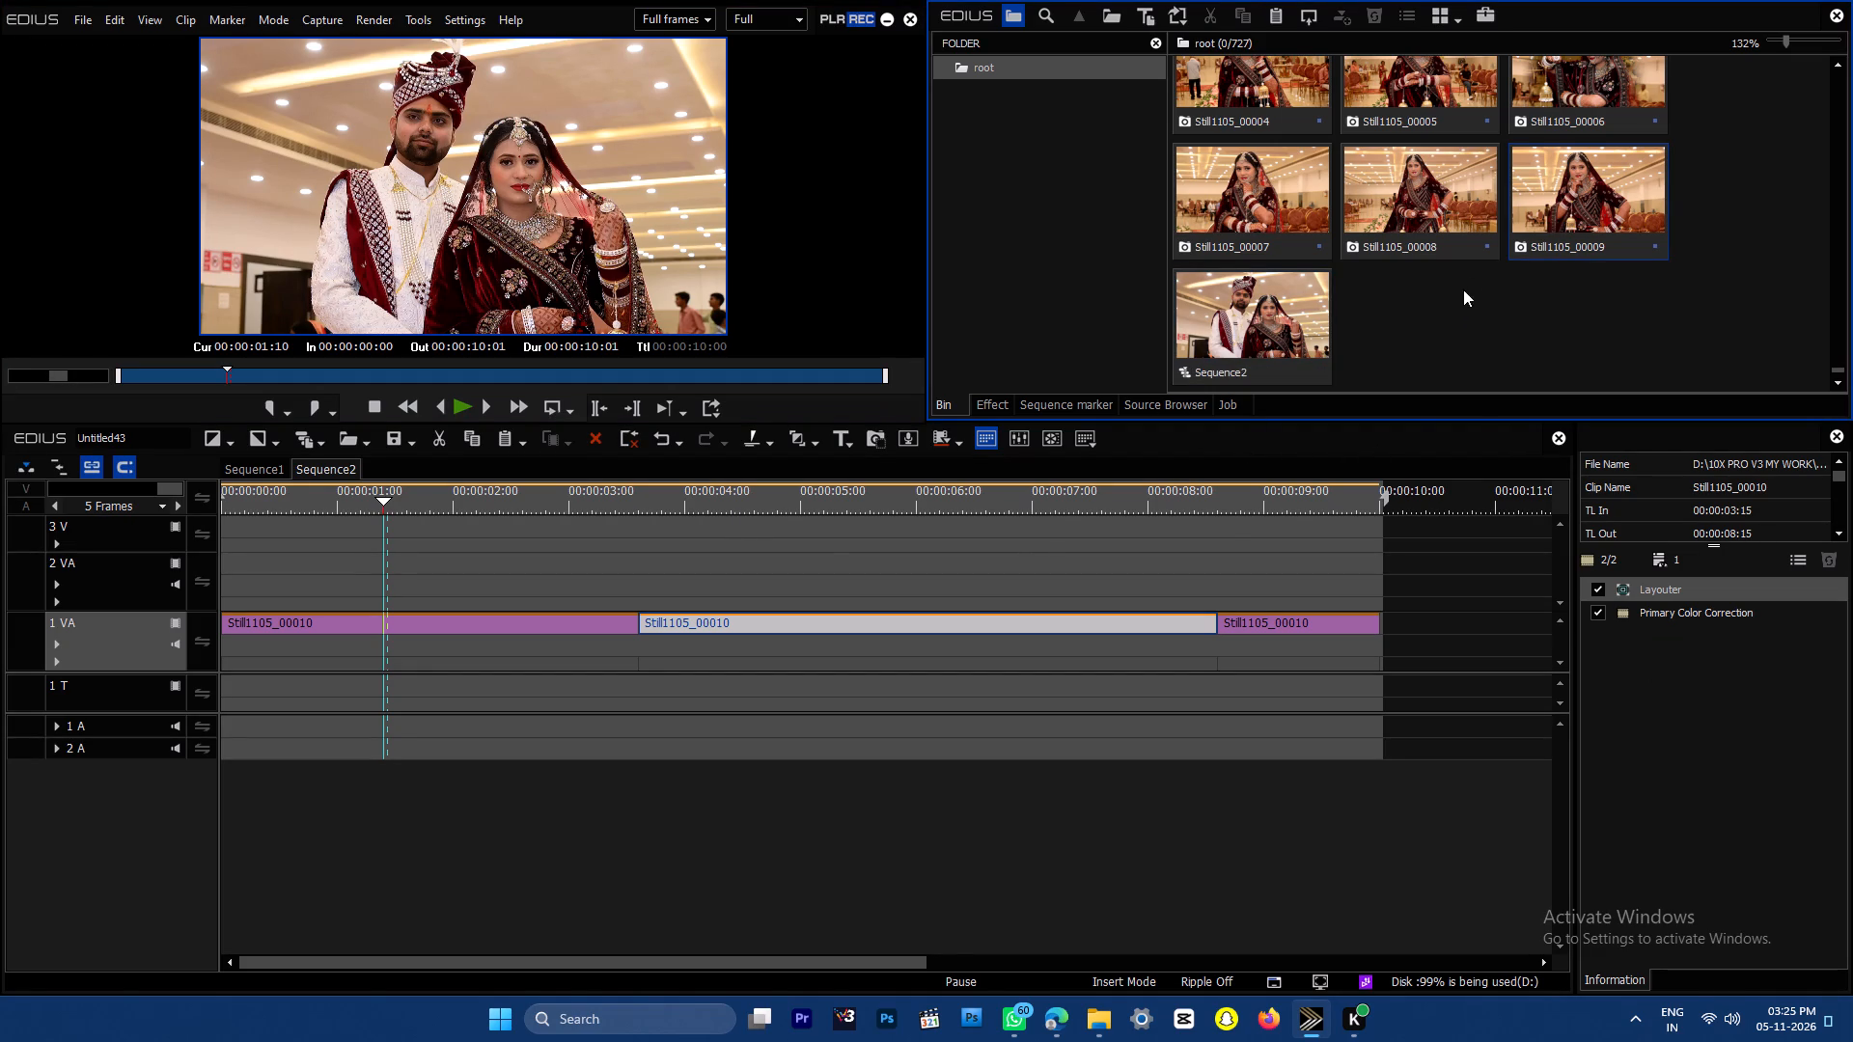
{"action": "left_click", "coordinate": [1474, 320]}
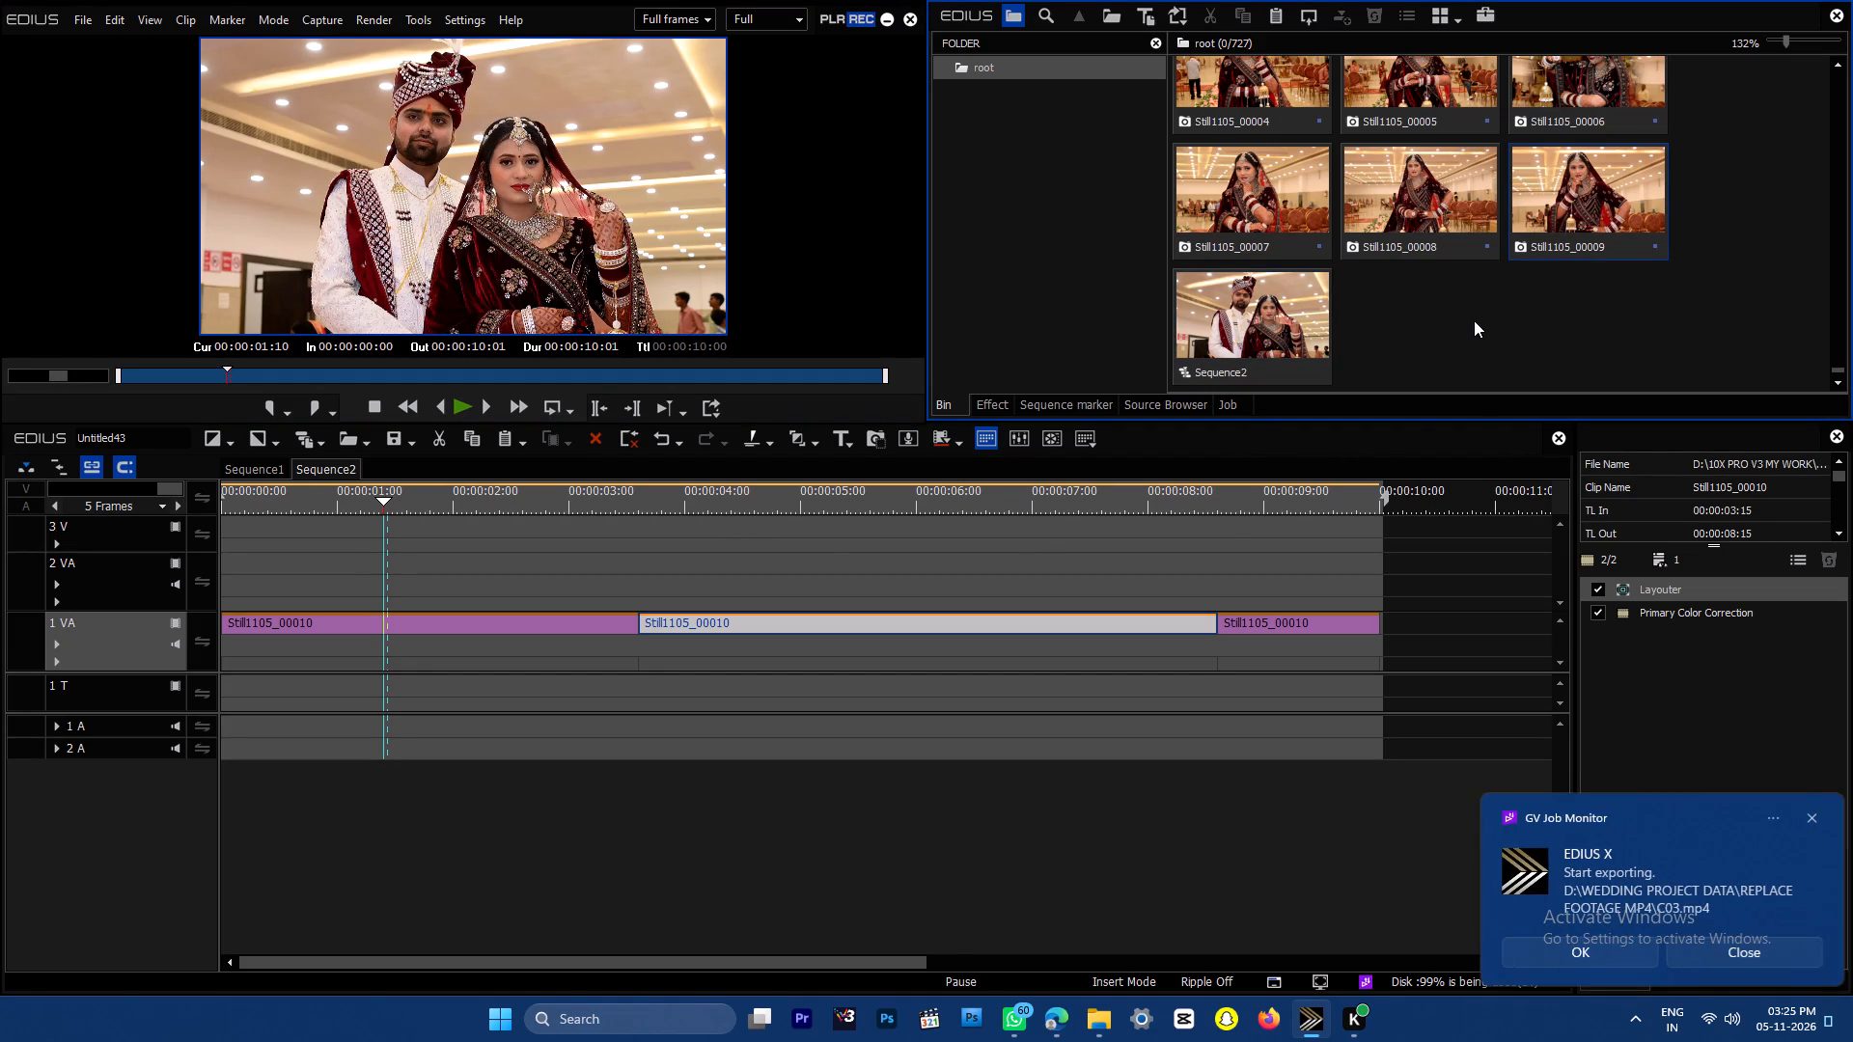
Place Still1105_00009 from the bin at the start of track 2 VA in Sequence2.
{"action": "left_click_drag", "start_coordinate": [414, 486], "coordinate": [0, 489]}
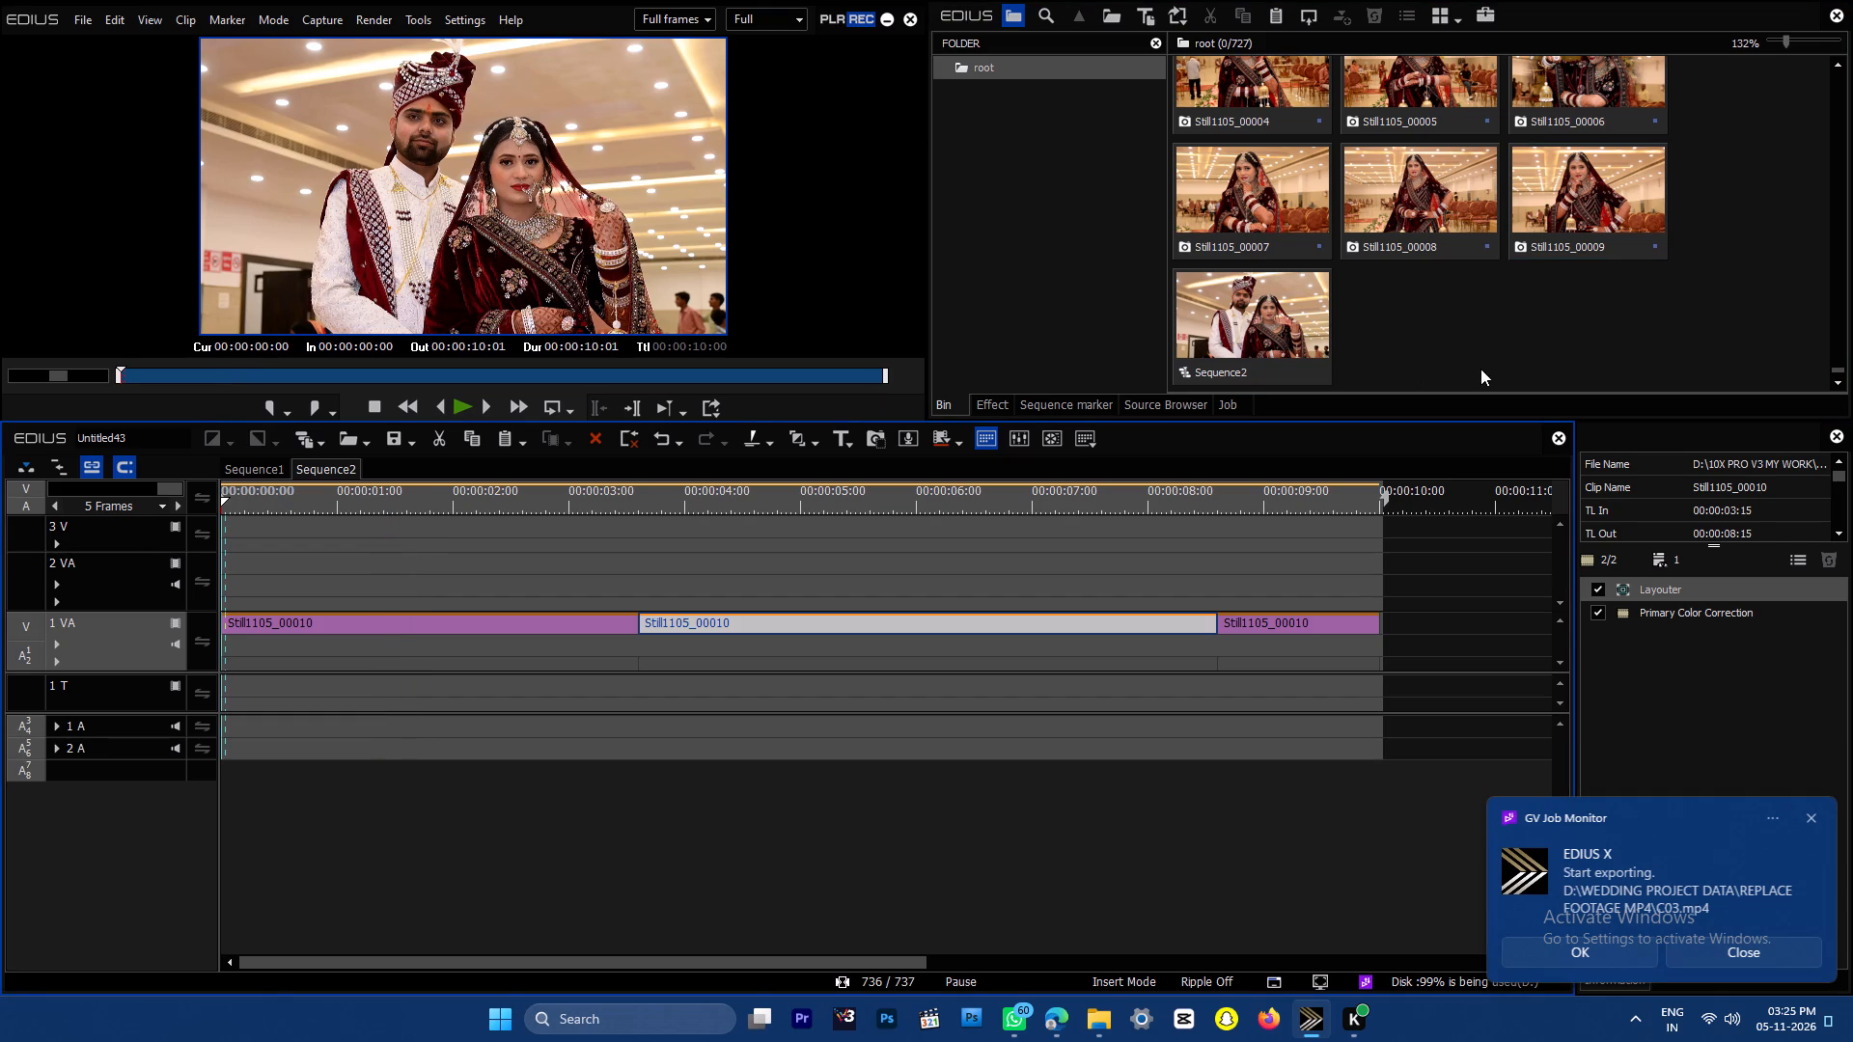
{"action": "left_click", "coordinate": [1532, 213]}
{"action": "left_click", "coordinate": [1576, 347]}
{"action": "left_click", "coordinate": [1583, 219]}
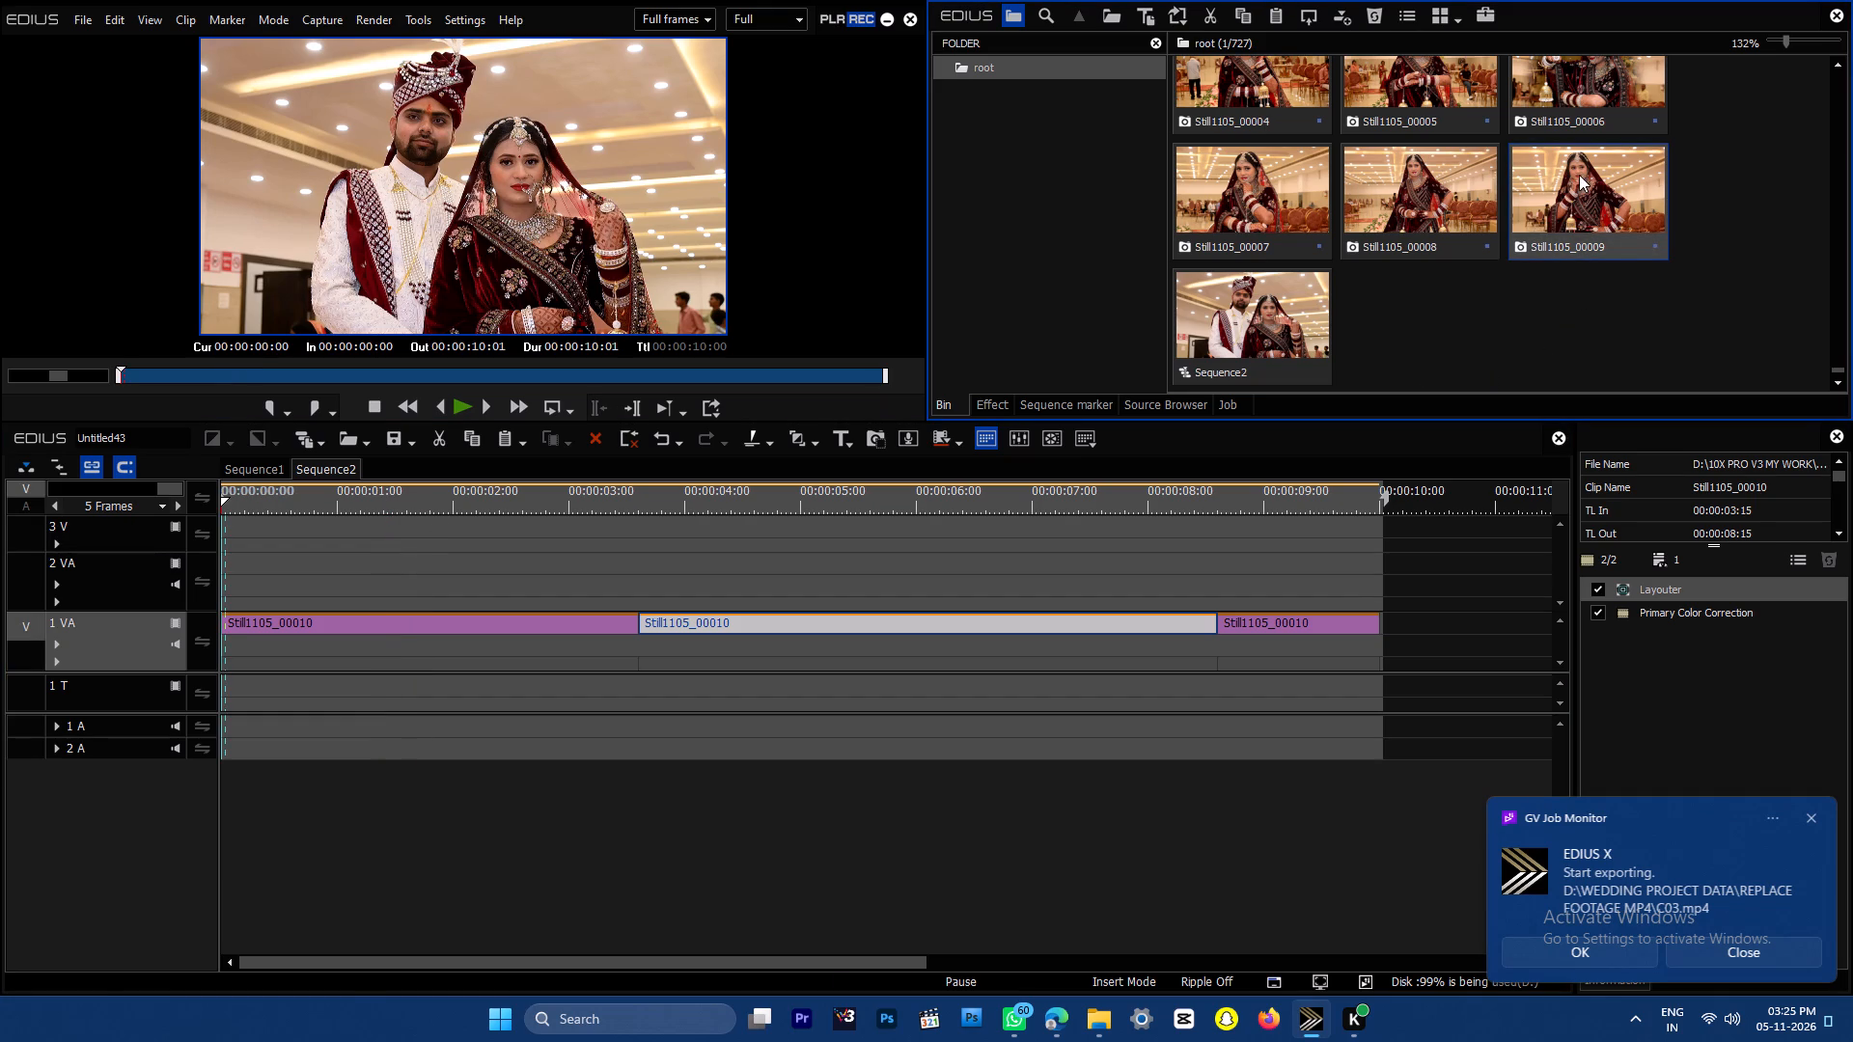
{"action": "left_click_drag", "start_coordinate": [1583, 198], "coordinate": [70, 557]}
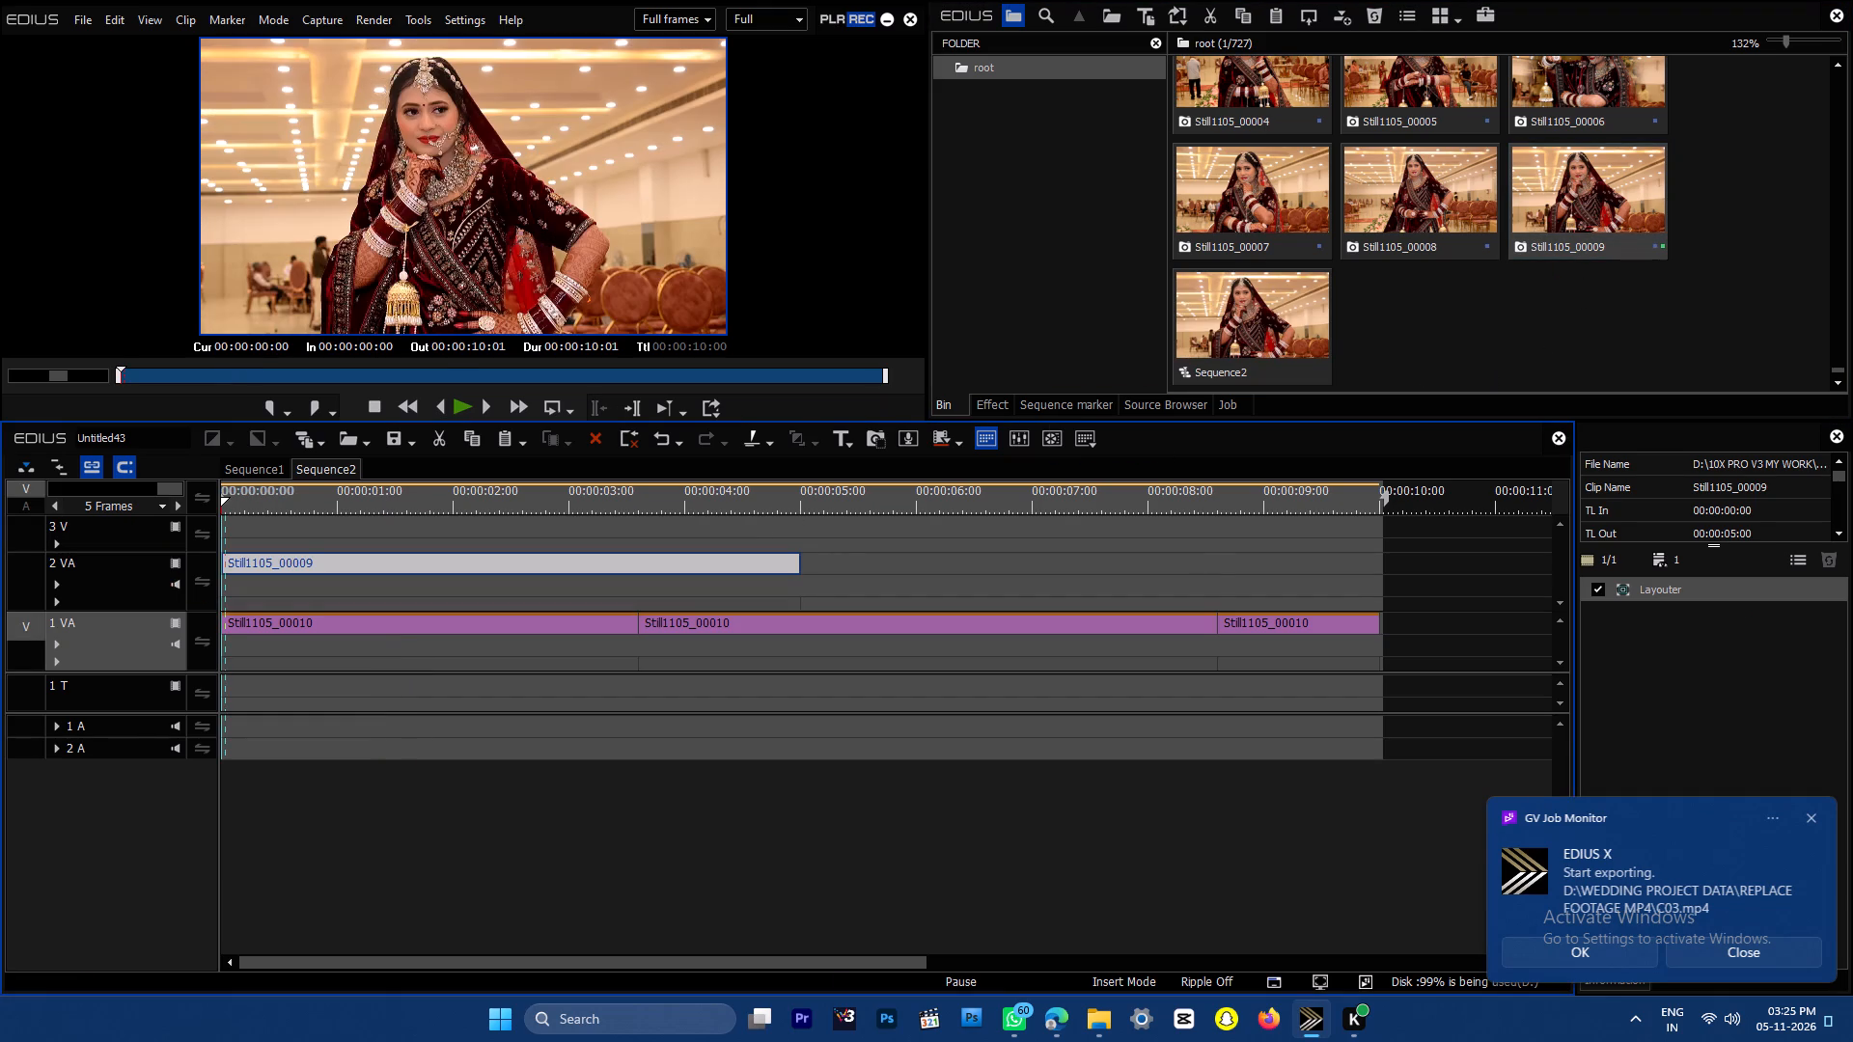
Copy the Primary Color Correction filter from the middle Still1105_00010 clip to the Still1105_00009 clip on track 2 VA.
{"action": "left_click_drag", "start_coordinate": [715, 508], "coordinate": [703, 508]}
{"action": "left_click", "coordinate": [1004, 614]}
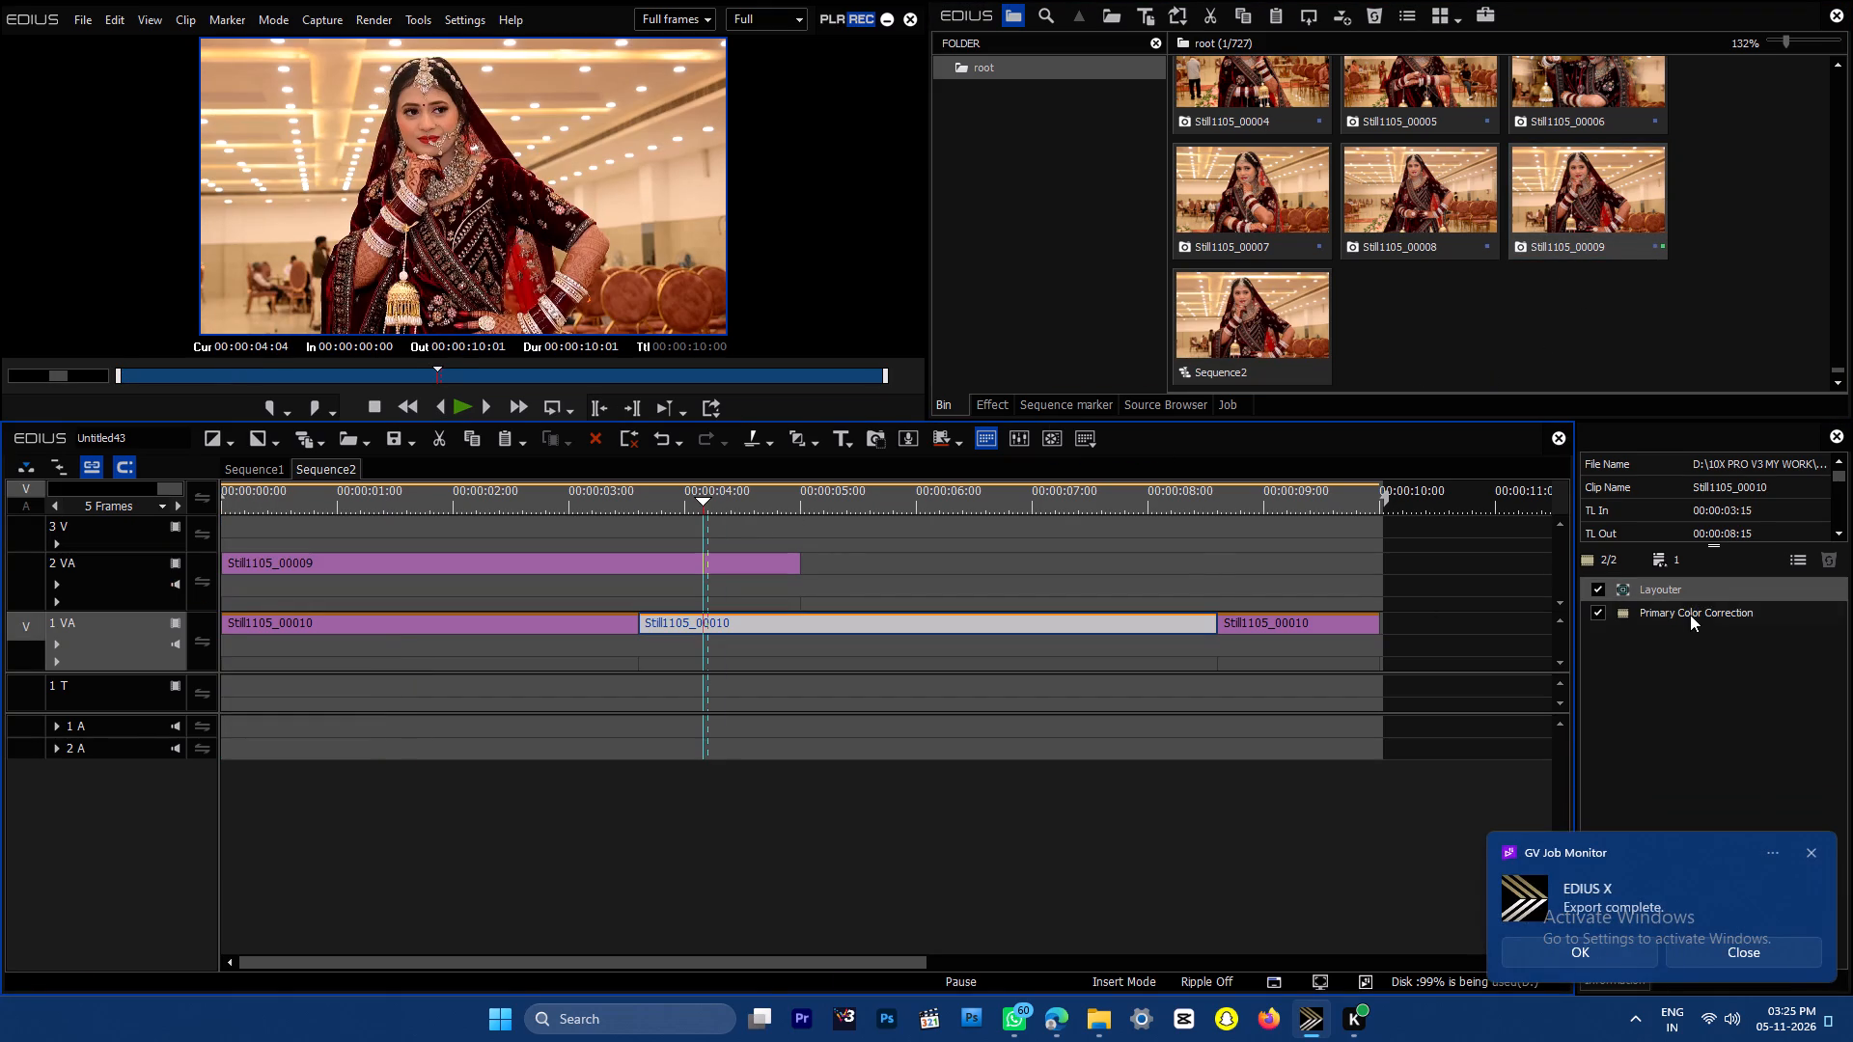
{"action": "left_click_drag", "start_coordinate": [1690, 614], "coordinate": [724, 564]}
Delete all the Still1105_00010 clips from track 1 VA.
{"action": "left_click_drag", "start_coordinate": [1438, 625], "coordinate": [1324, 627]}
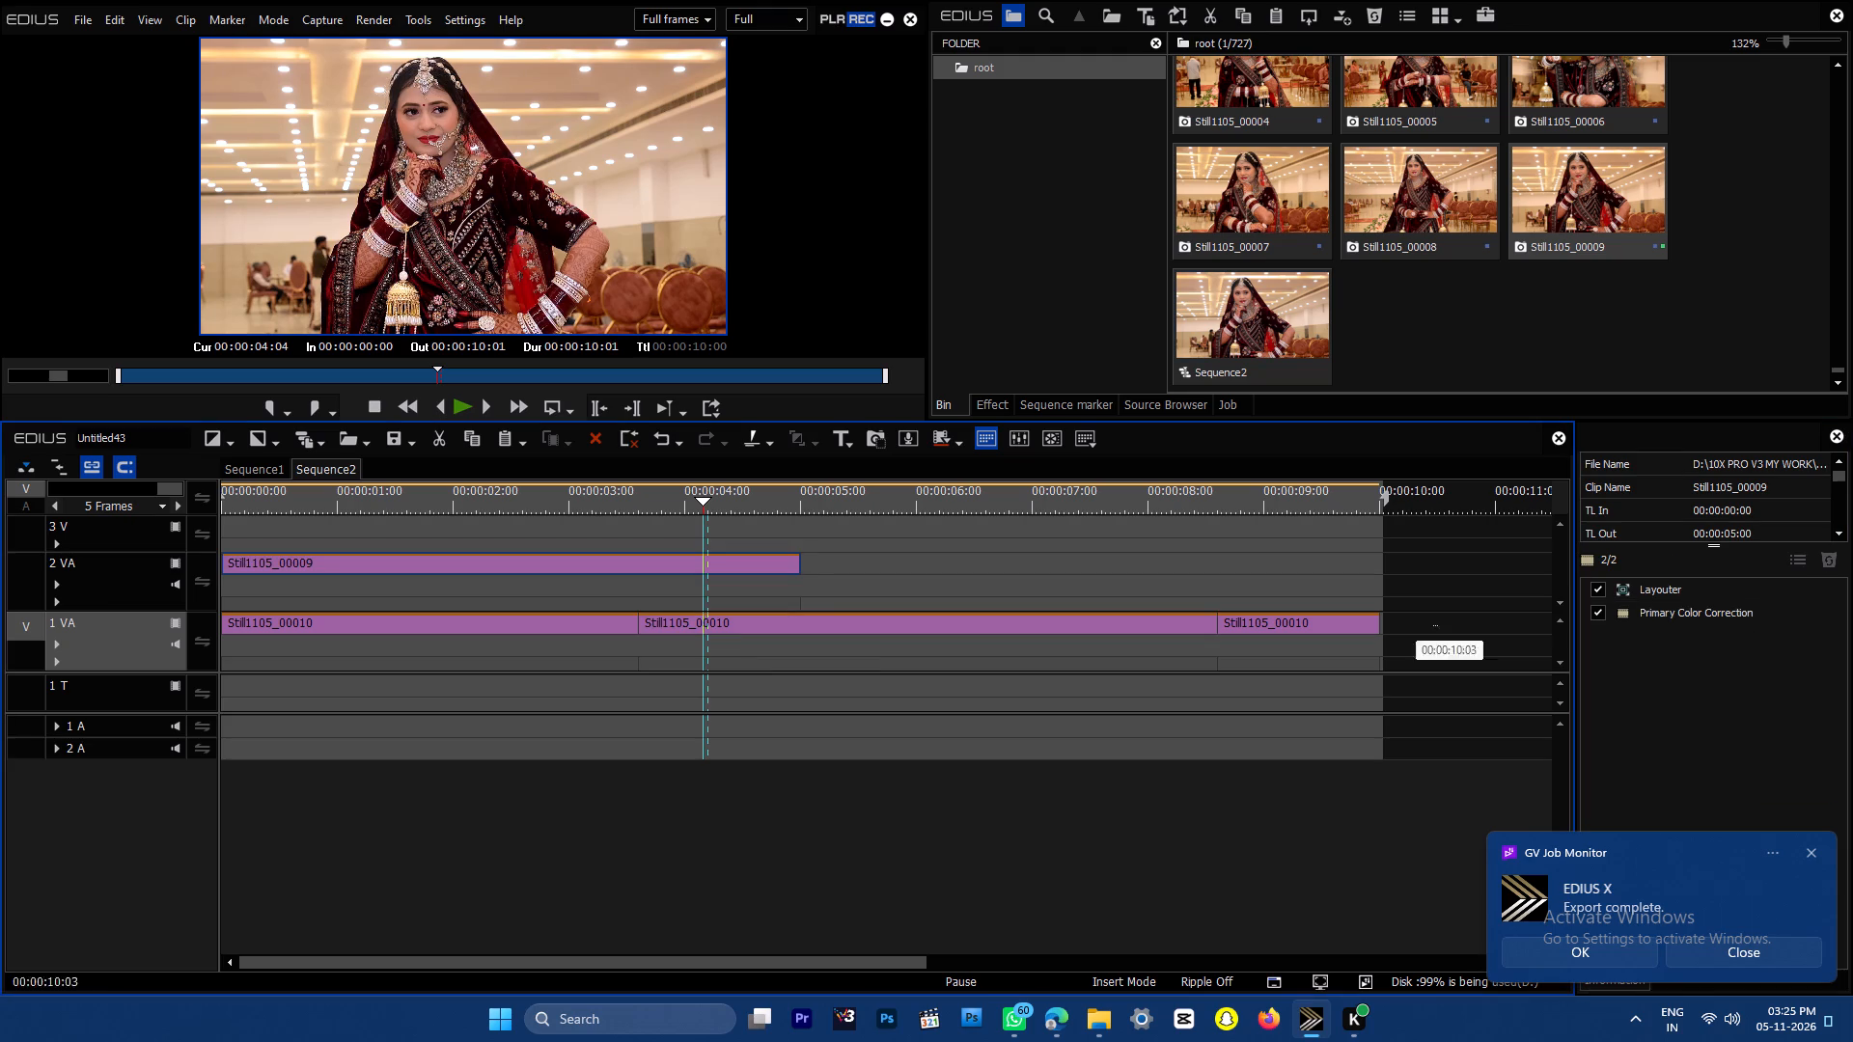
{"action": "left_click_drag", "start_coordinate": [1324, 627], "coordinate": [168, 646]}
{"action": "key", "text": "Delete"}
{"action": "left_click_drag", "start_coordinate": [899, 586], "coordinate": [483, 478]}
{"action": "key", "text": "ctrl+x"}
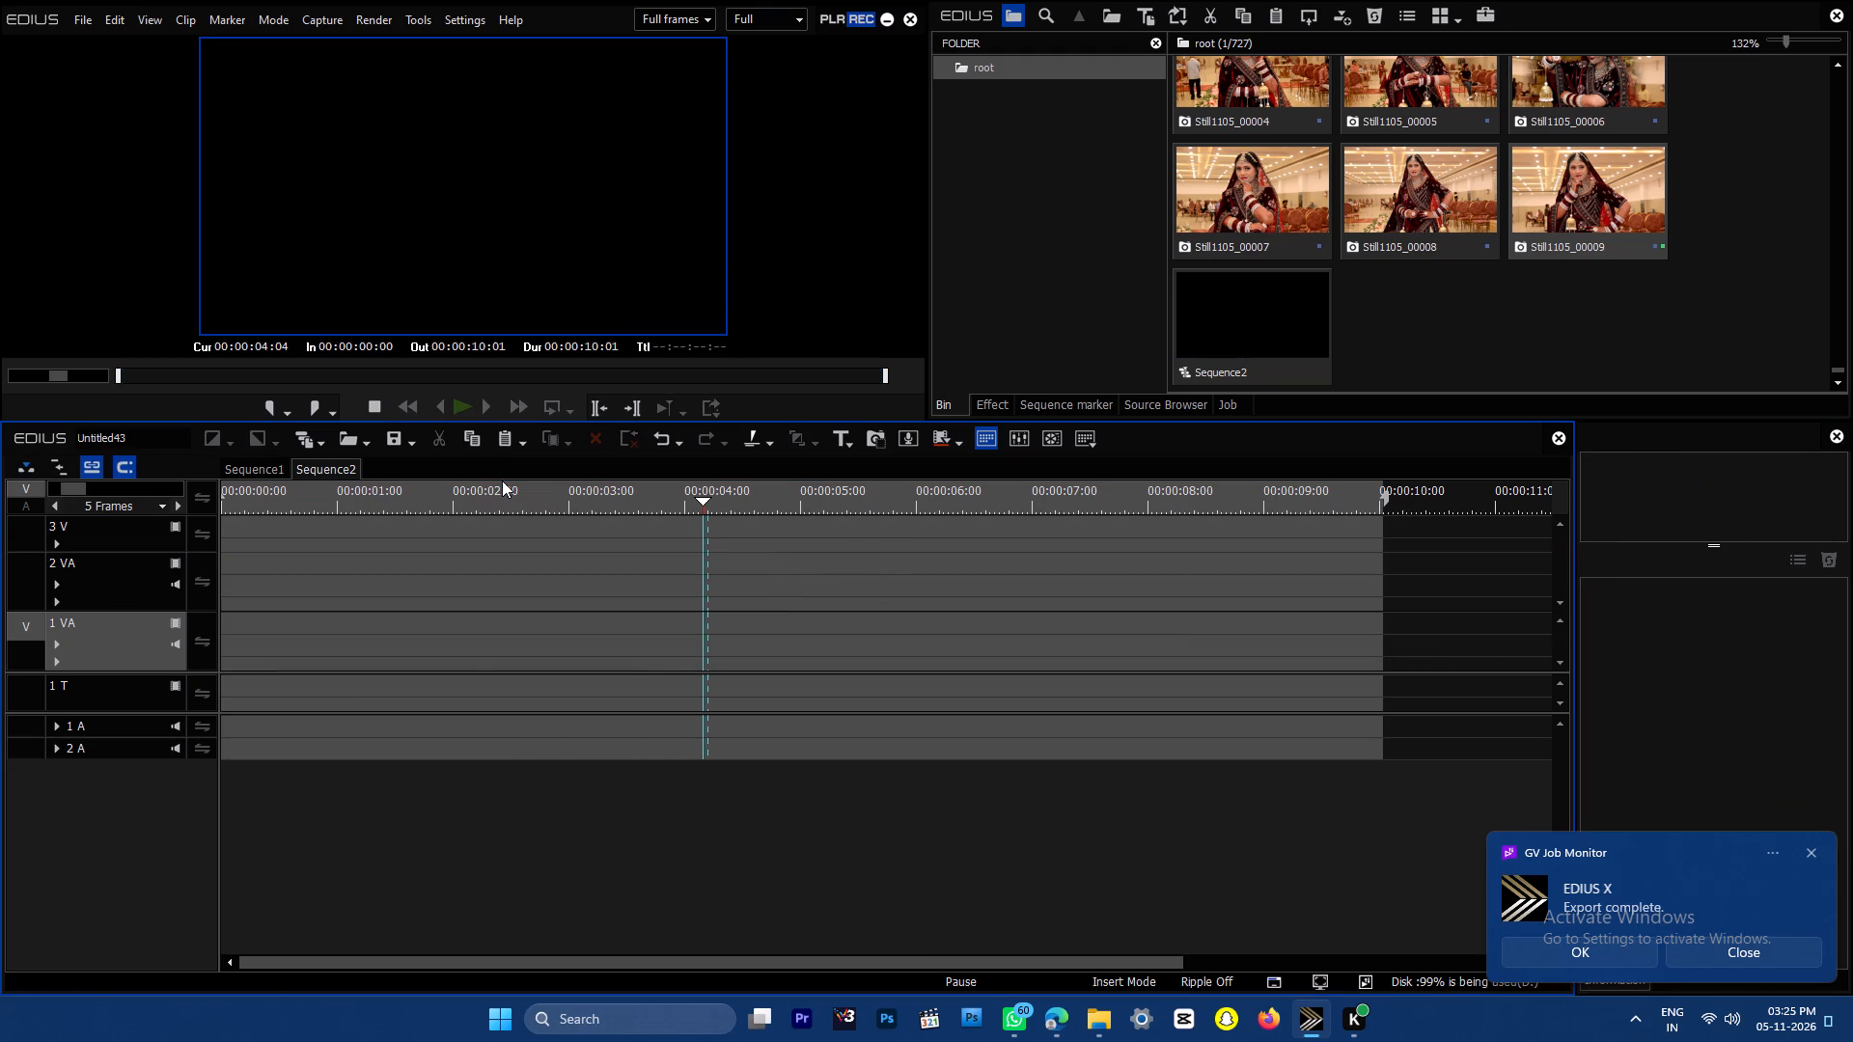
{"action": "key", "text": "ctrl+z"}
Copy the Still1105_00009 clip from track 2 VA onto track 1 VA, starting at 00:00:05:00.
{"action": "left_click_drag", "start_coordinate": [645, 507], "coordinate": [0, 505]}
{"action": "key", "text": "ctrl+c"}
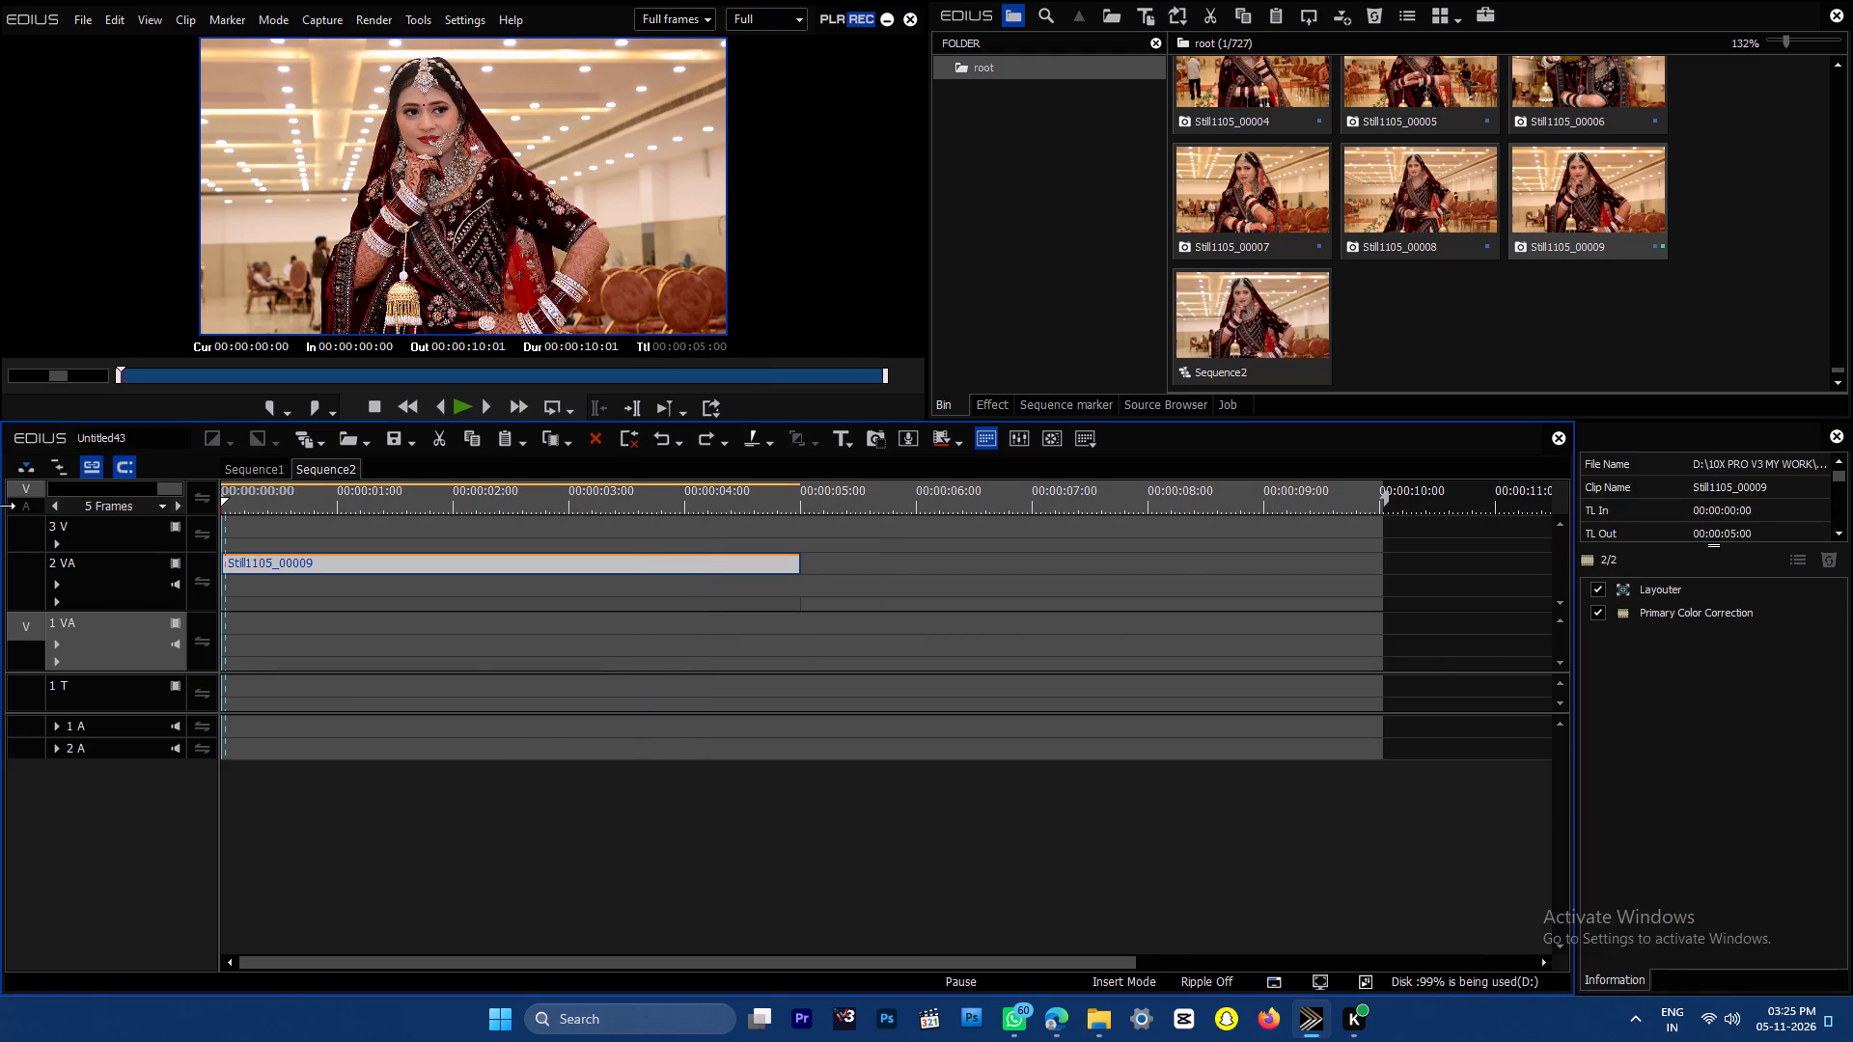
{"action": "key", "text": "ctrl+v"}
{"action": "left_click_drag", "start_coordinate": [716, 626], "coordinate": [1285, 619]}
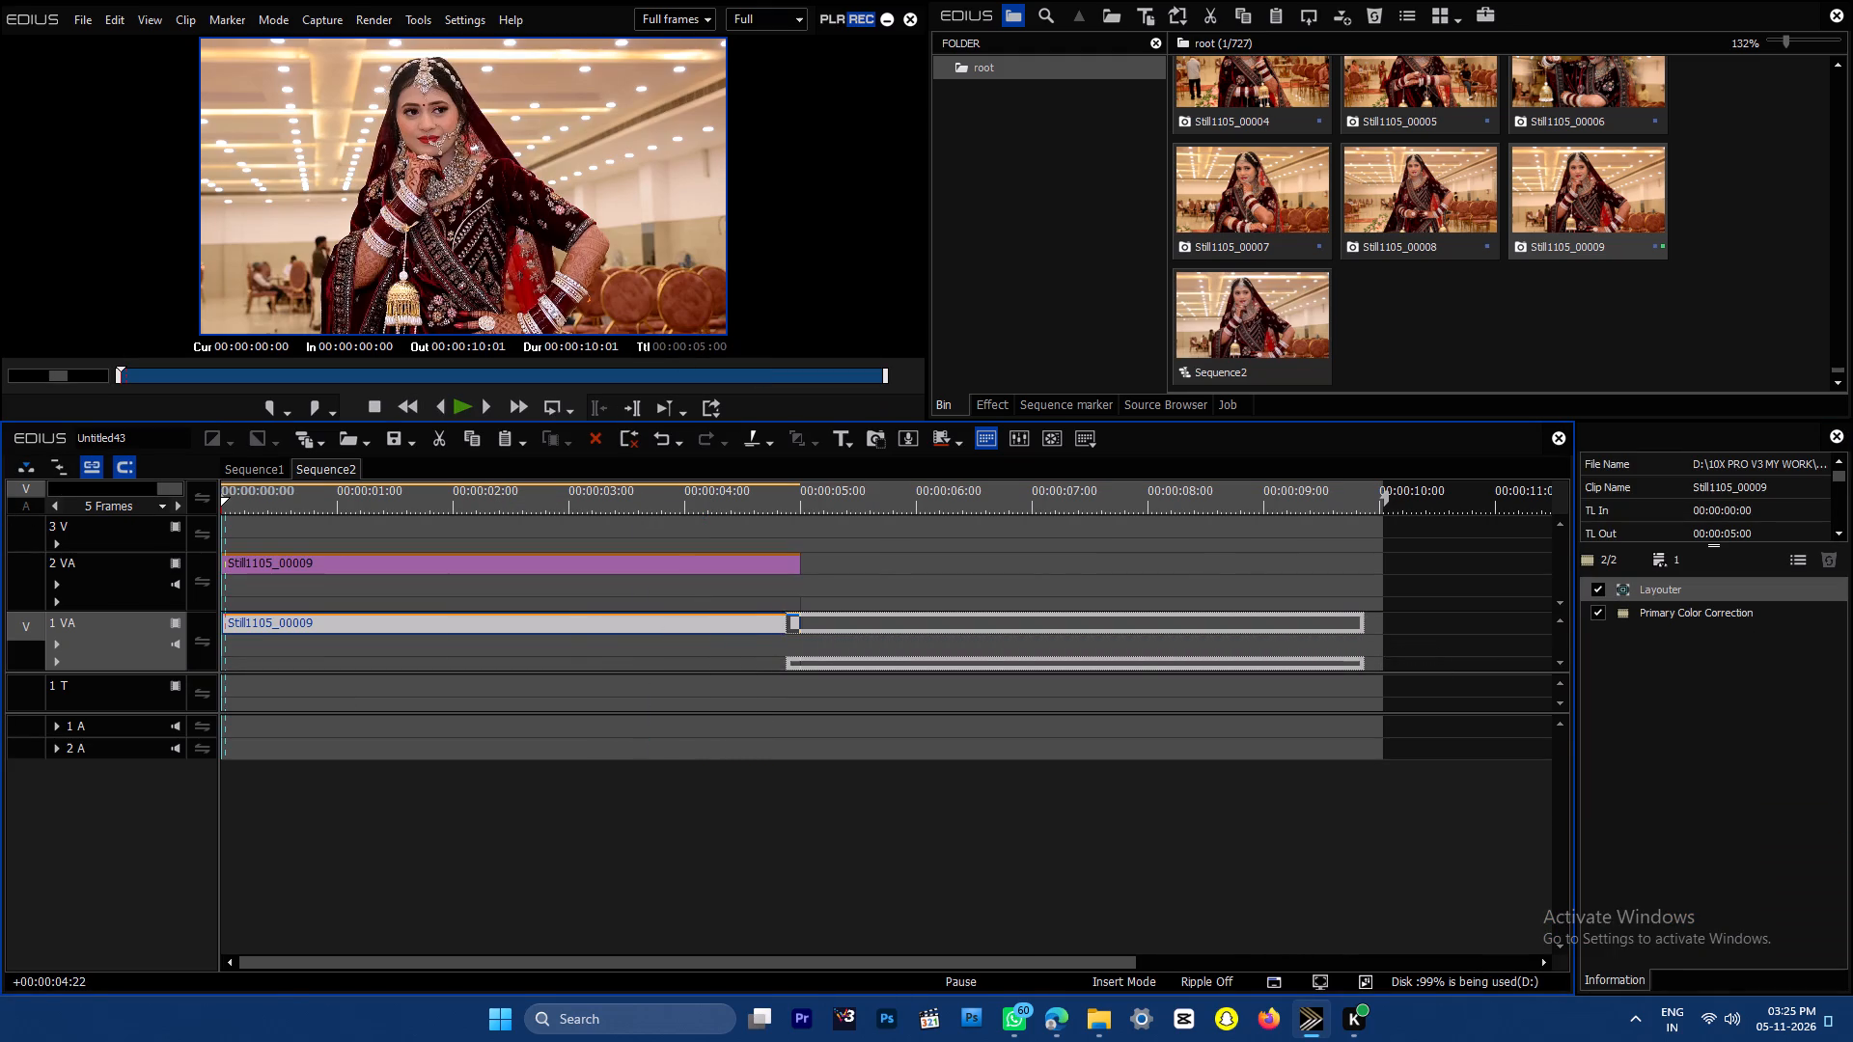
{"action": "left_click_drag", "start_coordinate": [1285, 619], "coordinate": [1293, 619]}
Set Sequence2's Out point at the end of the clips, at 00:00:10:00.
{"action": "left_click_drag", "start_coordinate": [761, 491], "coordinate": [706, 496]}
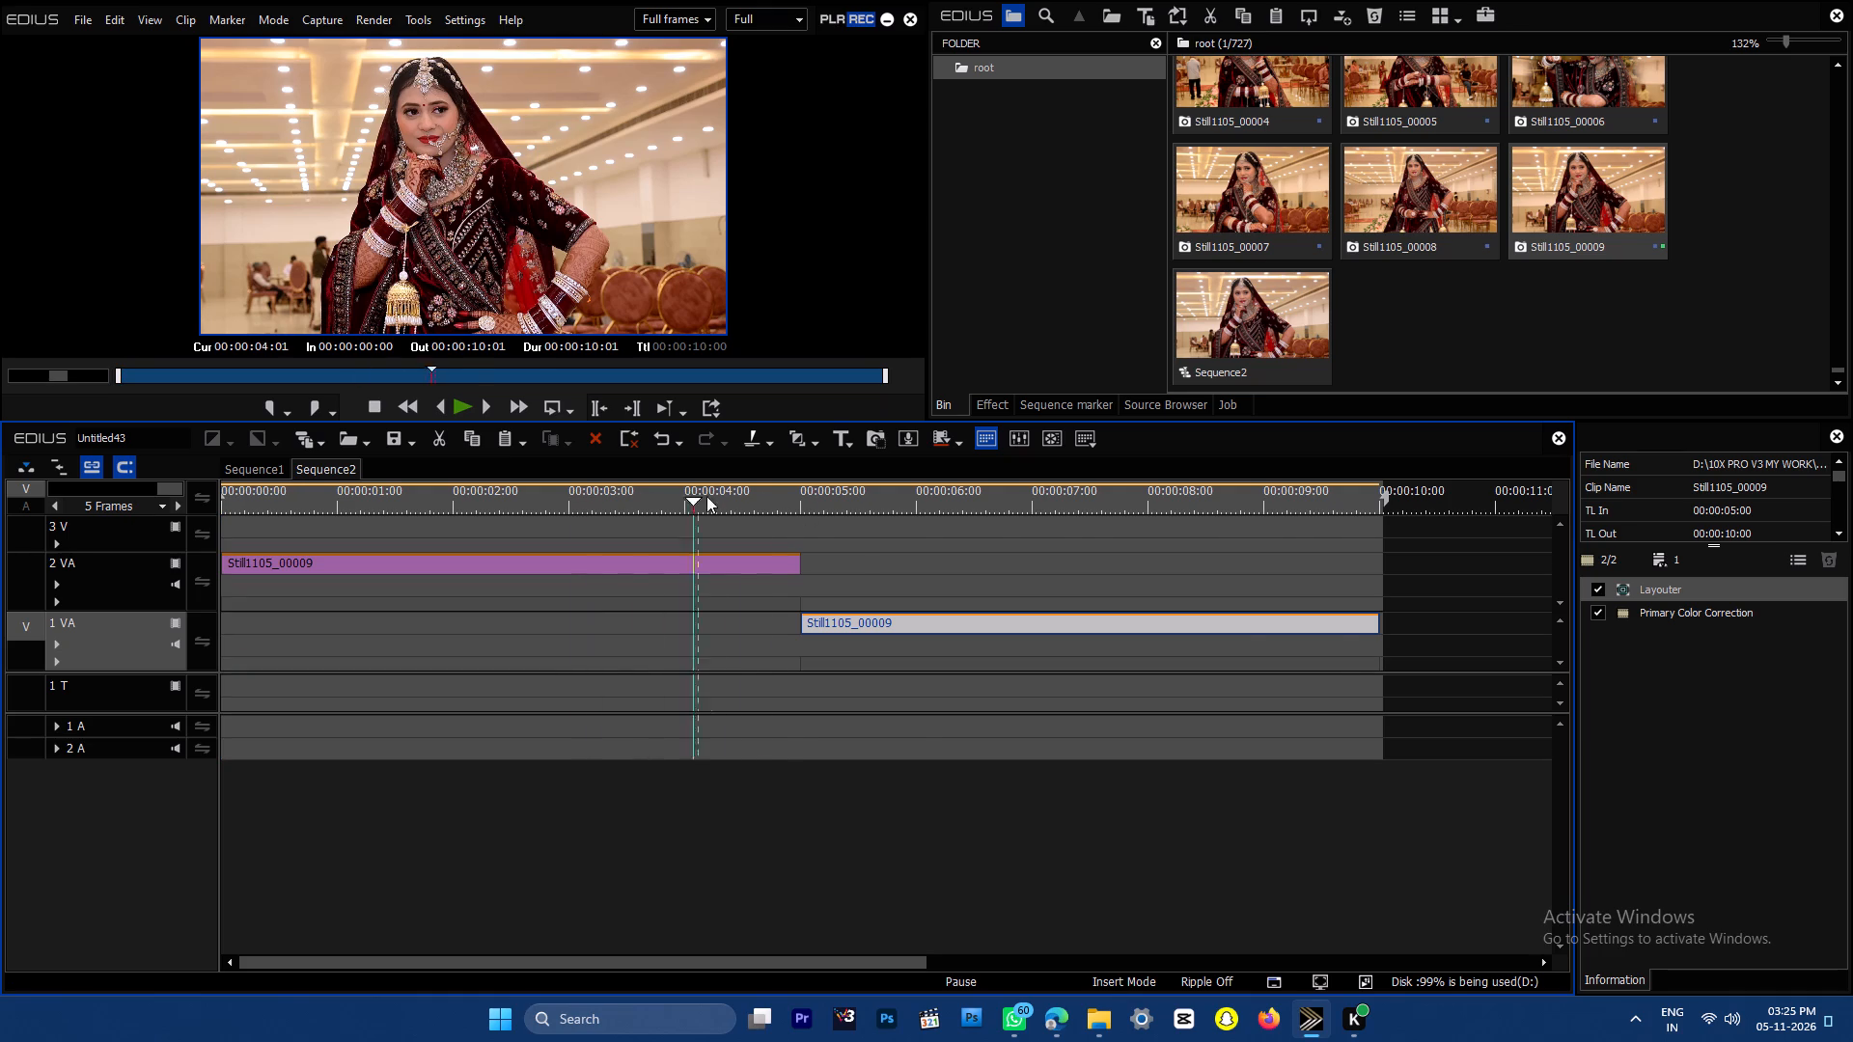
{"action": "left_click_drag", "start_coordinate": [706, 496], "coordinate": [1362, 514]}
{"action": "key", "text": "End"}
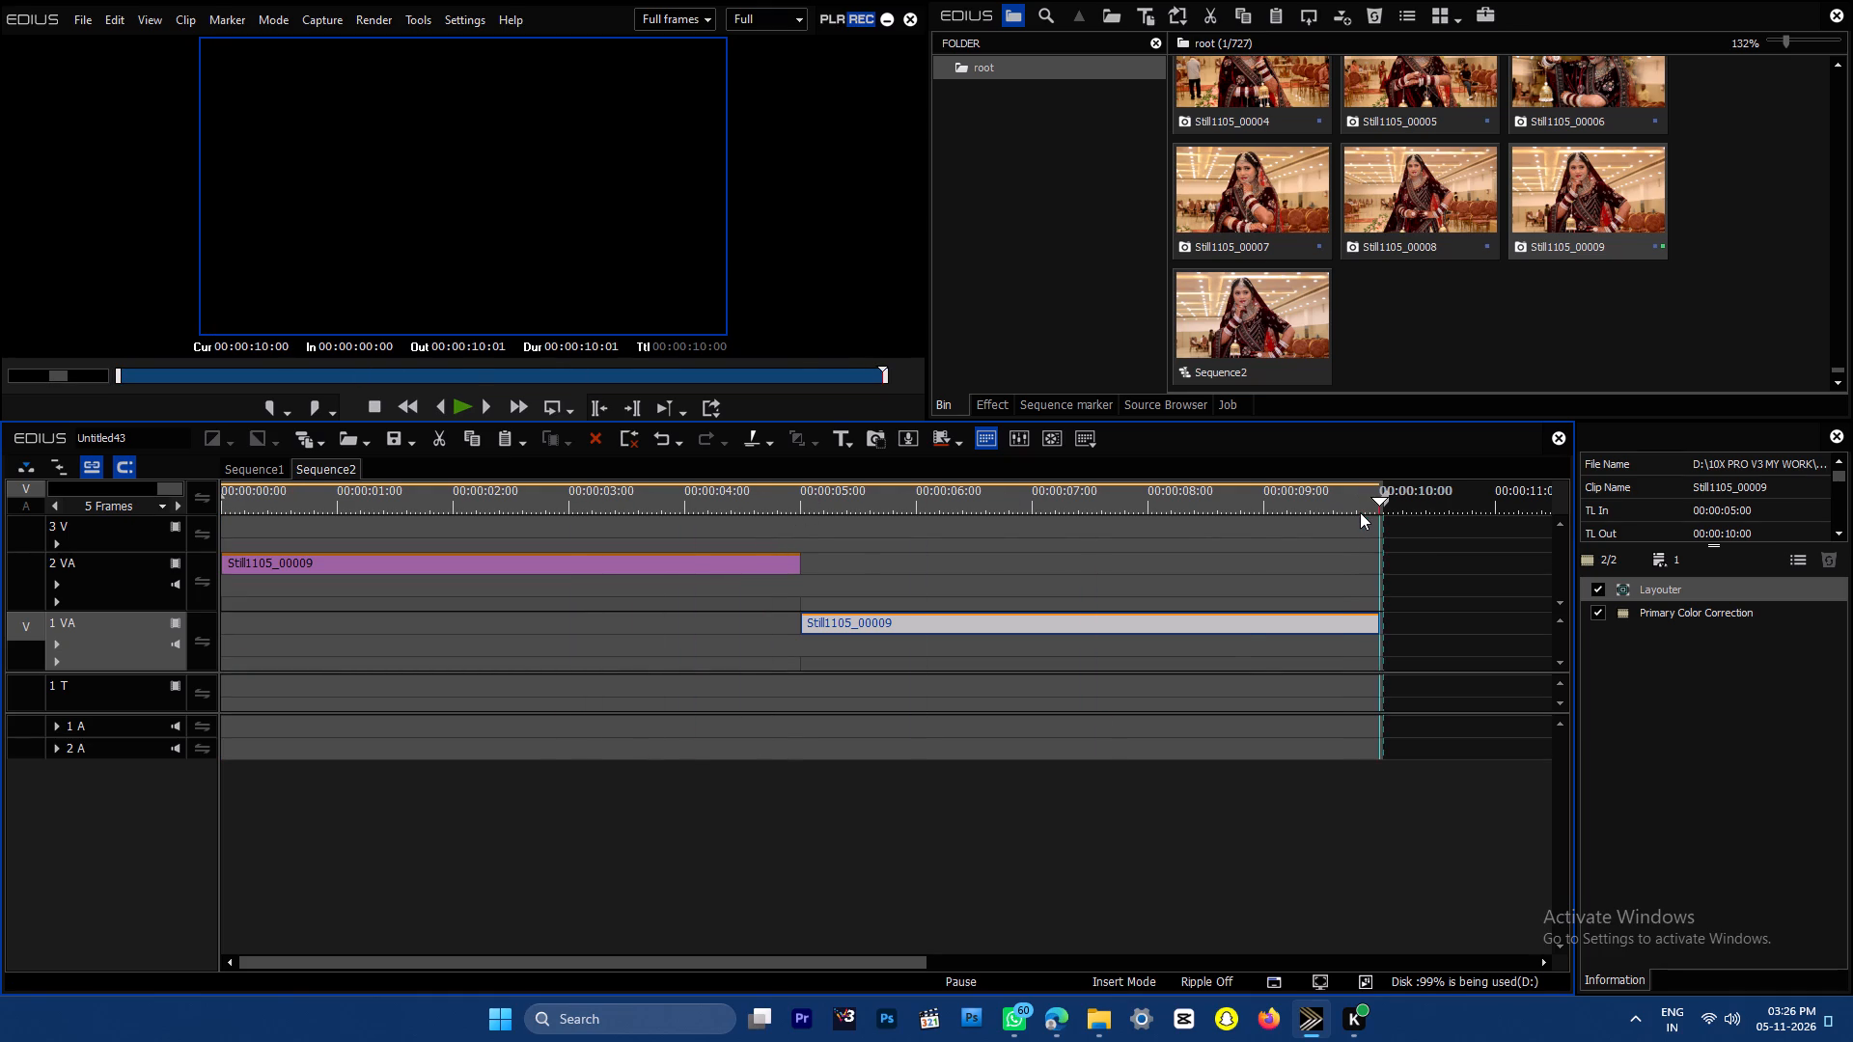
{"action": "key", "text": "o"}
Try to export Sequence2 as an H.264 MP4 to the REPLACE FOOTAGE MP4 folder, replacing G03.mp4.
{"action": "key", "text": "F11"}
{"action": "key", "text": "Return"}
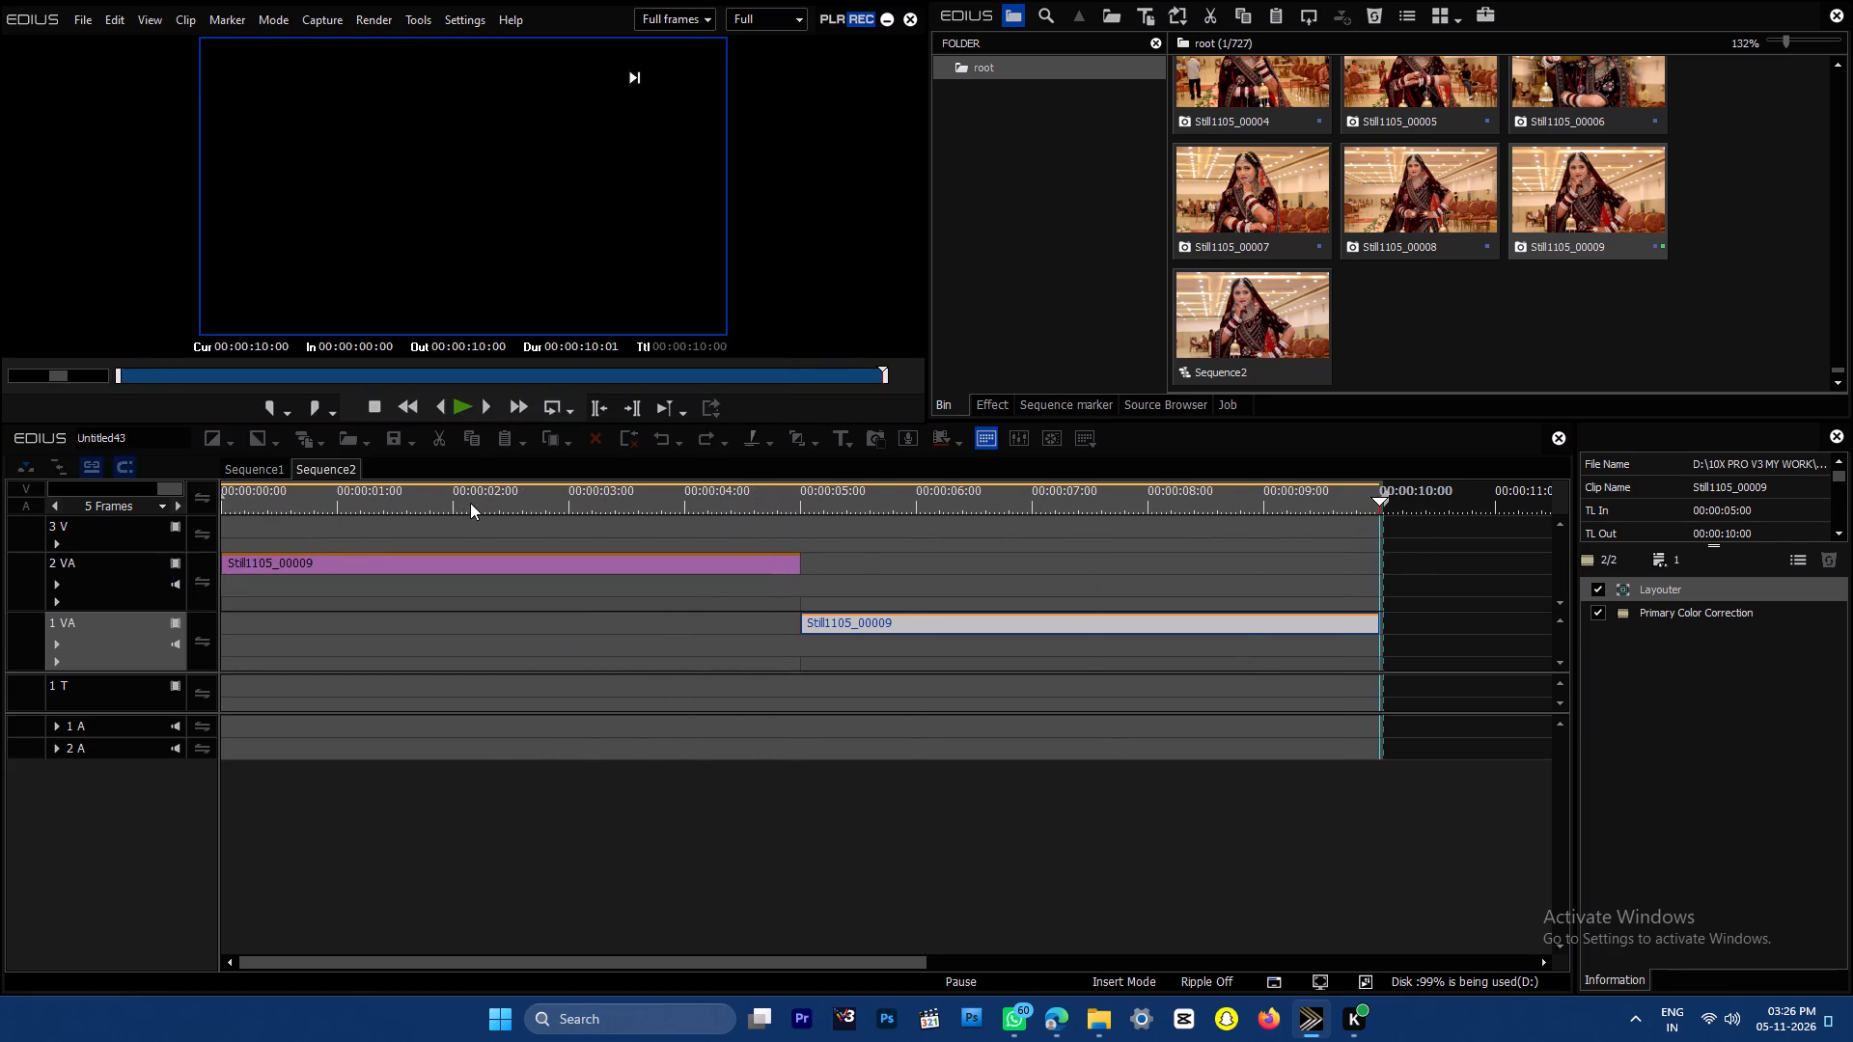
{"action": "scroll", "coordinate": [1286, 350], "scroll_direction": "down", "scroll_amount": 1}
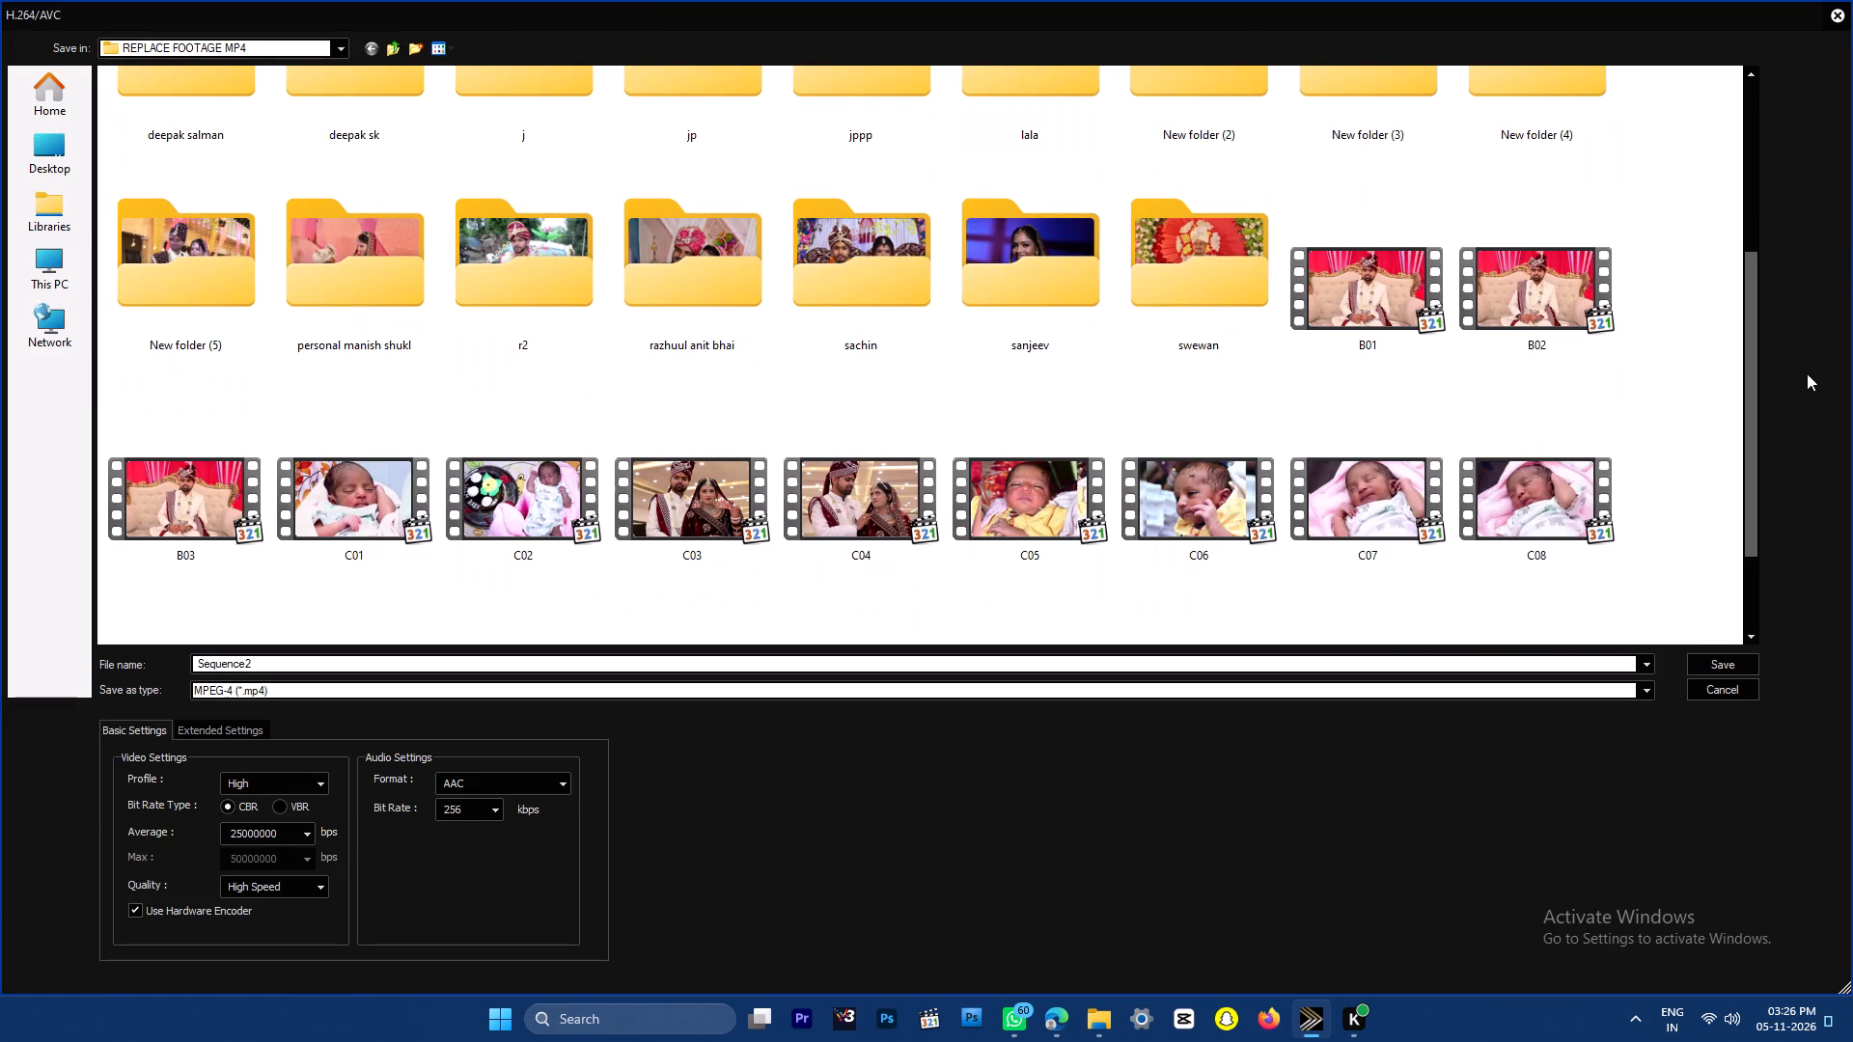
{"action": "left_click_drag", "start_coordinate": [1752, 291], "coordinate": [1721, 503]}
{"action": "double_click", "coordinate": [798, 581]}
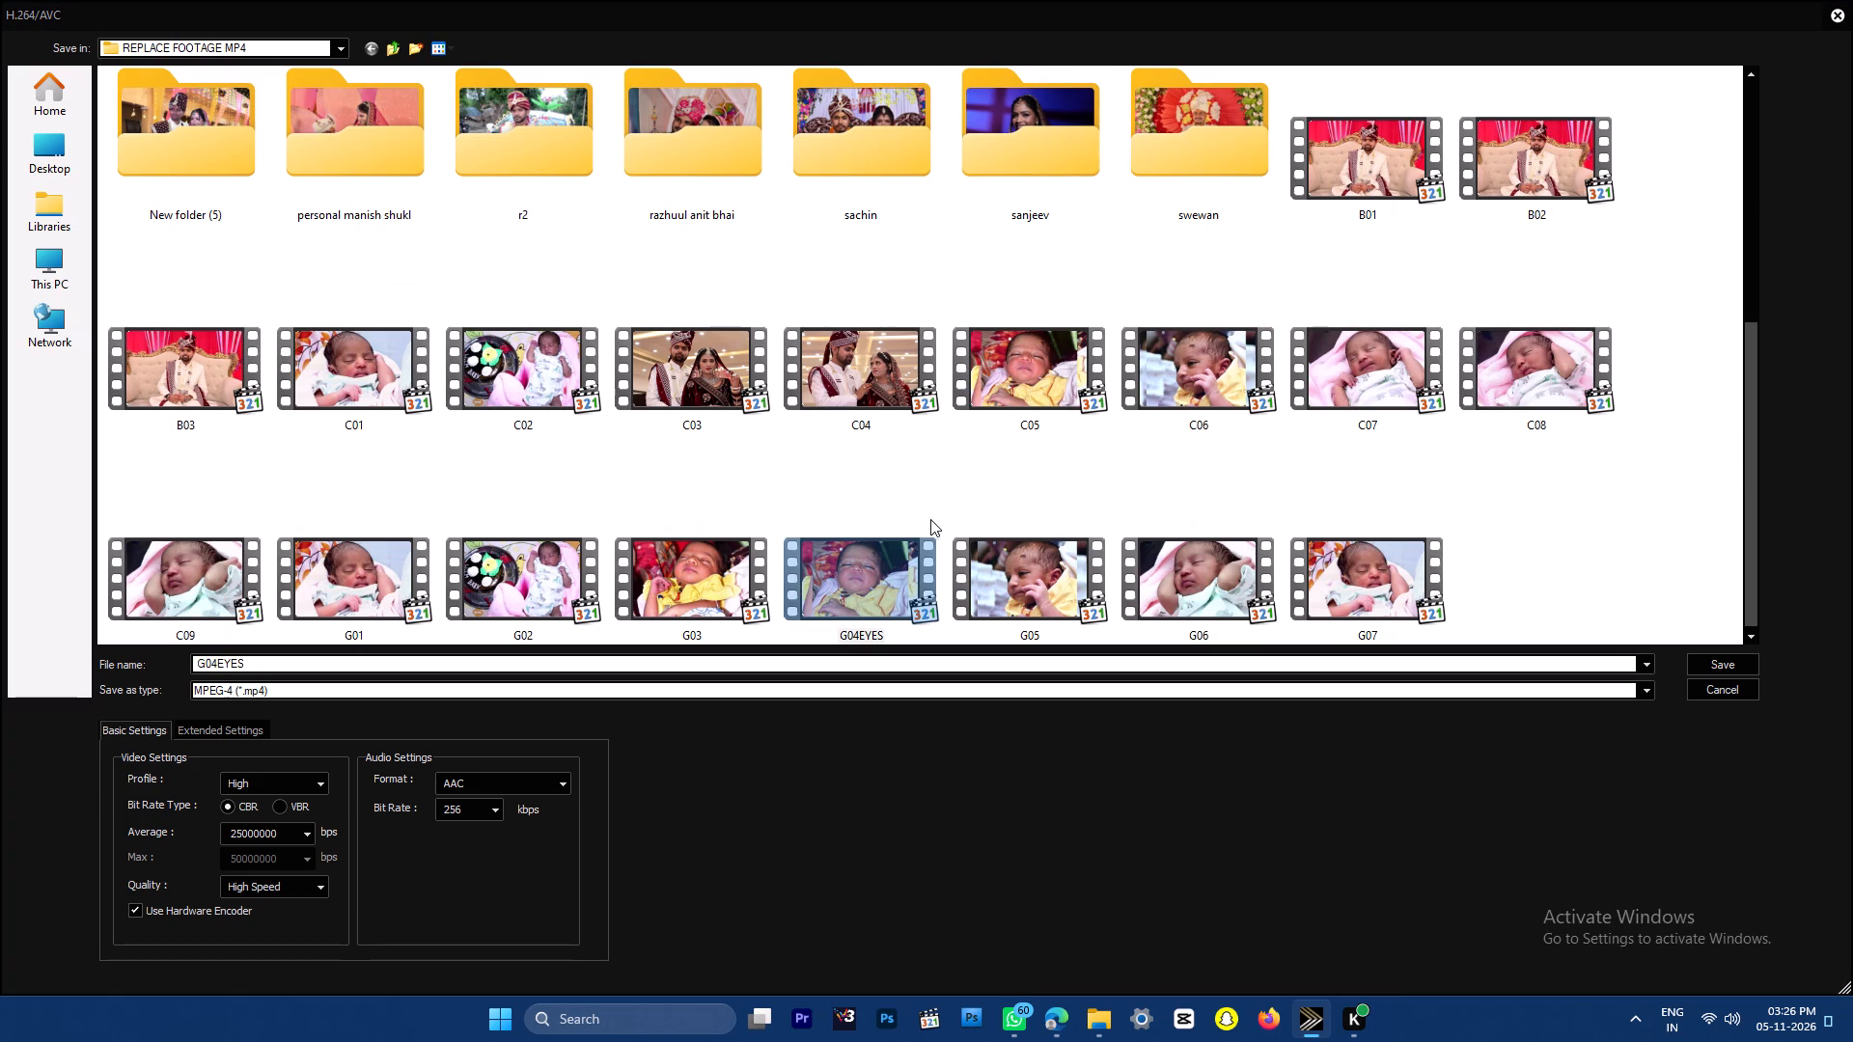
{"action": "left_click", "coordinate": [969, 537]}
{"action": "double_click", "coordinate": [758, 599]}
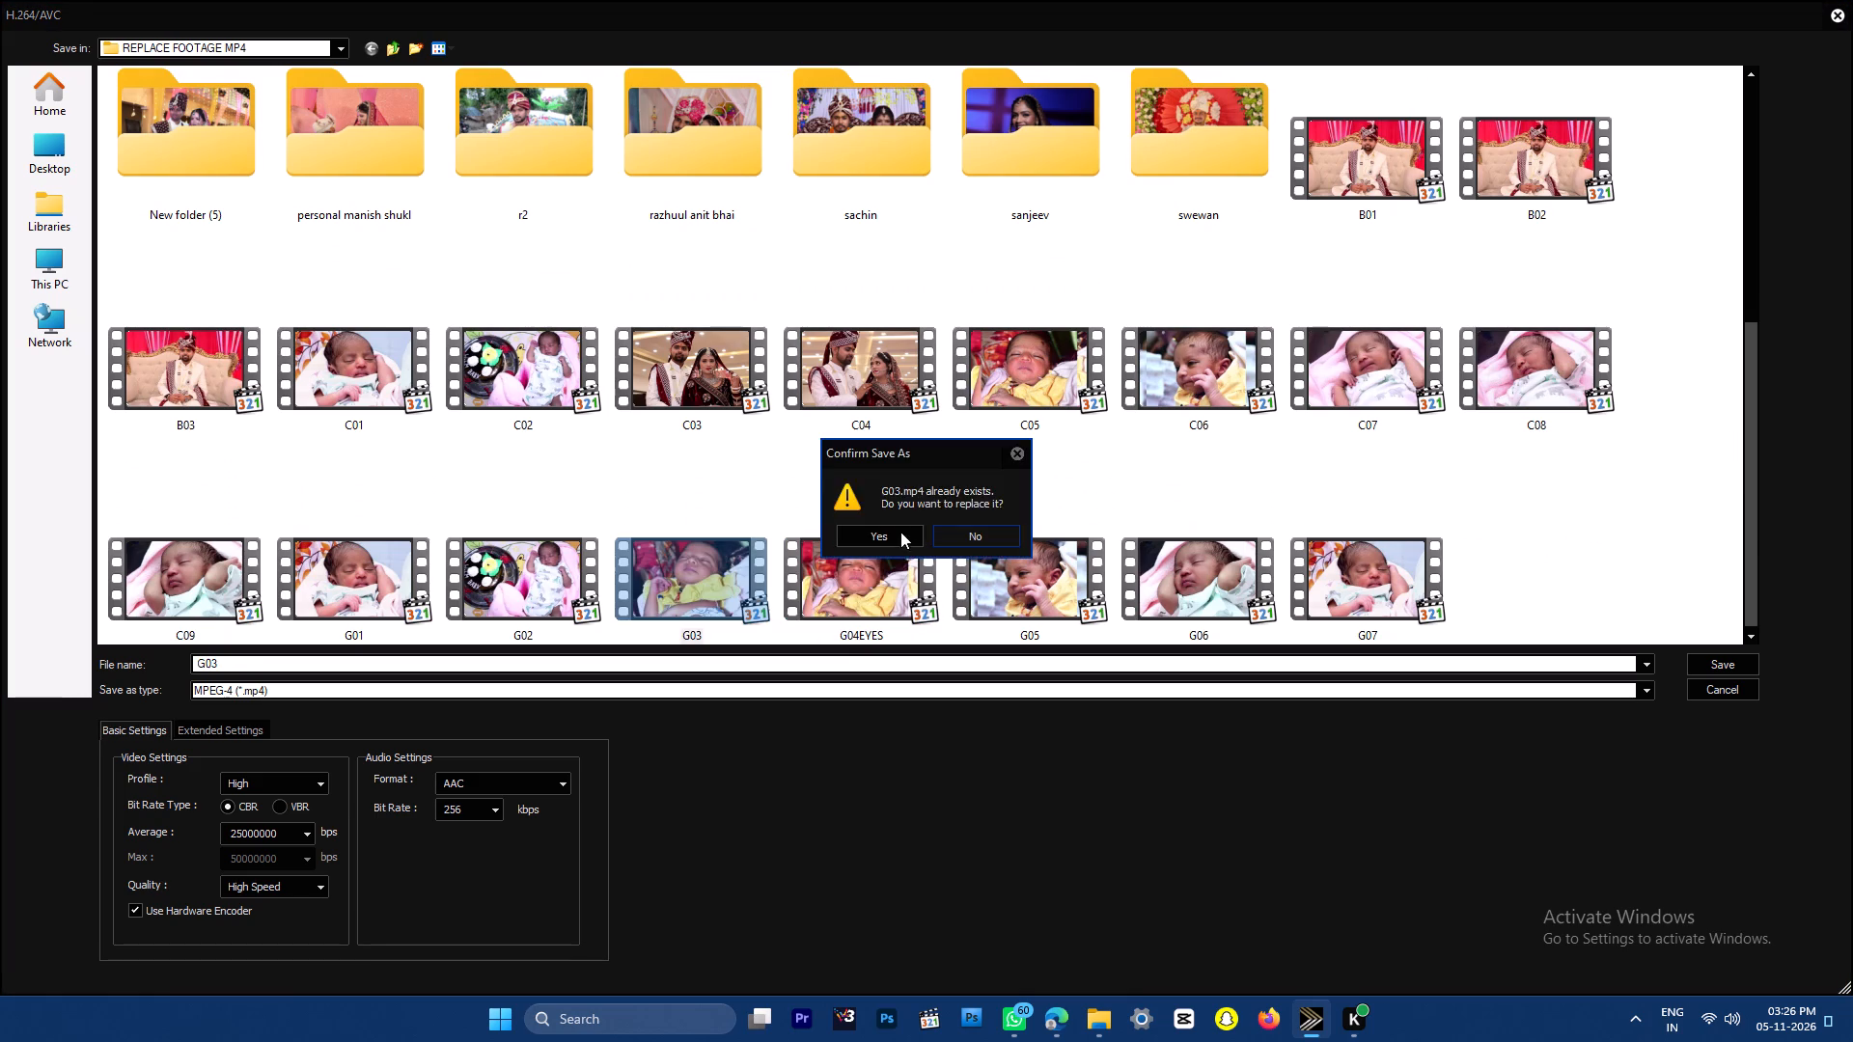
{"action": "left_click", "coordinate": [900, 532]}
Delete the used Still1105_00009 still from the bin.
{"action": "left_click_drag", "start_coordinate": [712, 502], "coordinate": [683, 500]}
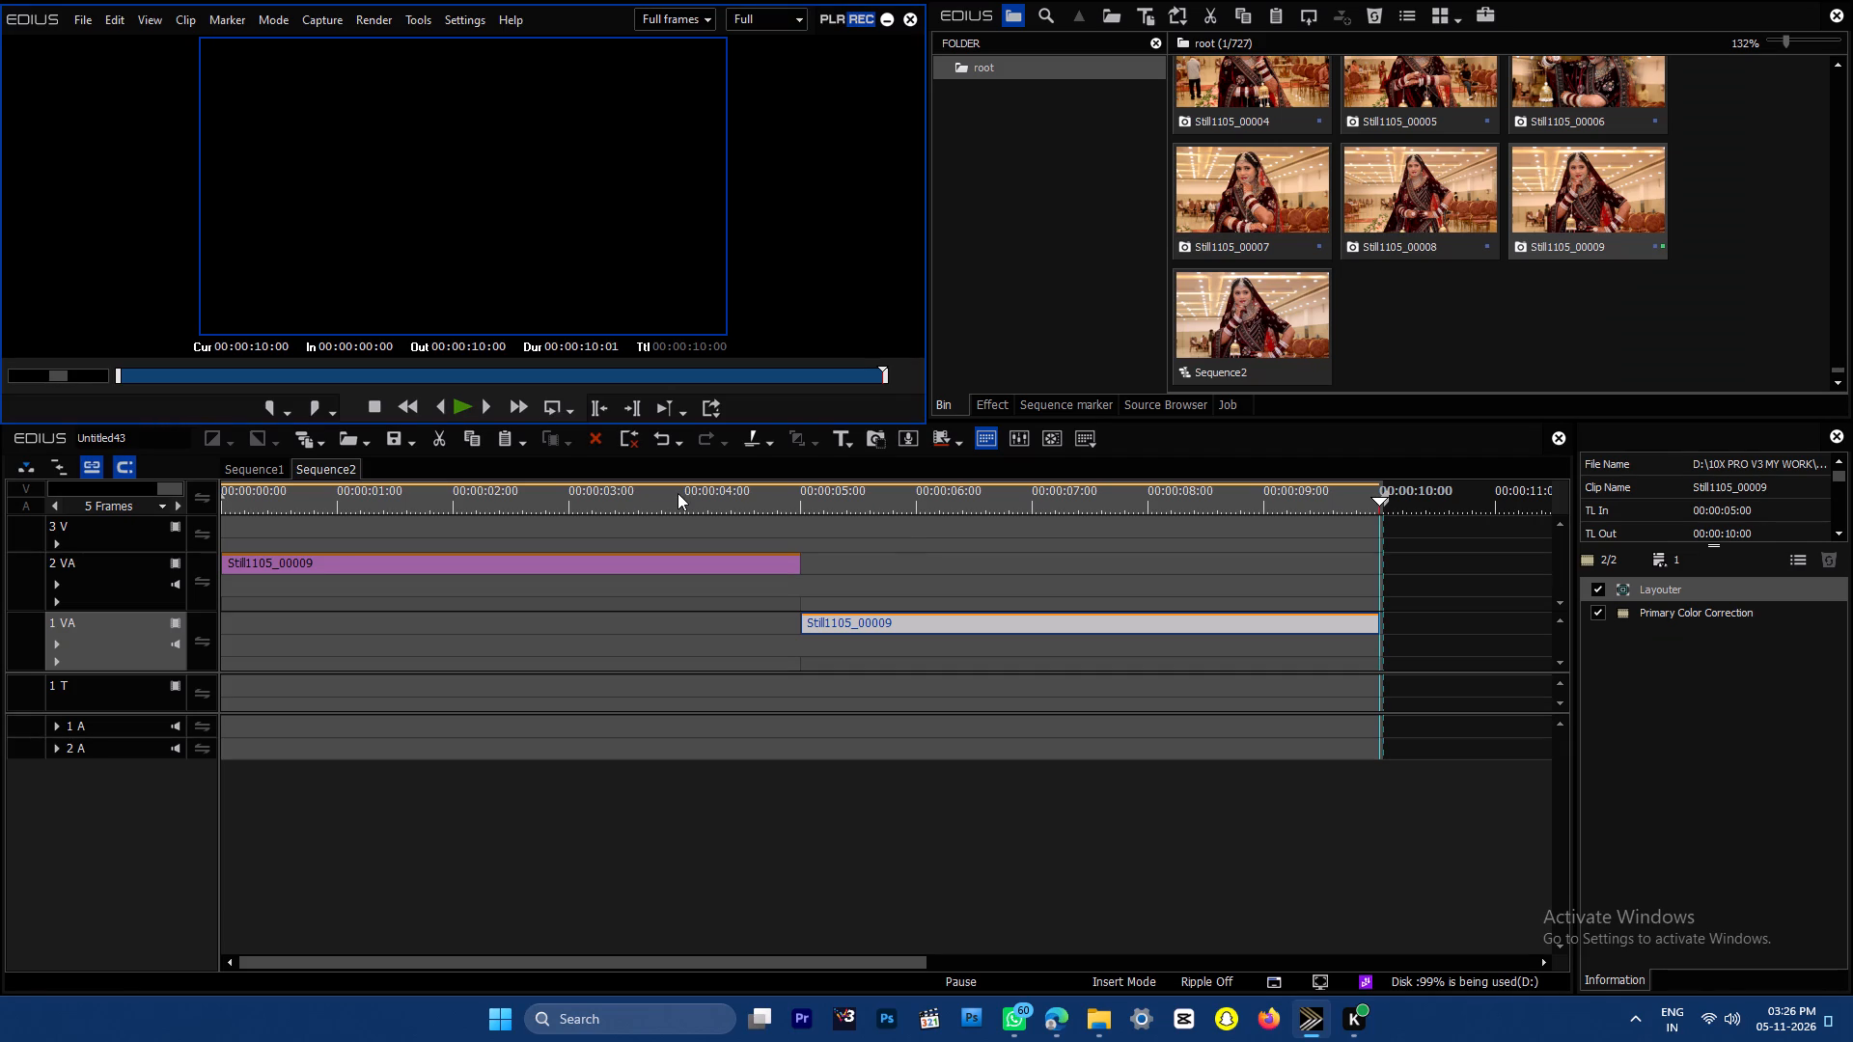
{"action": "left_click", "coordinate": [699, 495]}
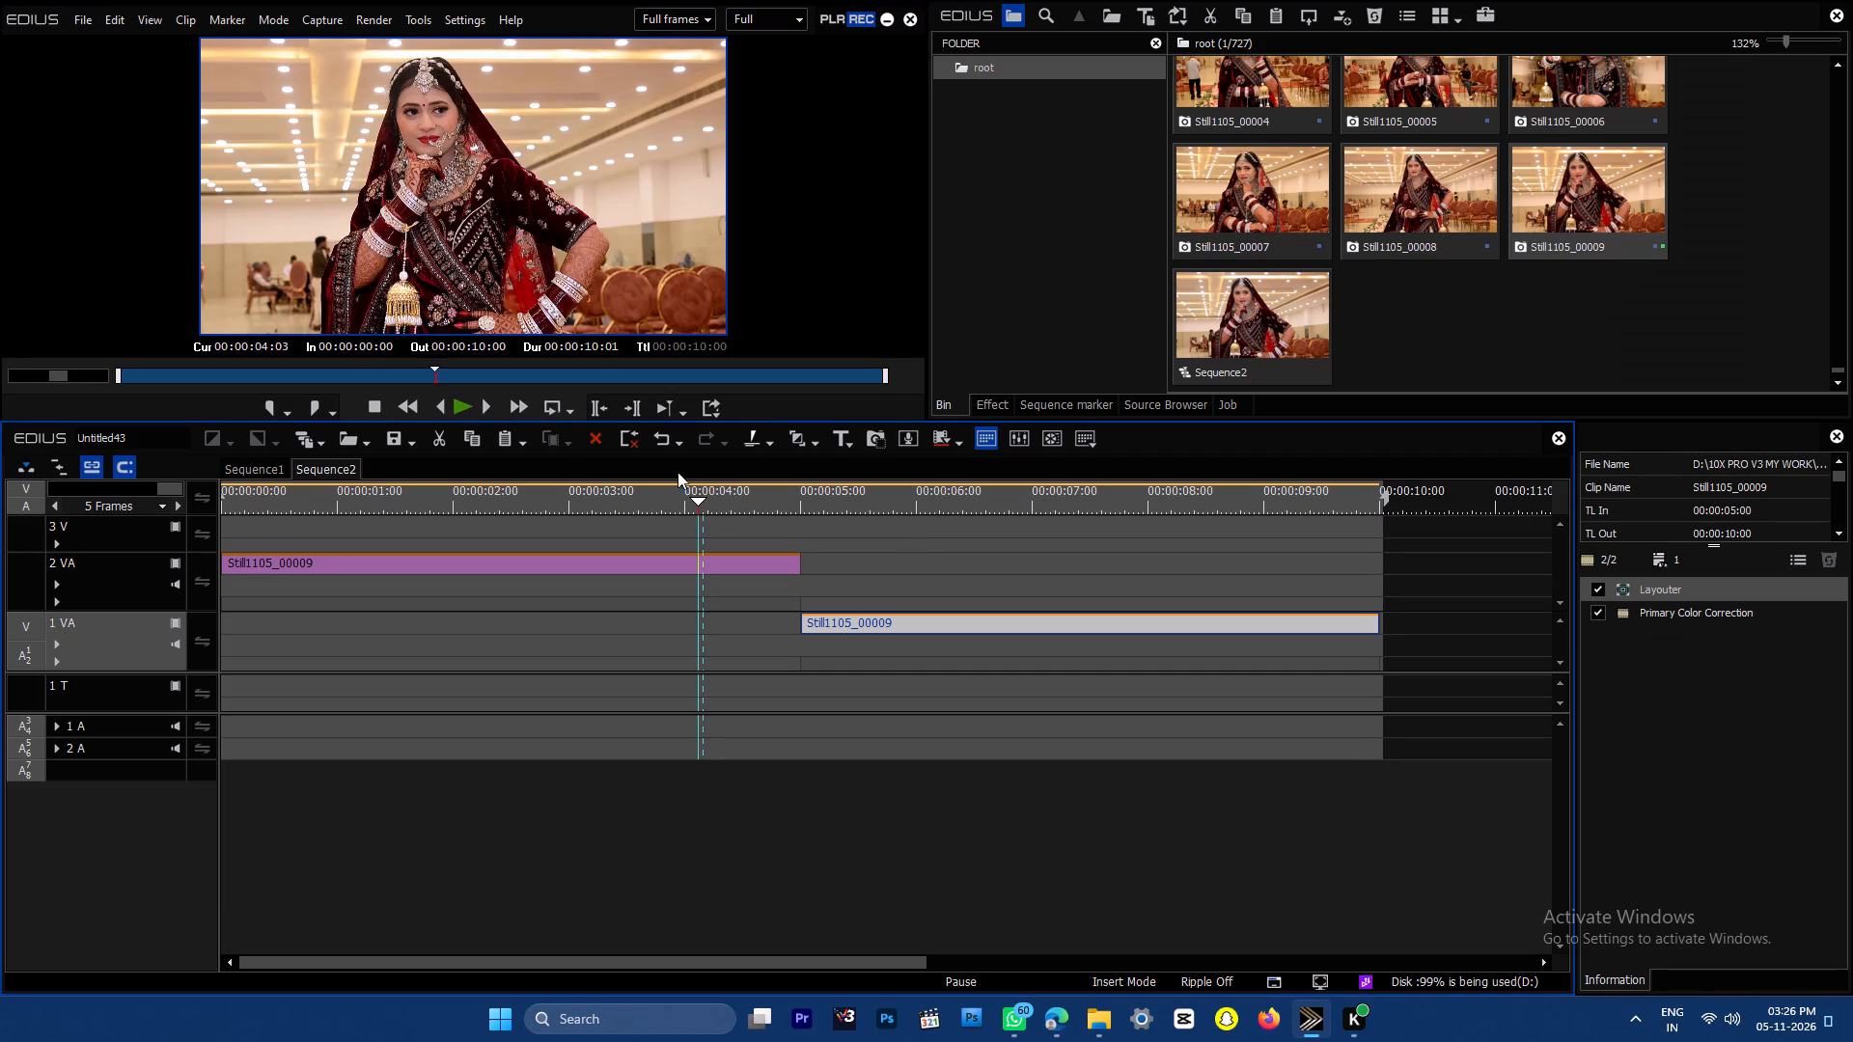
{"action": "left_click", "coordinate": [1581, 203]}
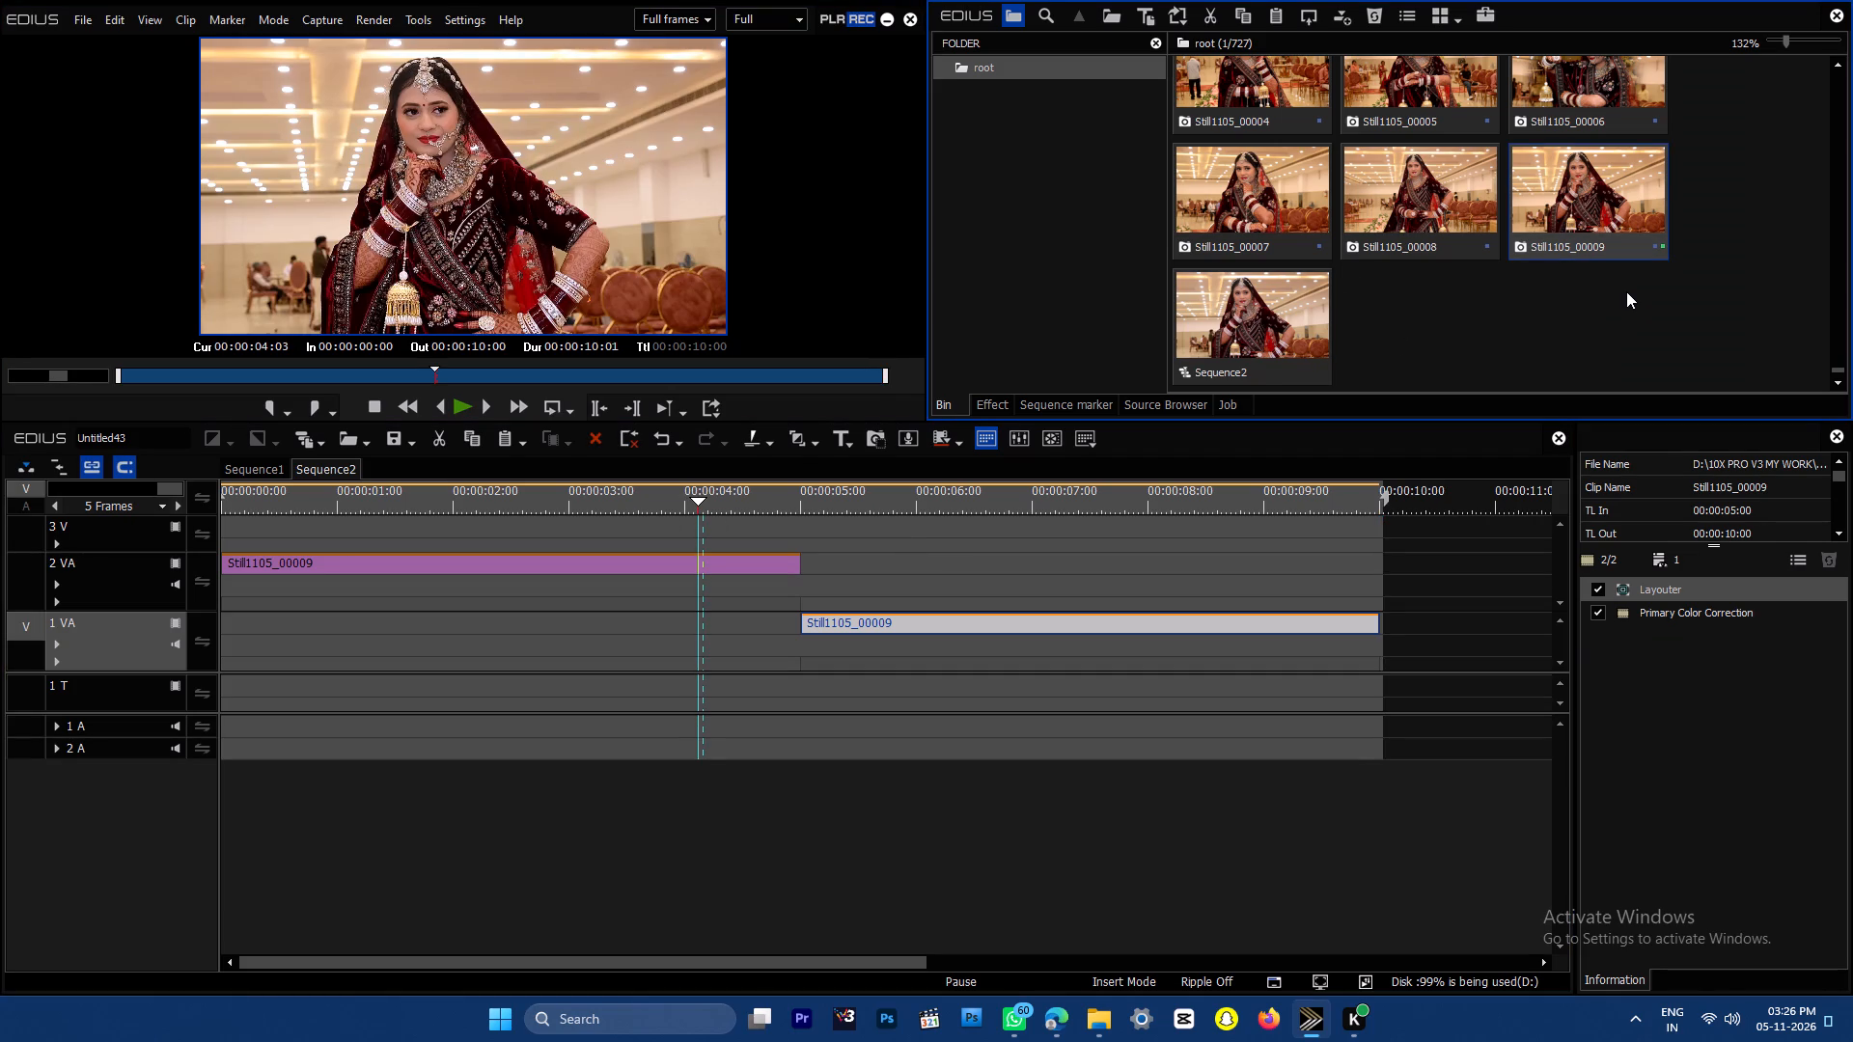
{"action": "key", "text": "Delete"}
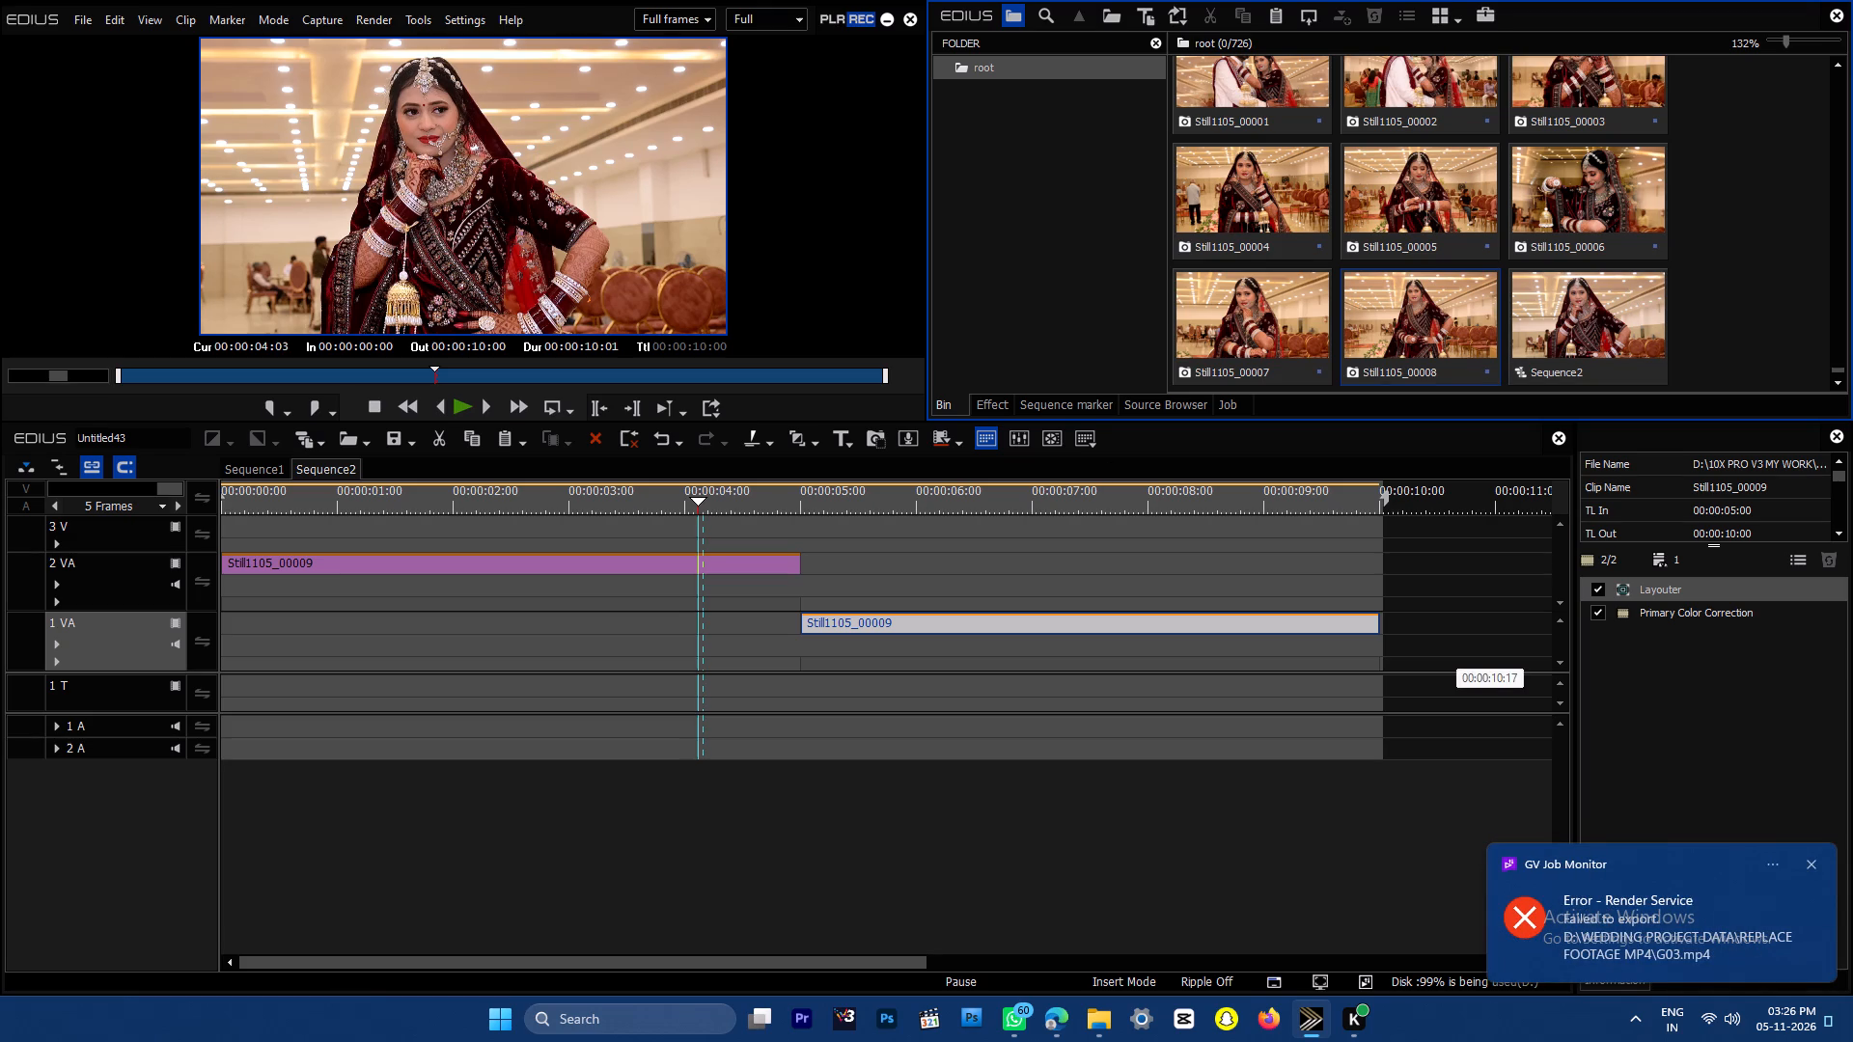
Restart the H.264 export of Sequence2 and delete the G03 file from the REPLACE FOOTAGE MP4 folder.
{"action": "left_click_drag", "start_coordinate": [697, 491], "coordinate": [644, 492]}
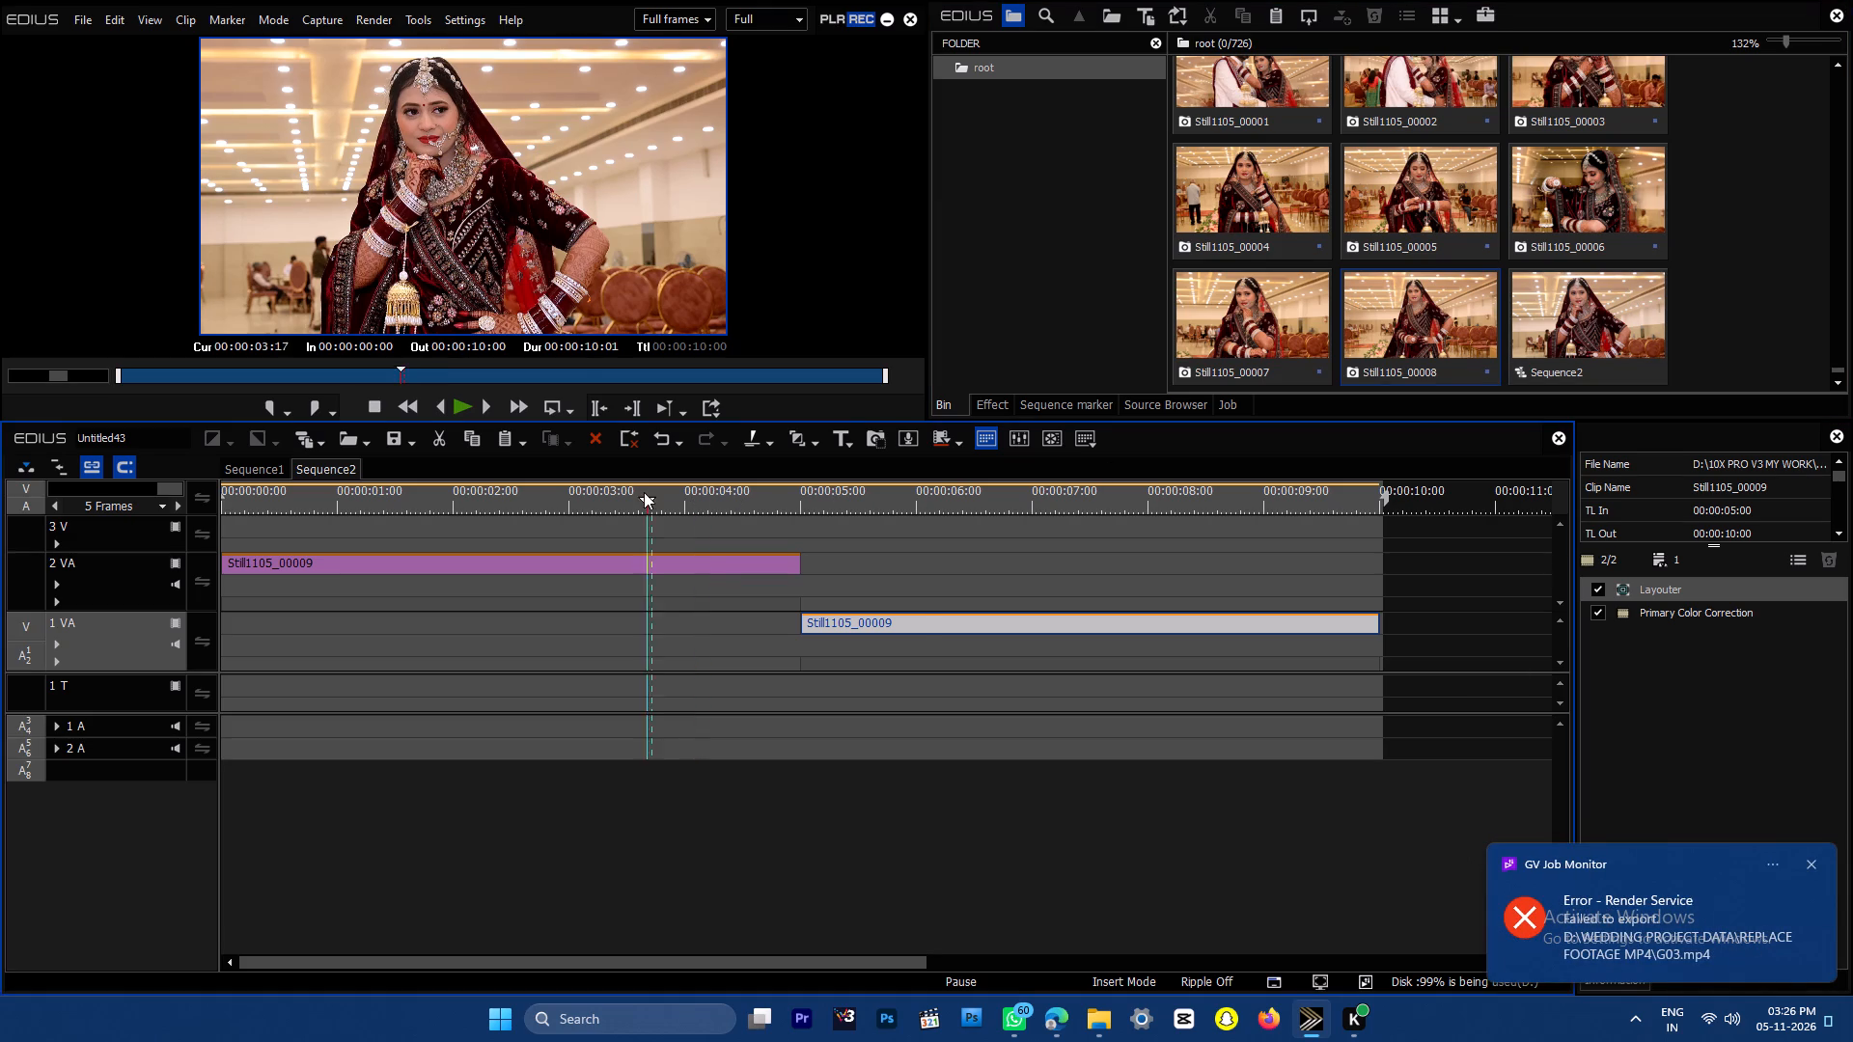
{"action": "left_click_drag", "start_coordinate": [644, 492], "coordinate": [951, 486]}
{"action": "key", "text": "F11"}
{"action": "key", "text": "Return"}
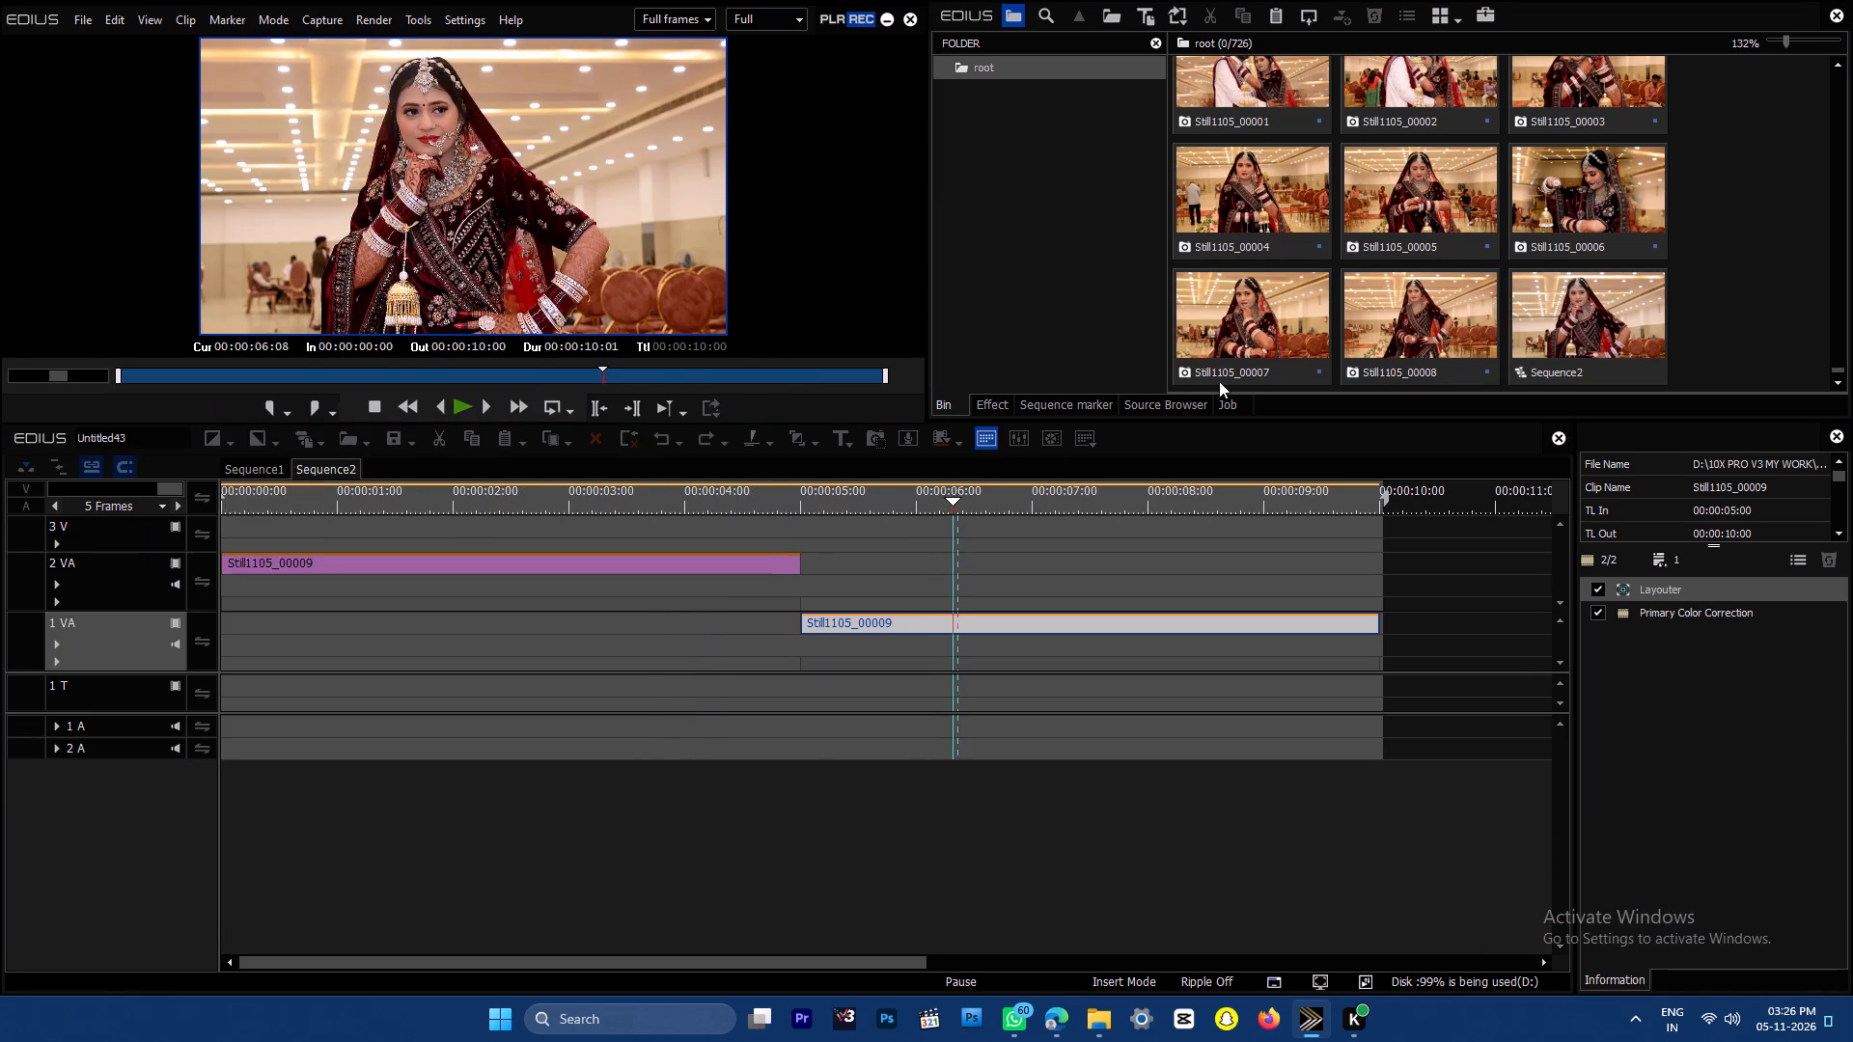
{"action": "left_click_drag", "start_coordinate": [1748, 259], "coordinate": [1735, 540]}
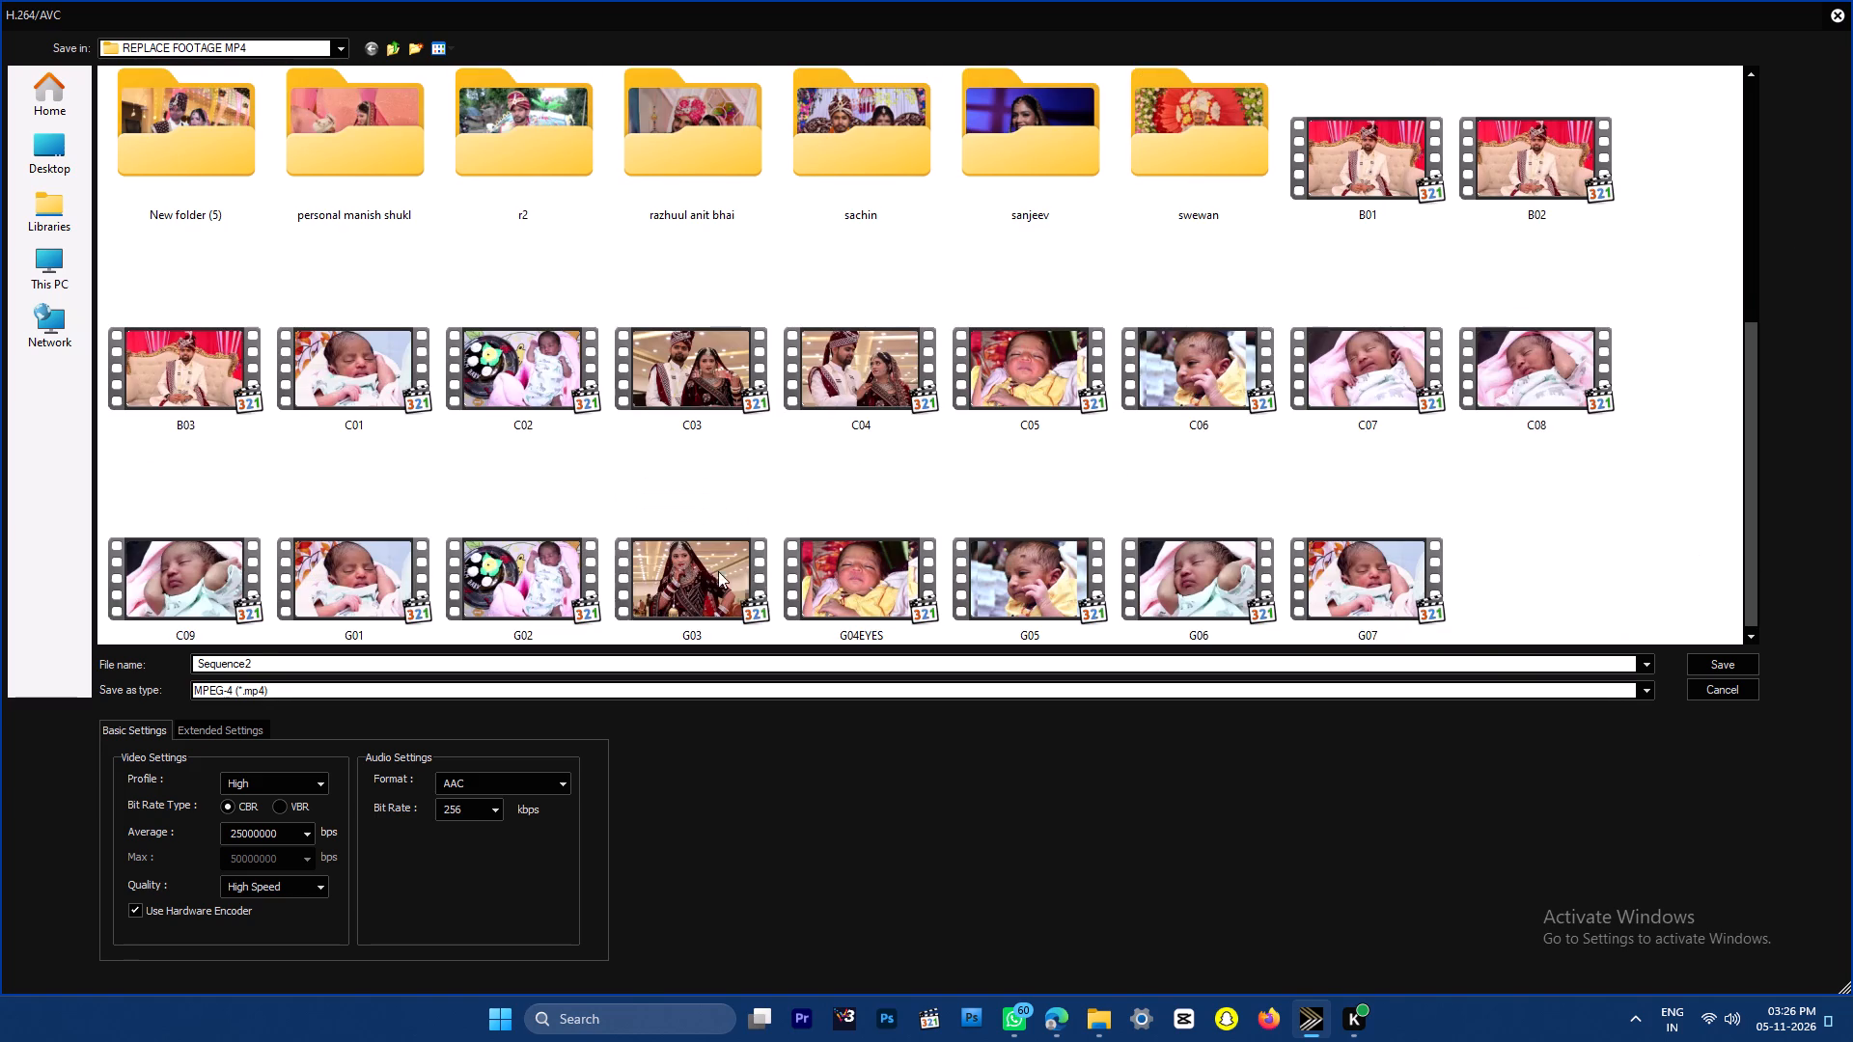
{"action": "left_click", "coordinate": [691, 567]}
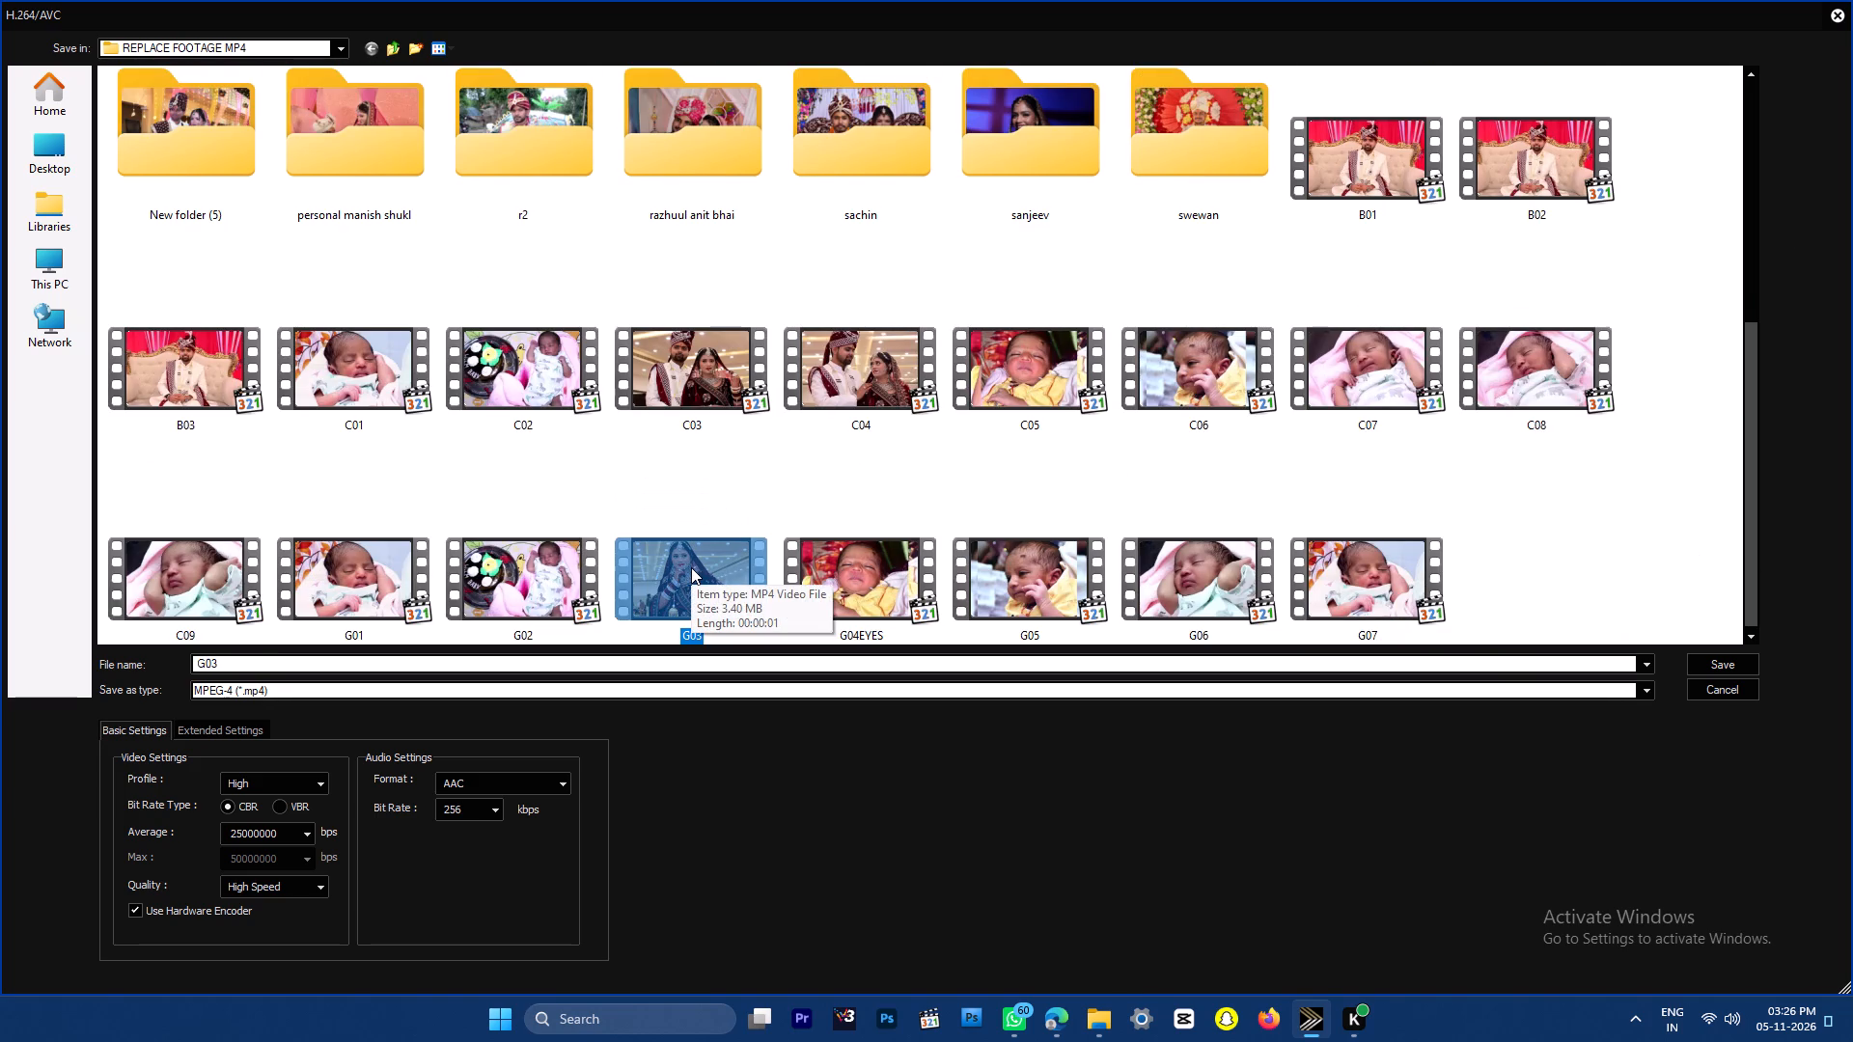
{"action": "key", "text": "Delete"}
{"action": "key", "text": "Return"}
Duplicate the G02 file within the REPLACE FOOTAGE MP4 folder.
{"action": "left_click", "coordinate": [576, 571]}
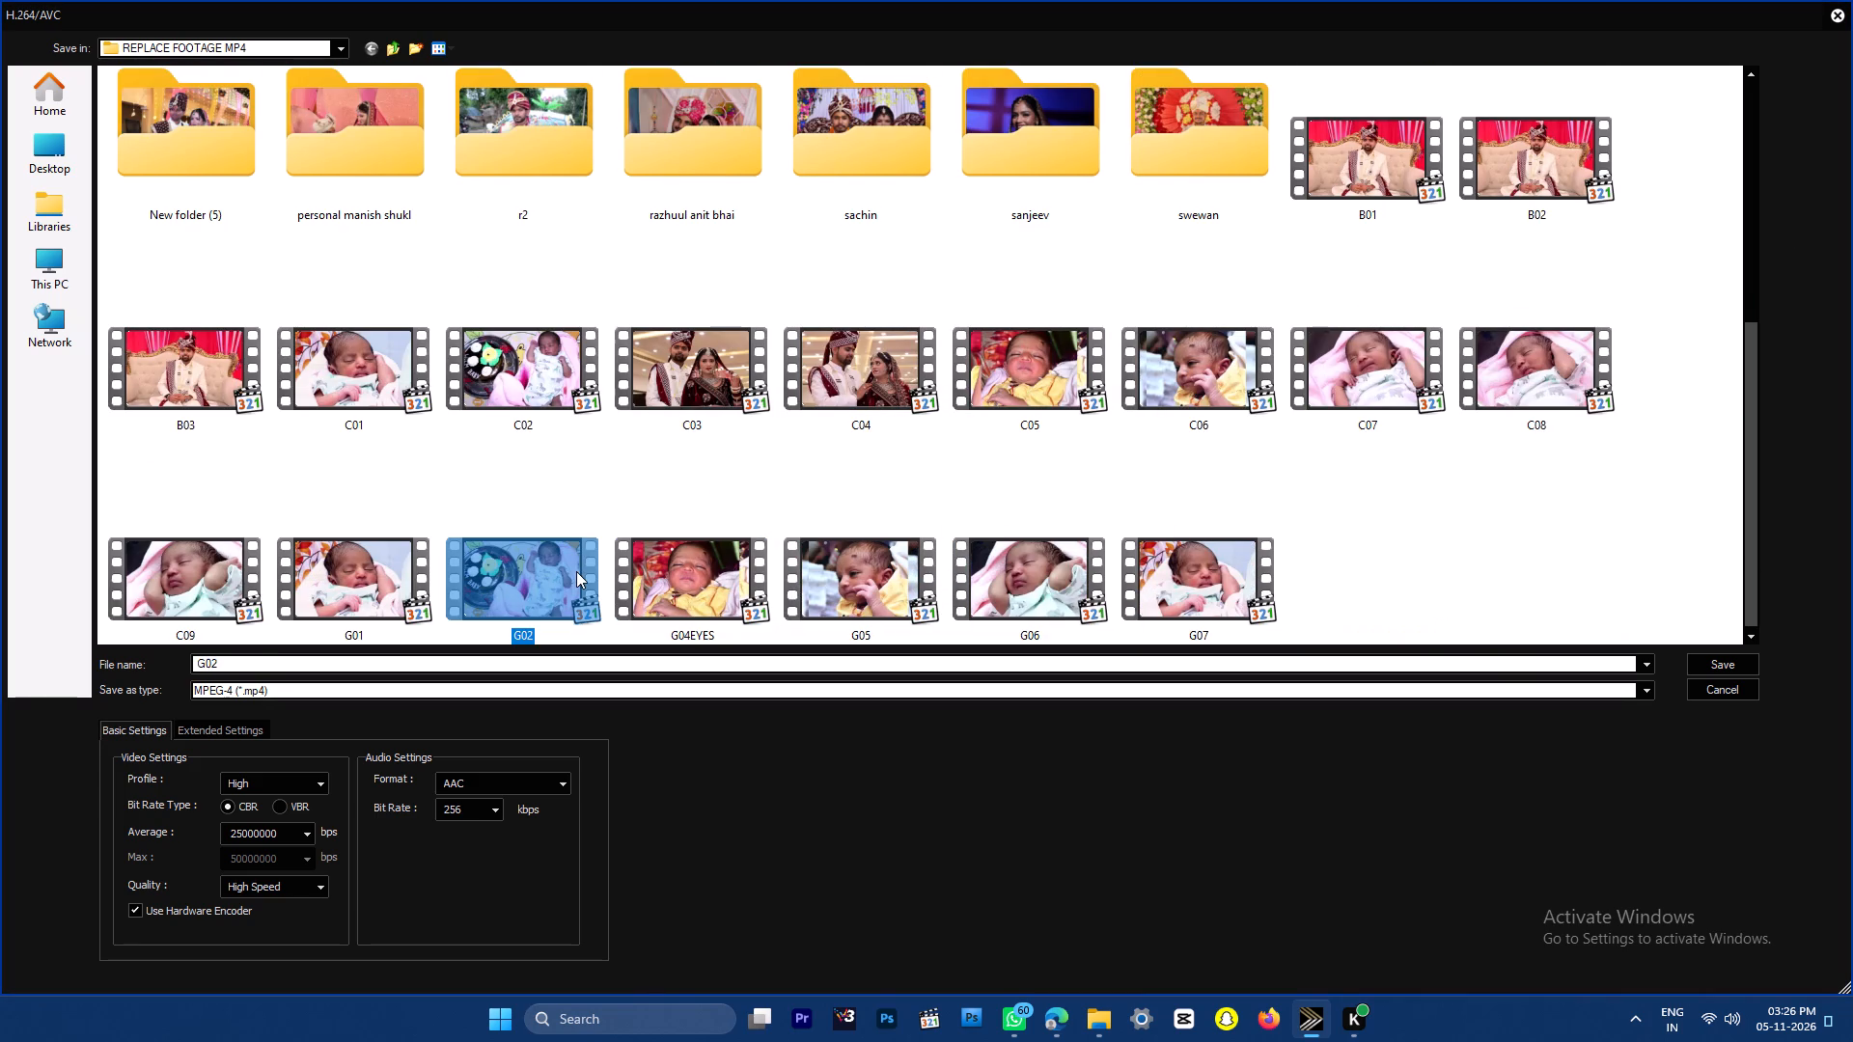
{"action": "key", "text": "ctrl+c"}
{"action": "key", "text": "ctrl+v"}
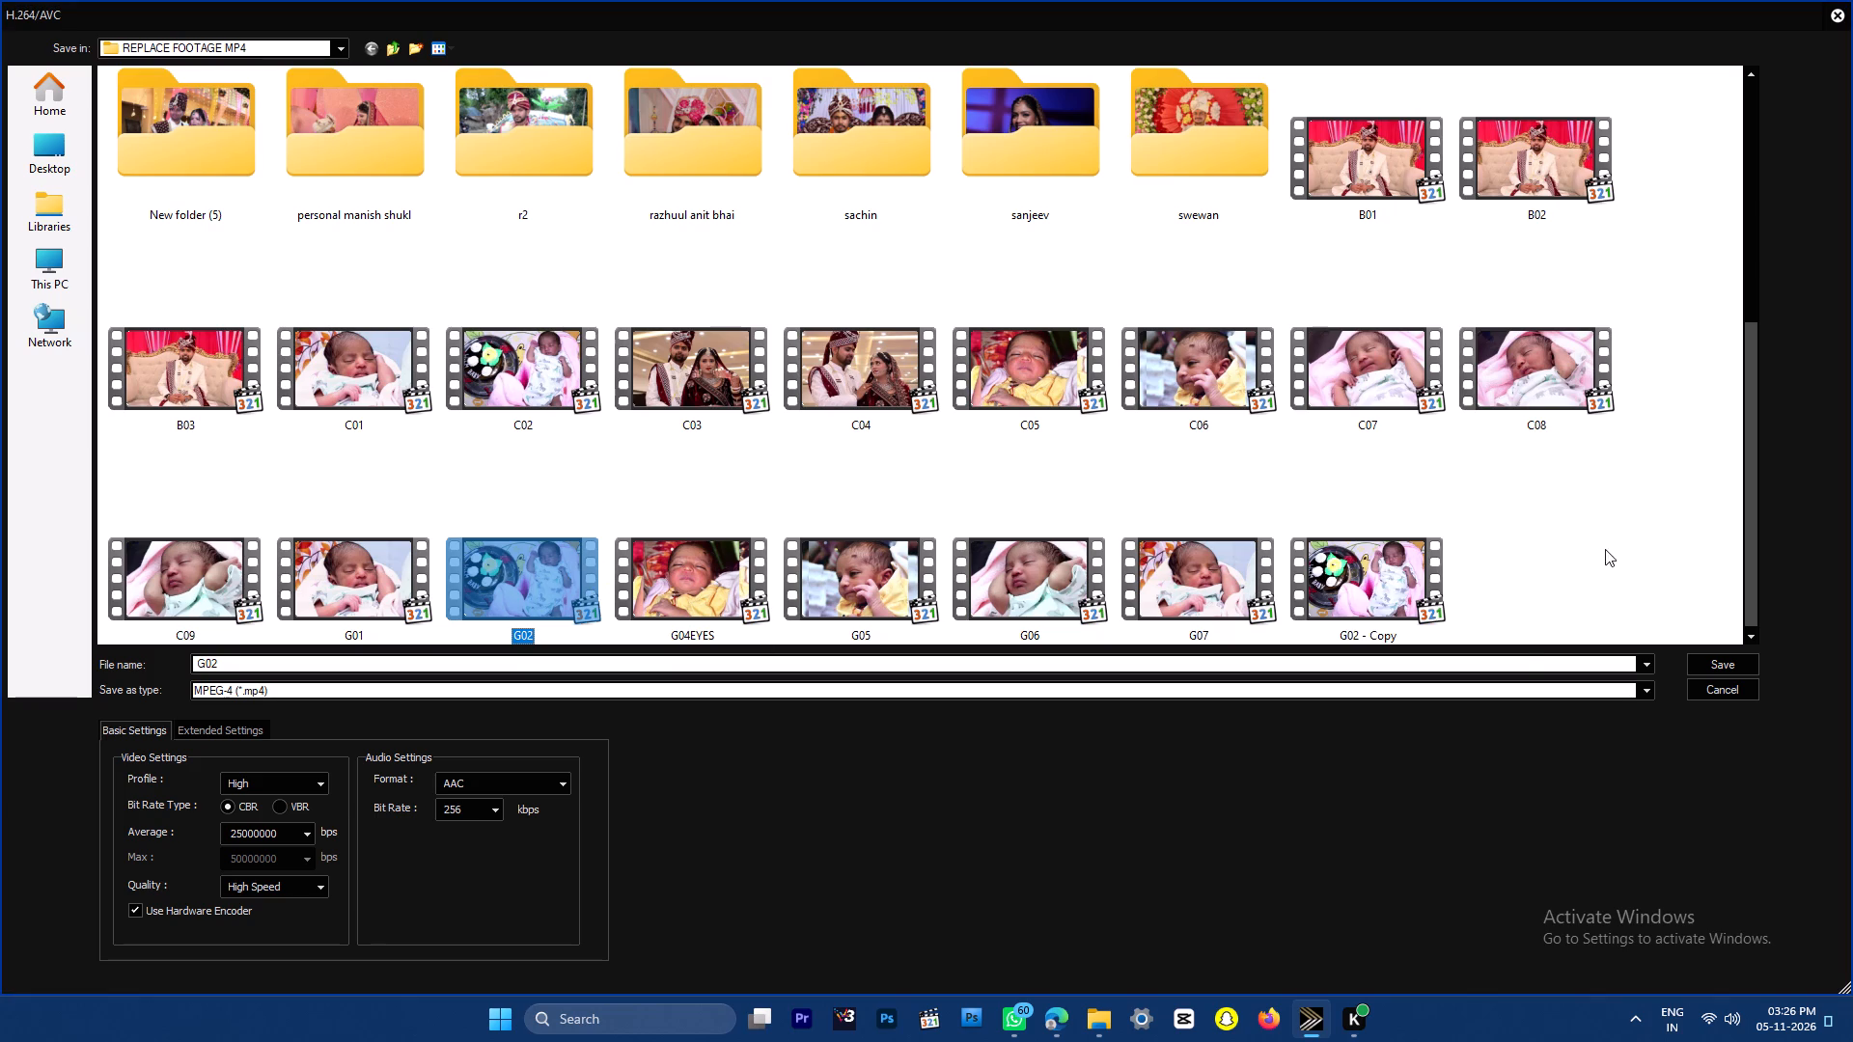
Export Sequence2 as an H.264 MP4 replacing G05.mp4, and check the export job's progress.
{"action": "double_click", "coordinate": [709, 589]}
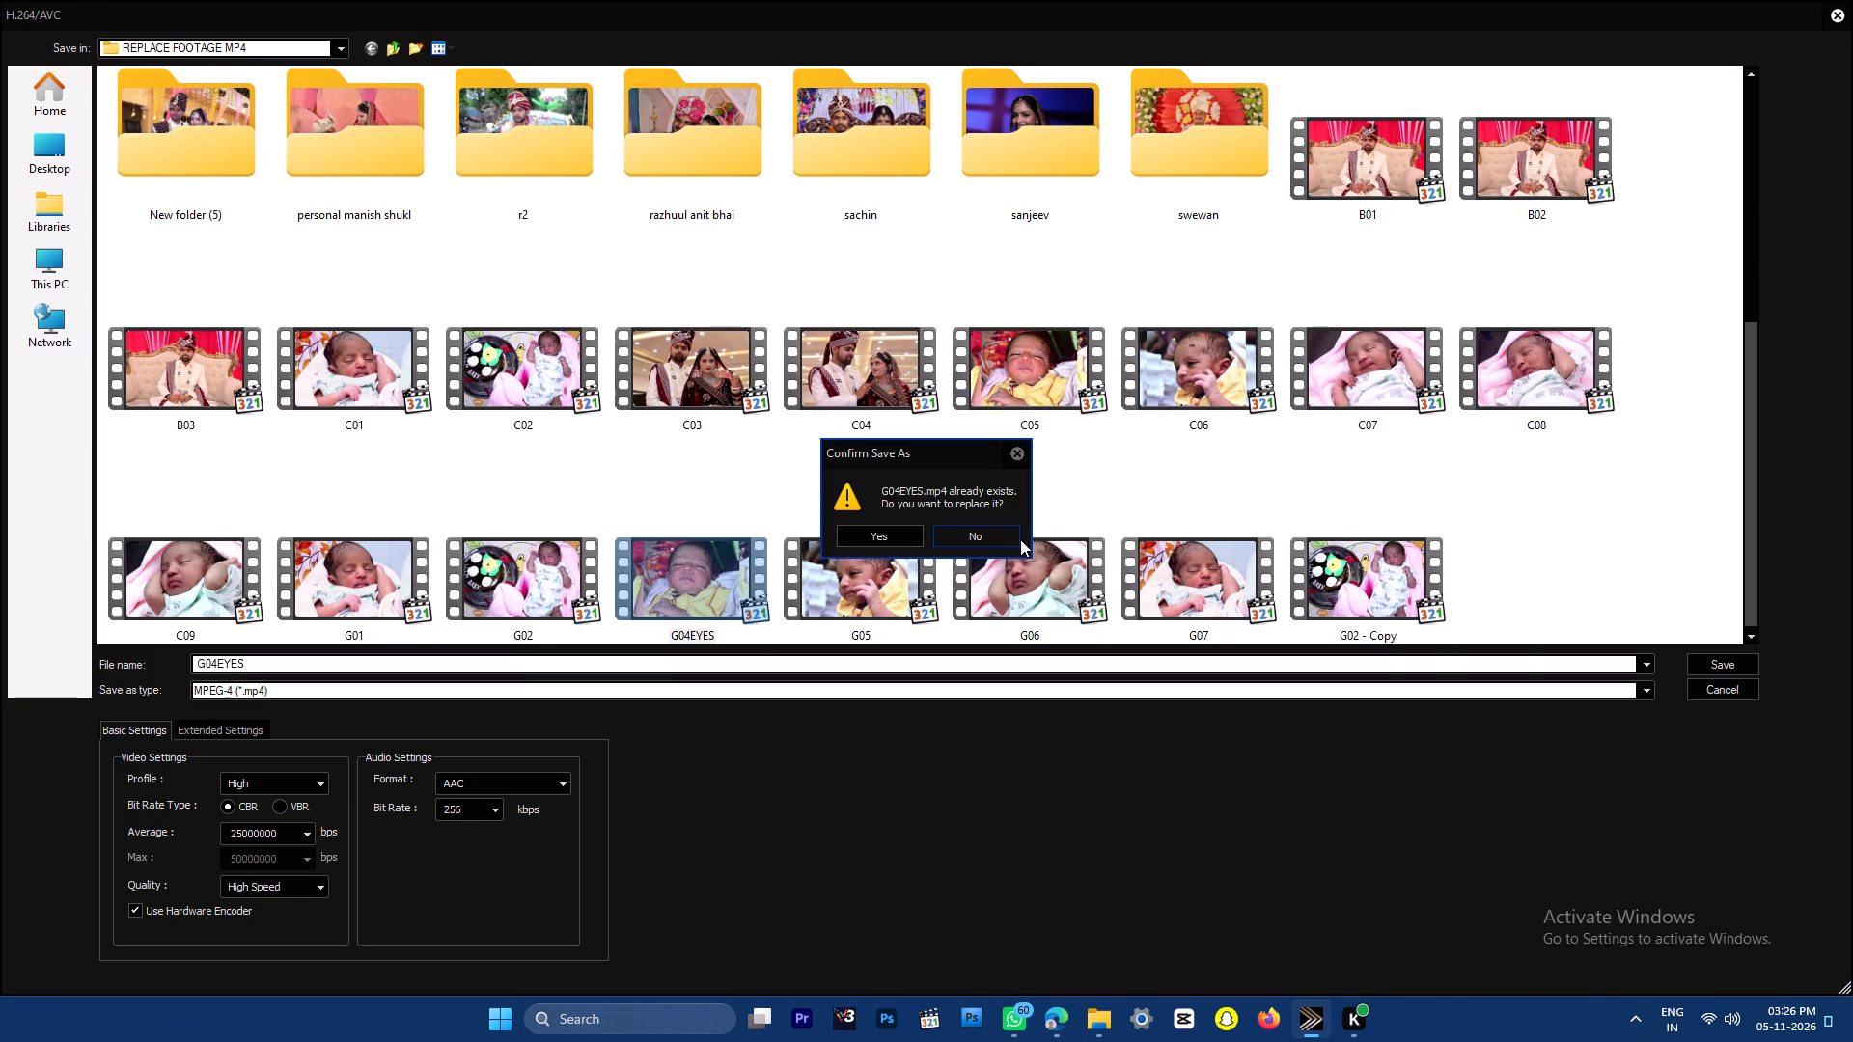
{"action": "left_click", "coordinate": [1020, 539]}
{"action": "left_click", "coordinate": [960, 531]}
{"action": "double_click", "coordinate": [885, 568]}
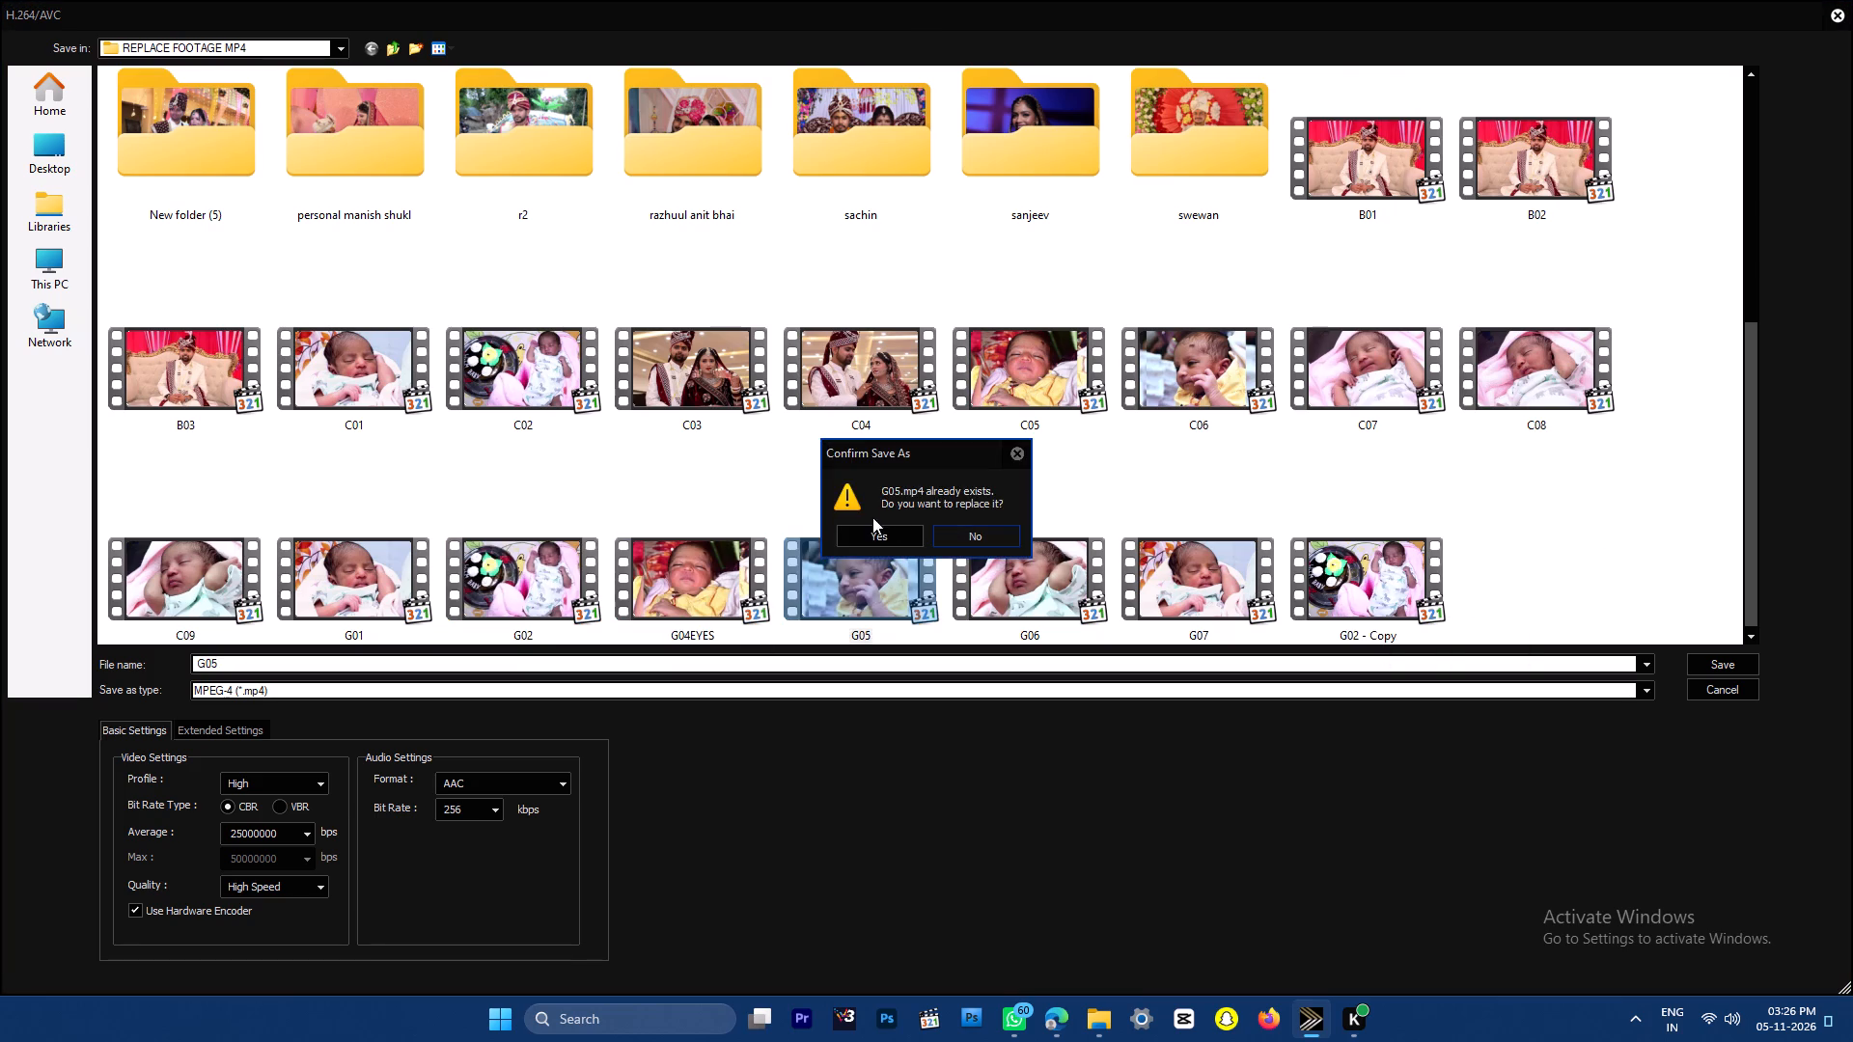
{"action": "left_click", "coordinate": [873, 526]}
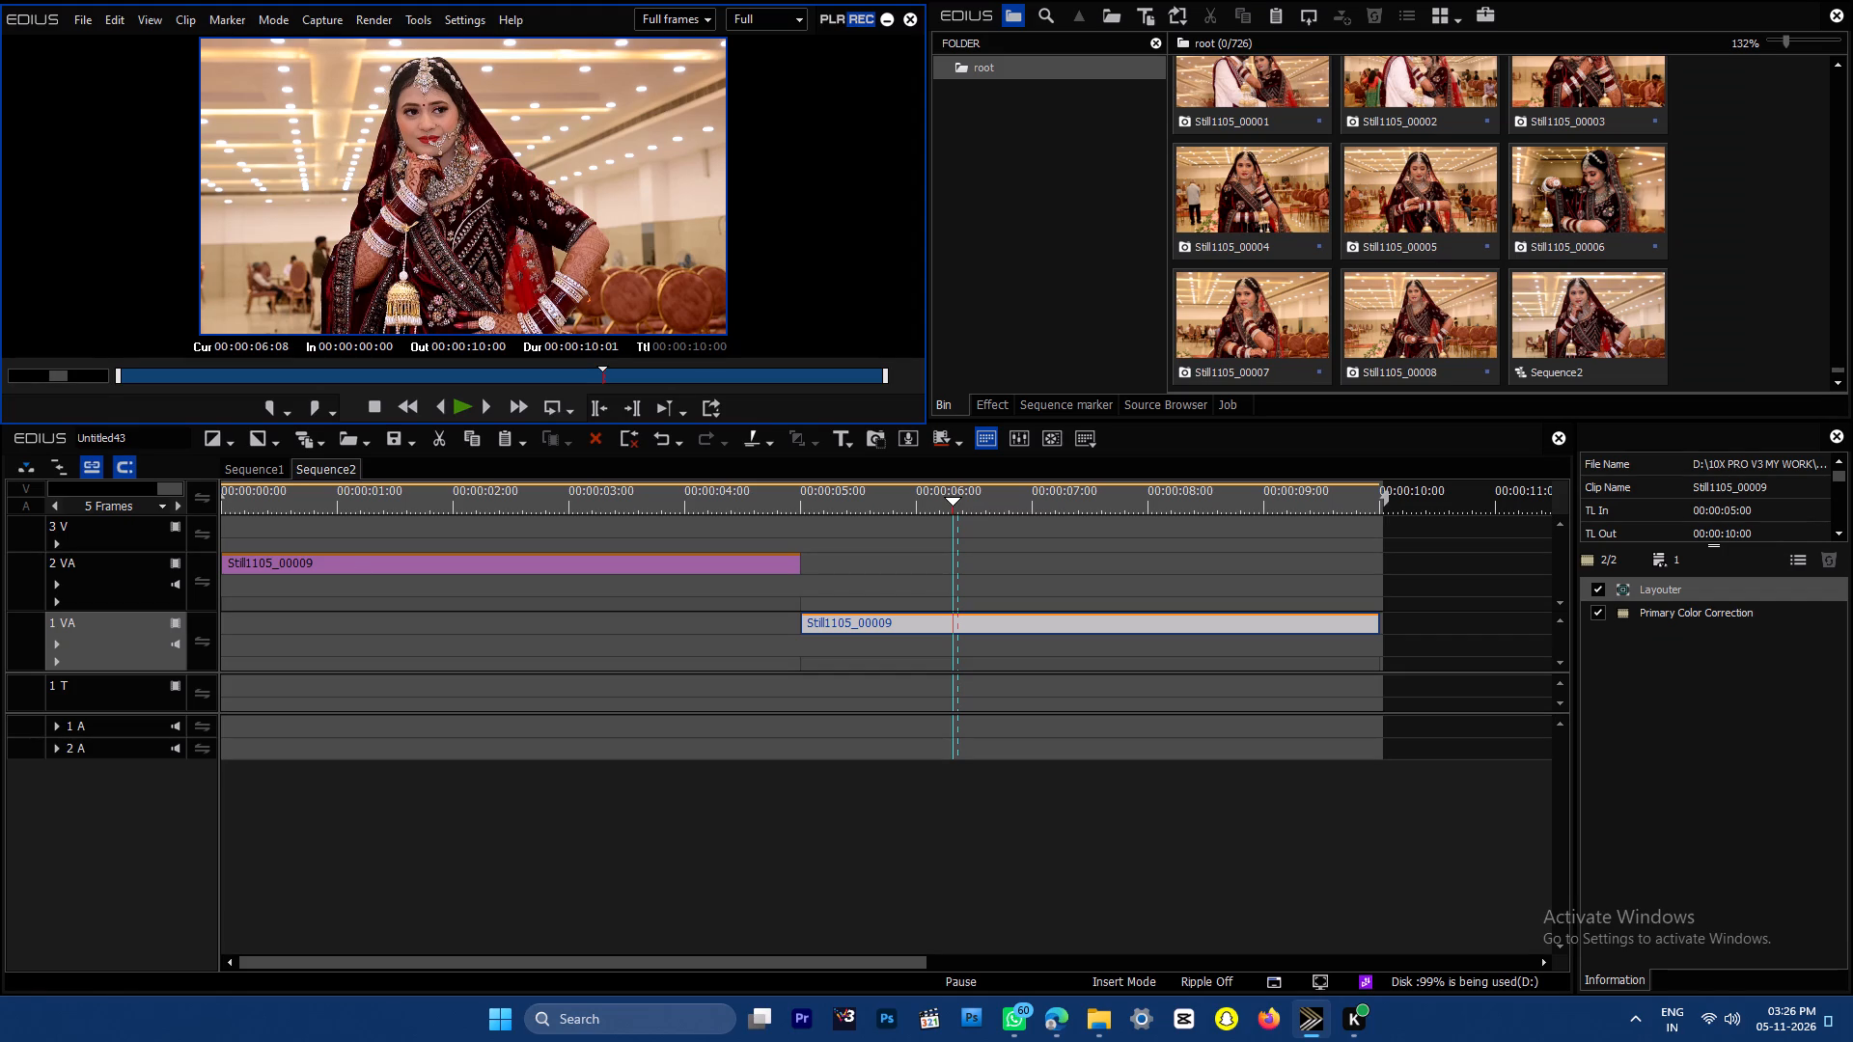
{"action": "left_click", "coordinate": [1214, 397]}
{"action": "left_click", "coordinate": [1212, 408]}
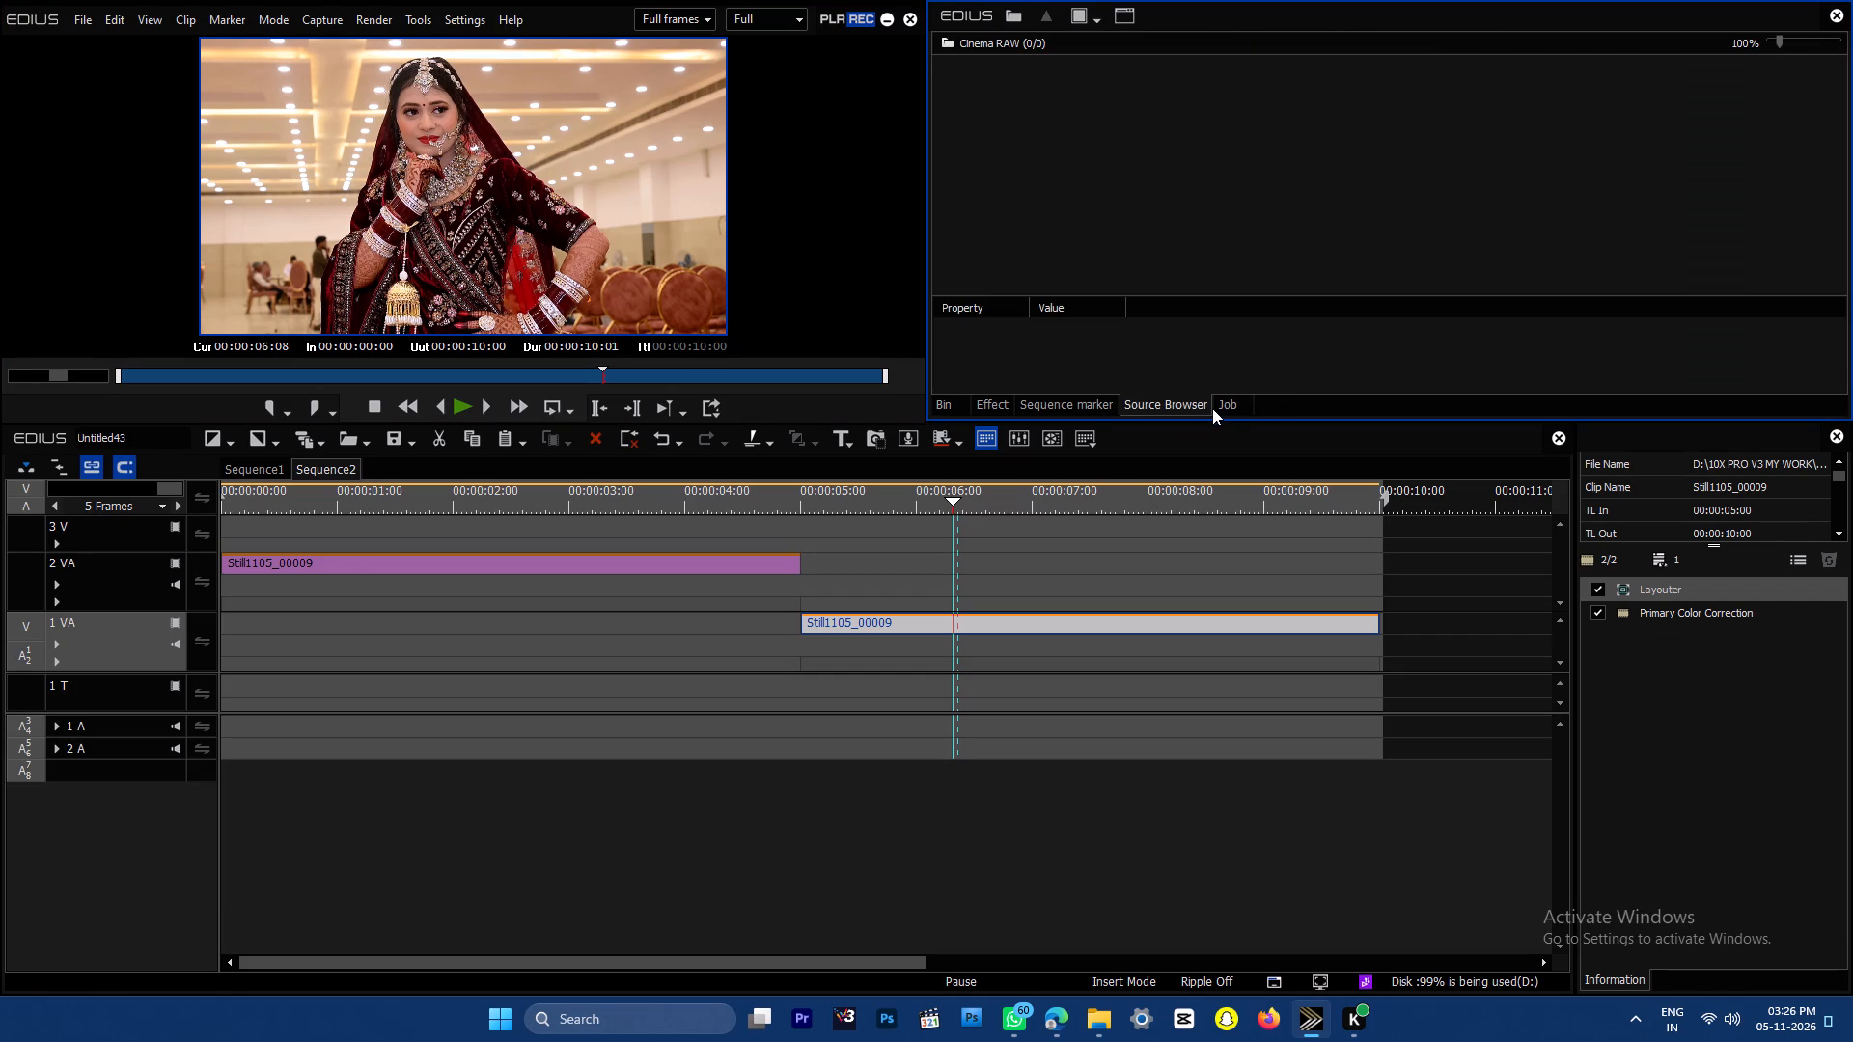
{"action": "left_click", "coordinate": [1220, 403]}
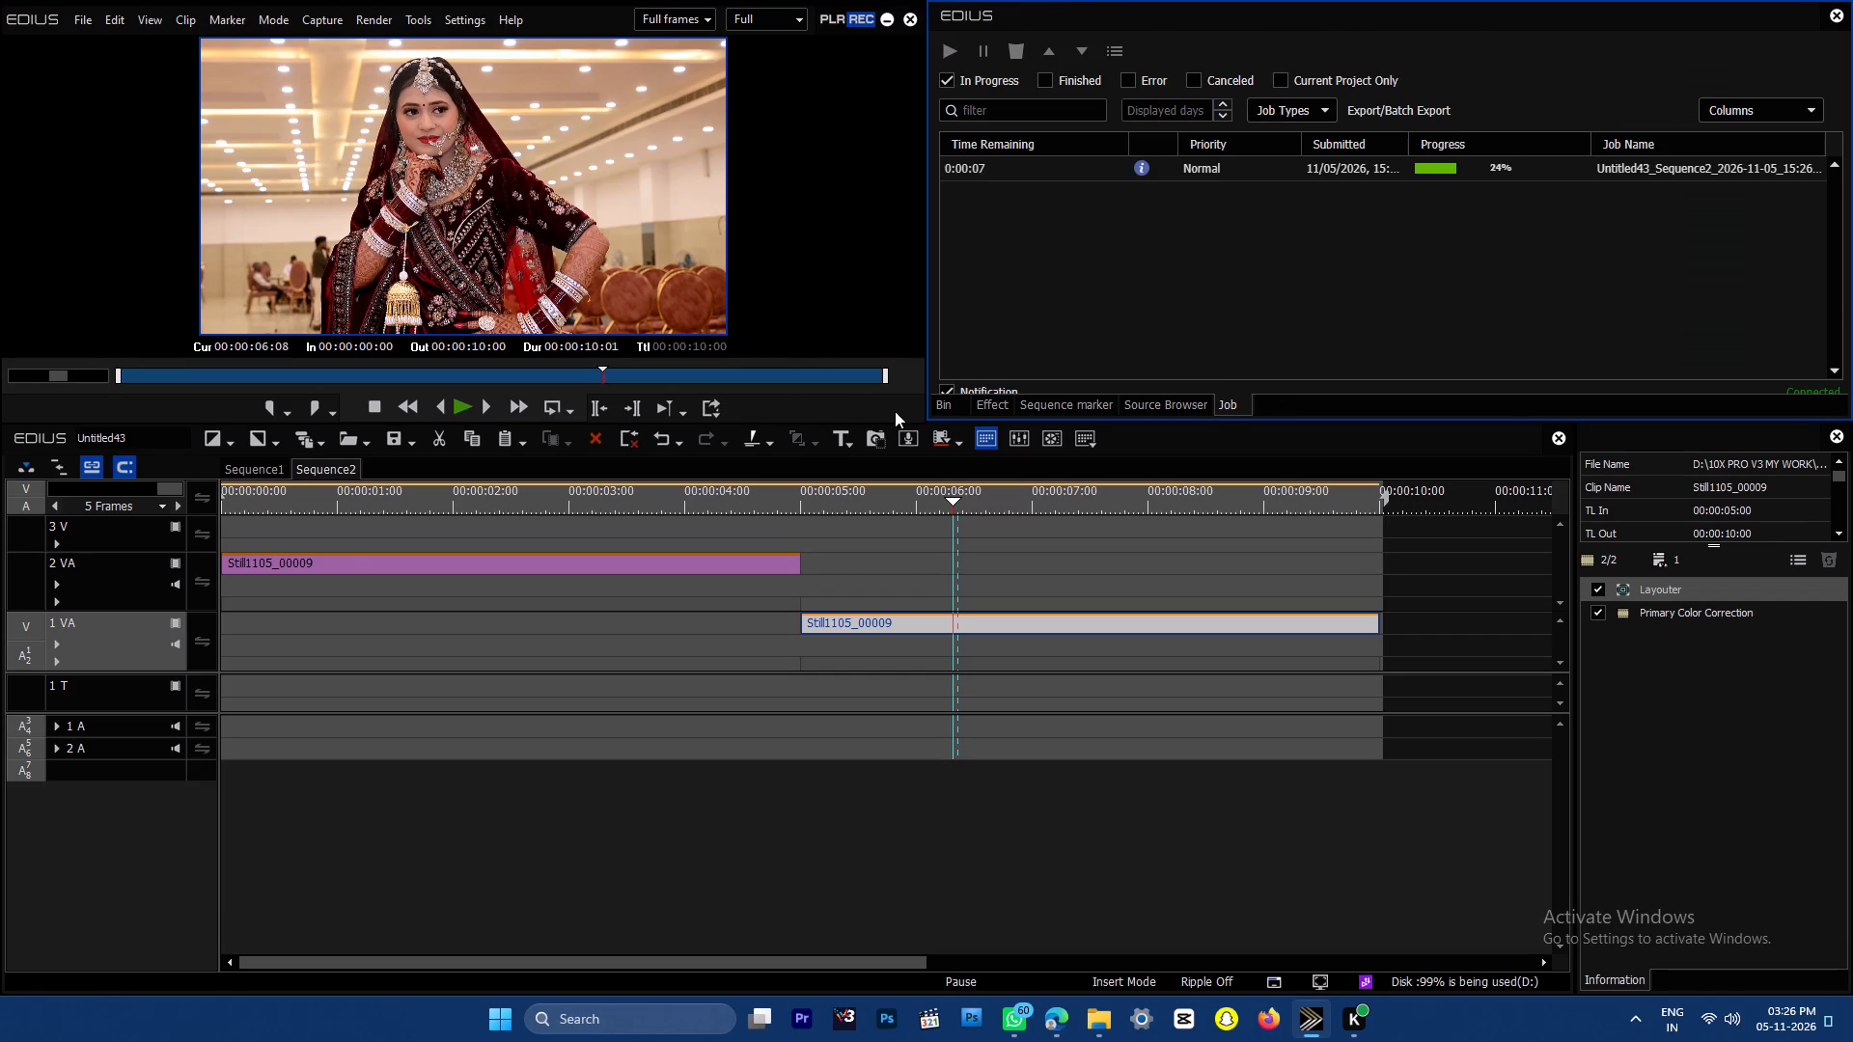
Move the Still1105_00009 clip from track 2 VA down to the start of track 1 VA.
{"action": "left_click", "coordinate": [951, 404]}
{"action": "left_click_drag", "start_coordinate": [530, 566], "coordinate": [528, 650]}
{"action": "left_click", "coordinate": [781, 754]}
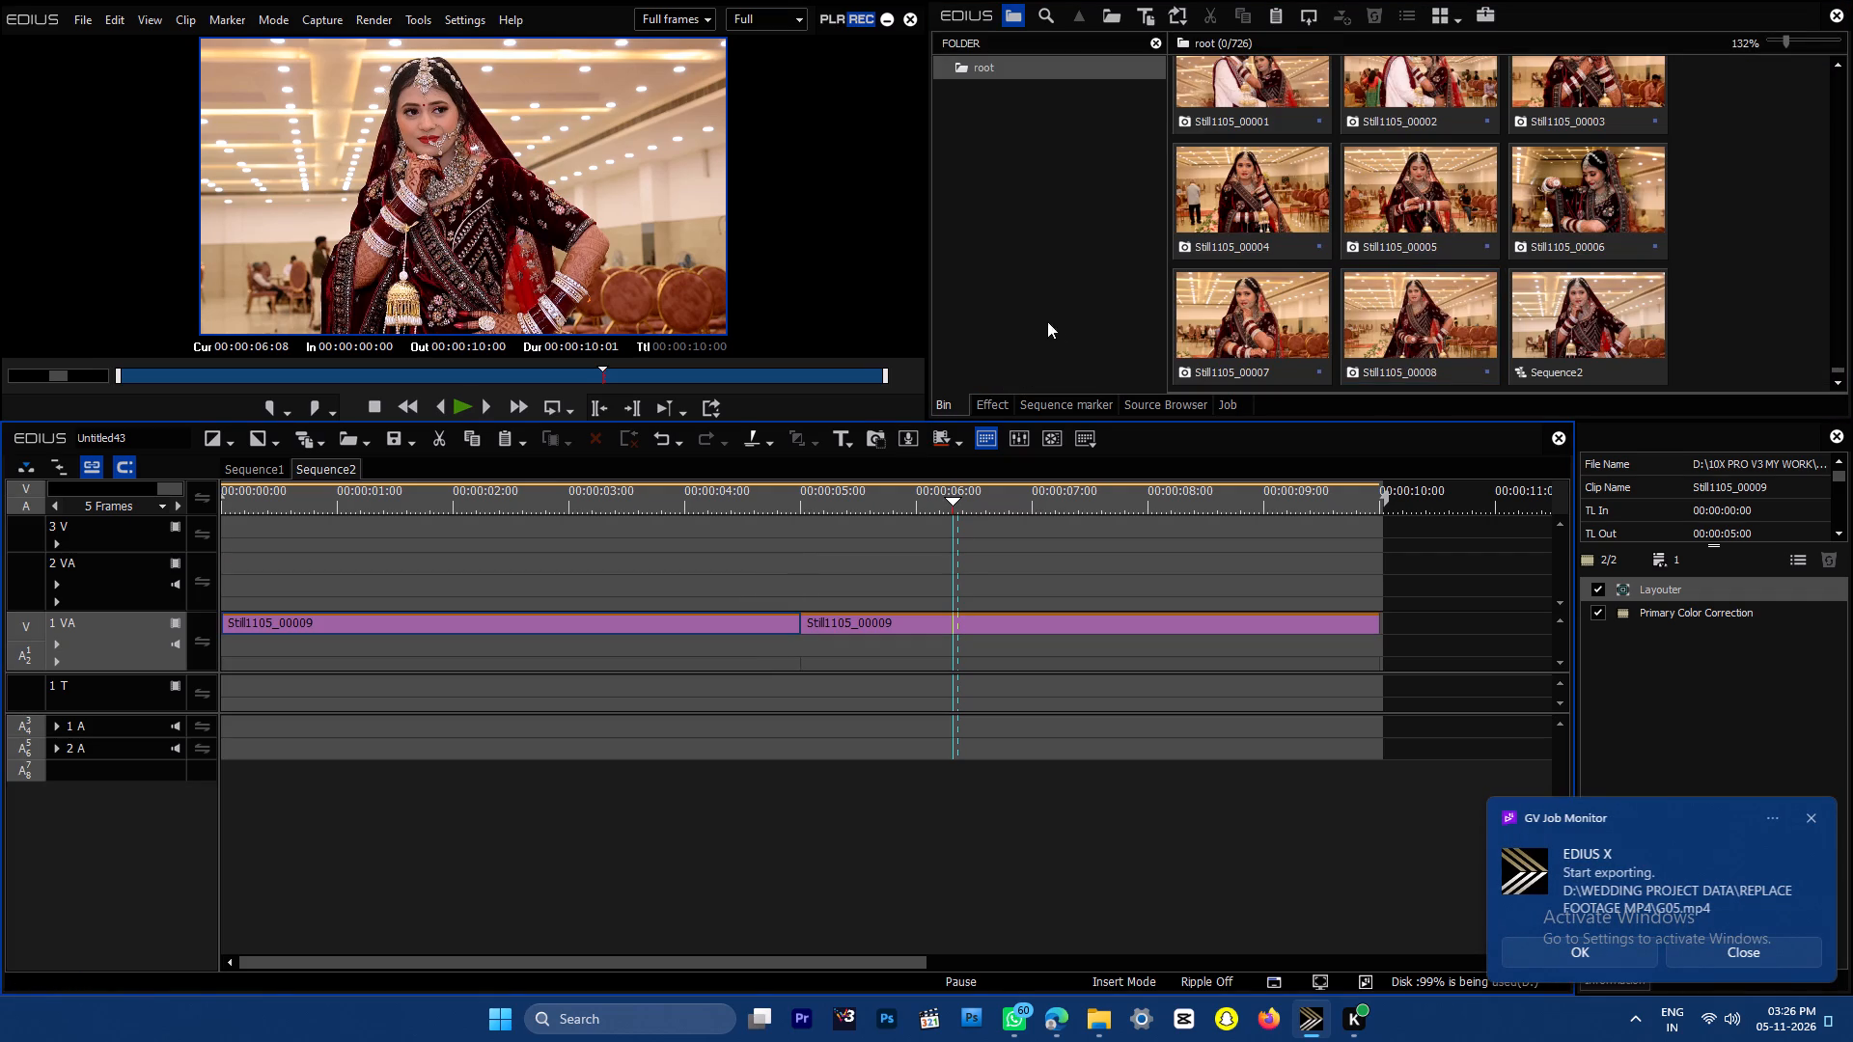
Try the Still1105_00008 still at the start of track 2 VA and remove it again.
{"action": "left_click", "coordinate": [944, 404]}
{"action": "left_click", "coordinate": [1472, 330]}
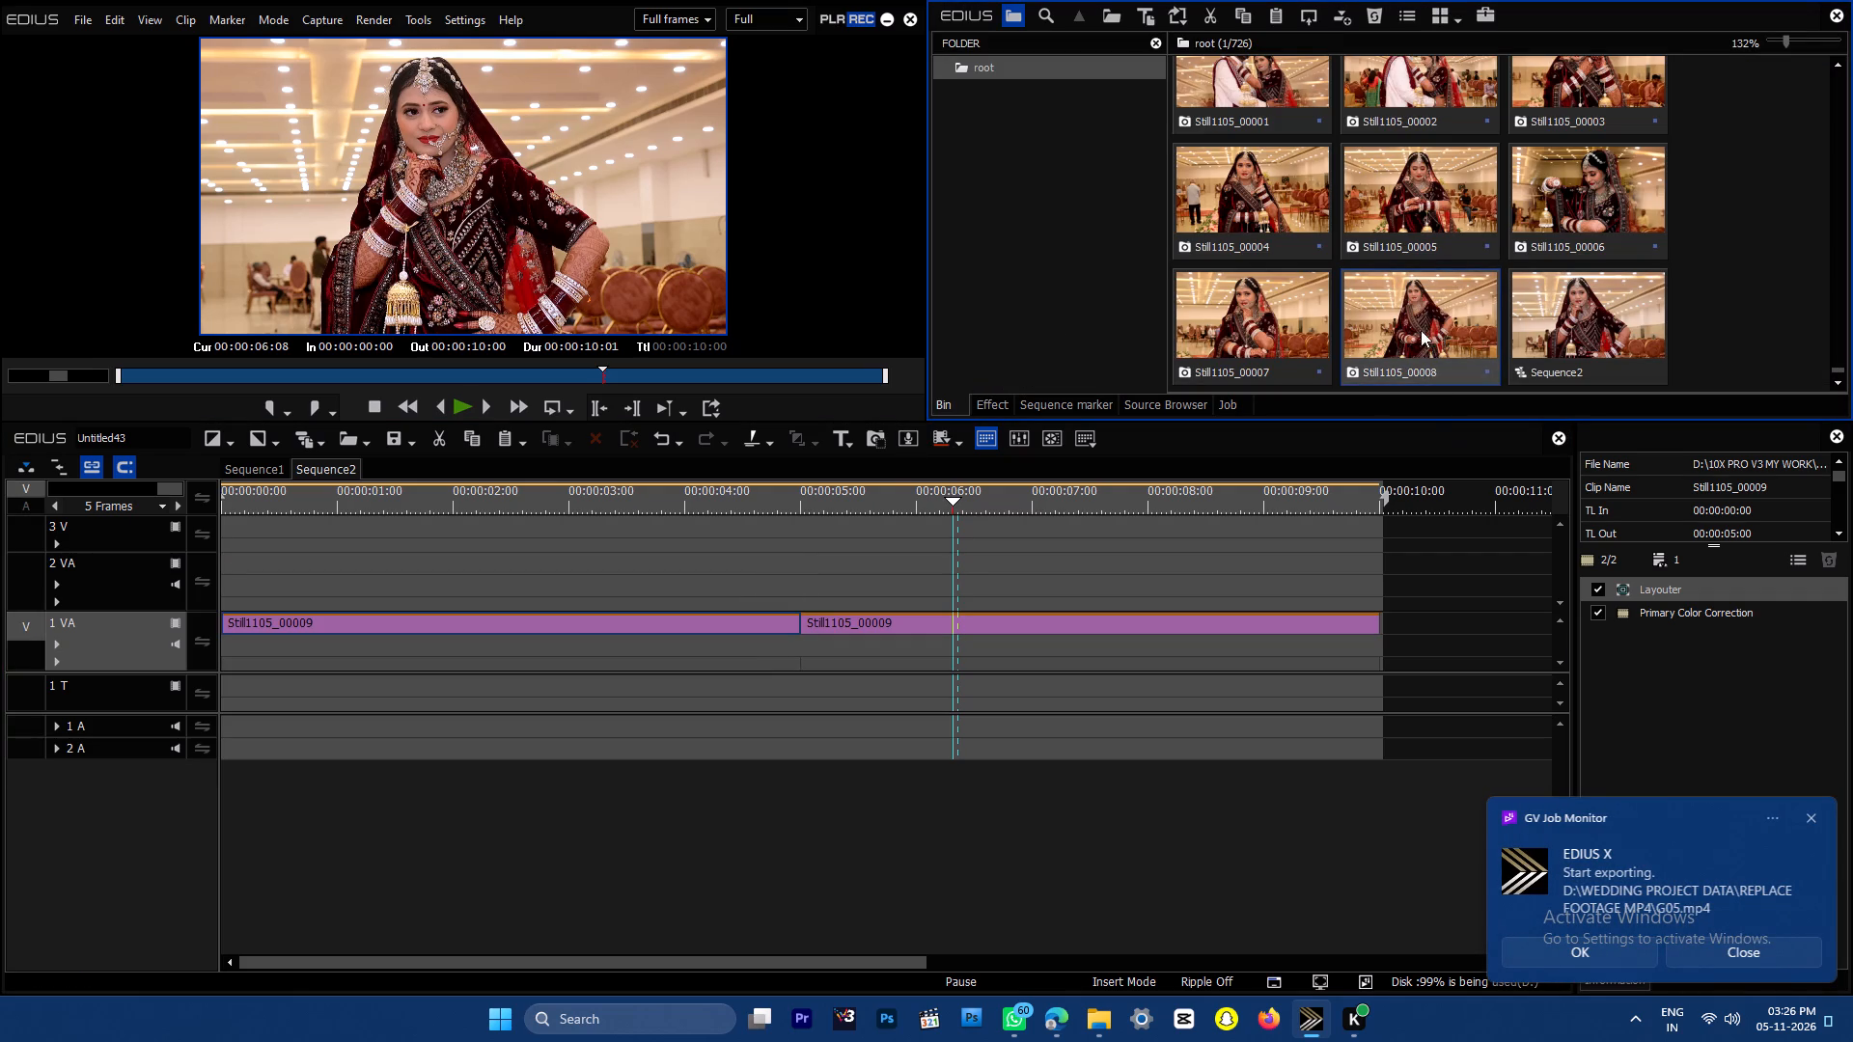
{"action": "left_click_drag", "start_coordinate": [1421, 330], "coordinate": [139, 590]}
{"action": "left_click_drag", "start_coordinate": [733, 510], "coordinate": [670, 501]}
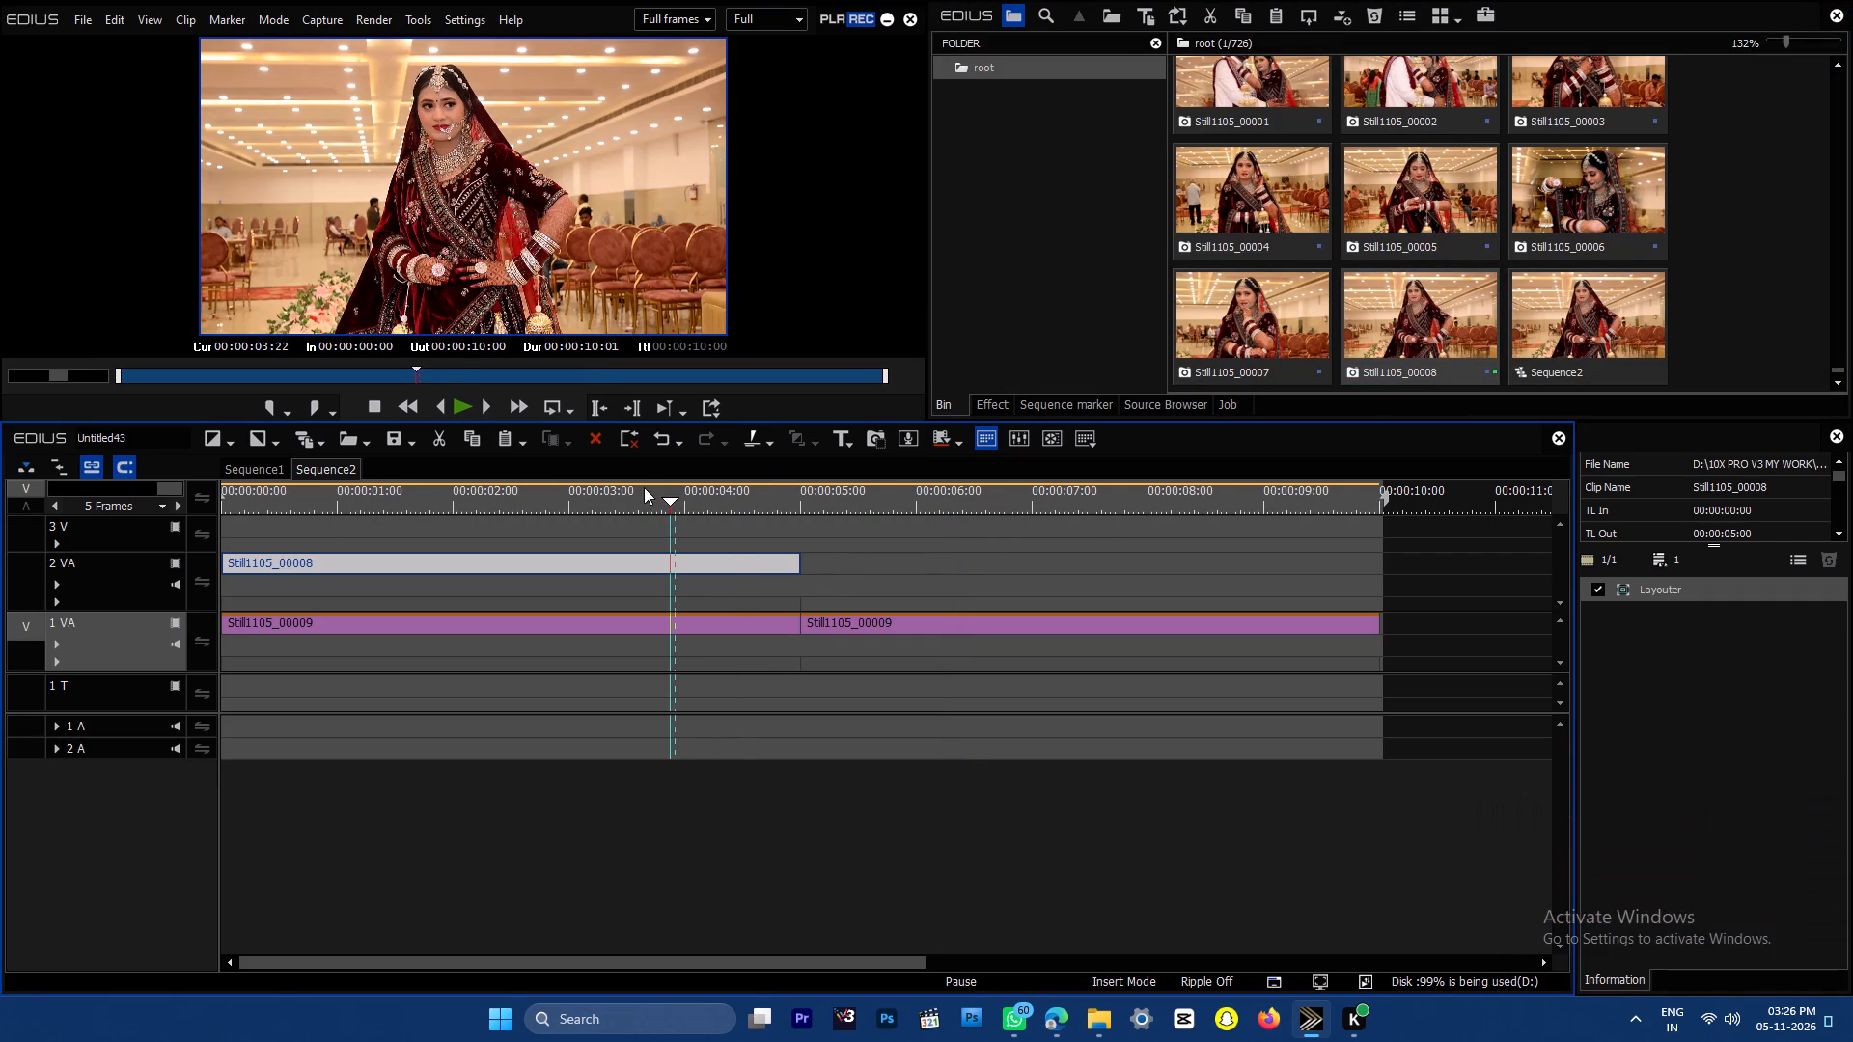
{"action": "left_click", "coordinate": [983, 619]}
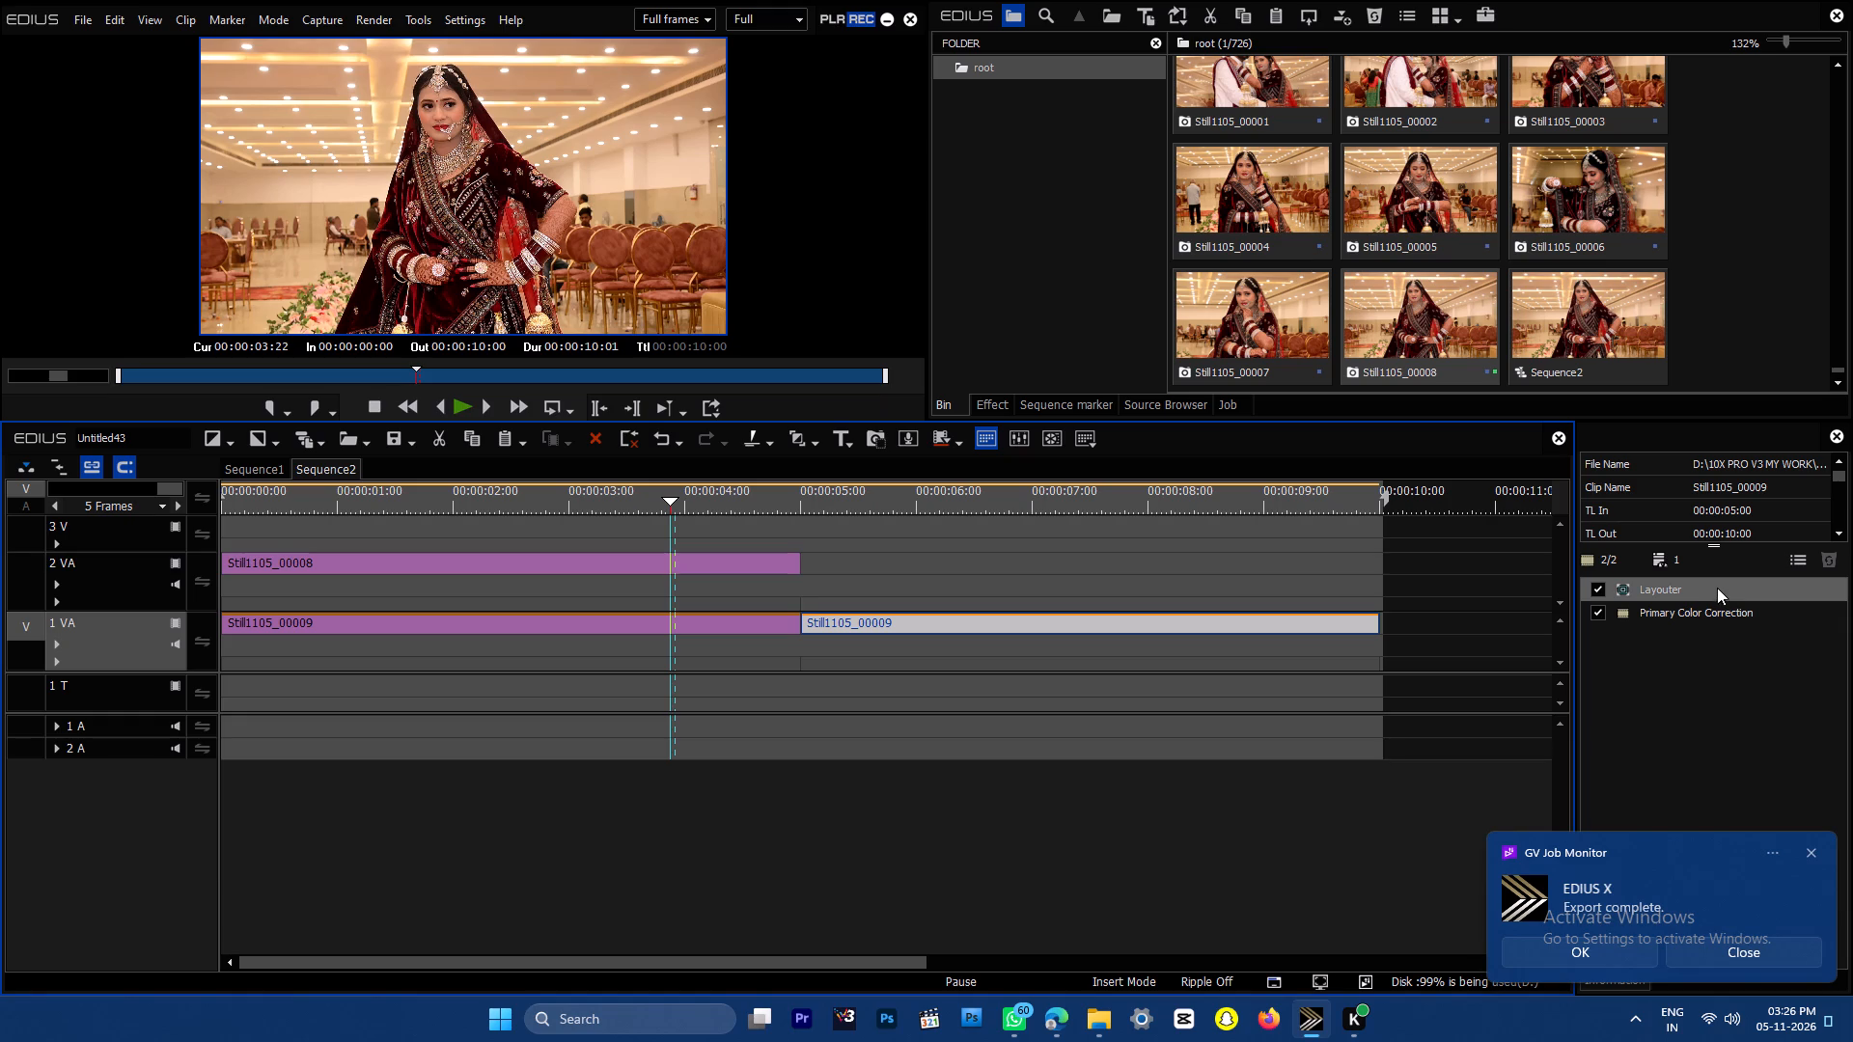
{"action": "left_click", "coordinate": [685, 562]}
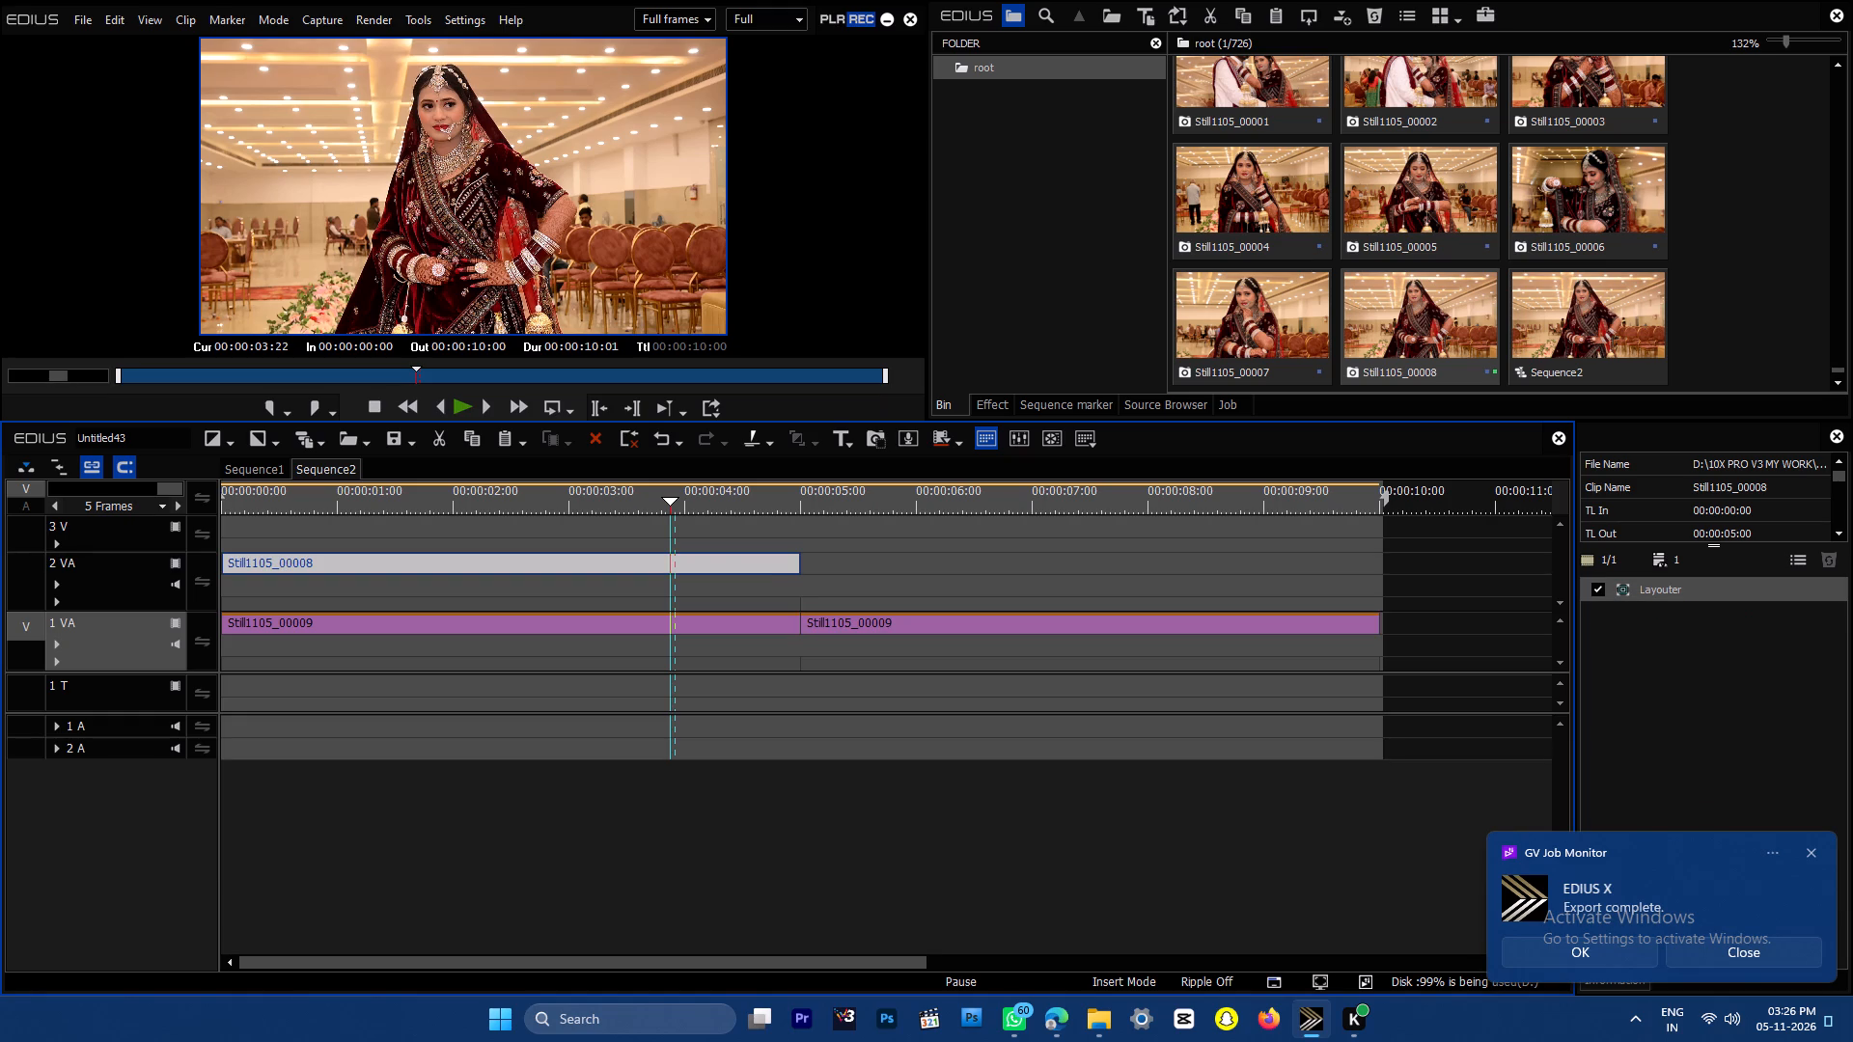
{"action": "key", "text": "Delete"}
Delete the rejected Still1105_00008 still from the bin.
{"action": "left_click", "coordinate": [1426, 325]}
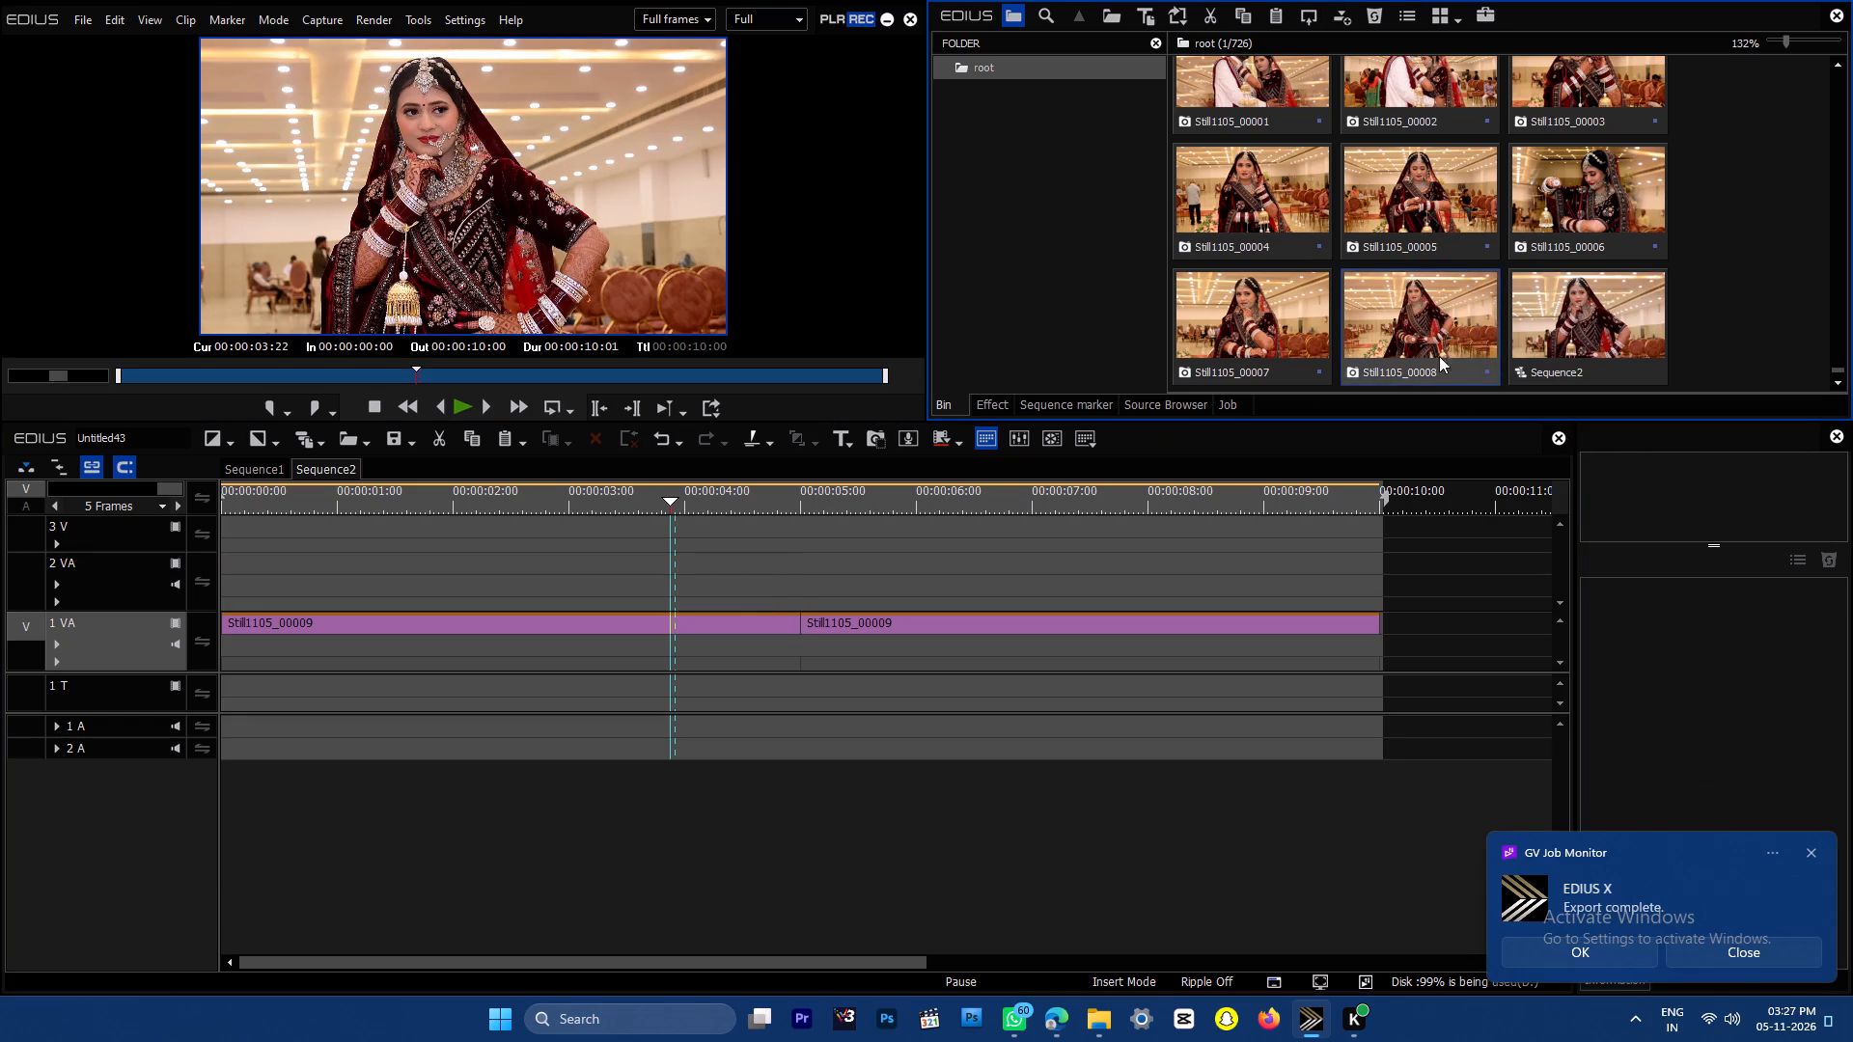
{"action": "key", "text": "Delete"}
Place Still1105_00007 at the start of track 2 VA and copy Primary Color Correction to it from the second Still1105_00009 clip.
{"action": "left_click_drag", "start_coordinate": [1264, 327], "coordinate": [97, 565]}
{"action": "left_click", "coordinate": [1056, 631]}
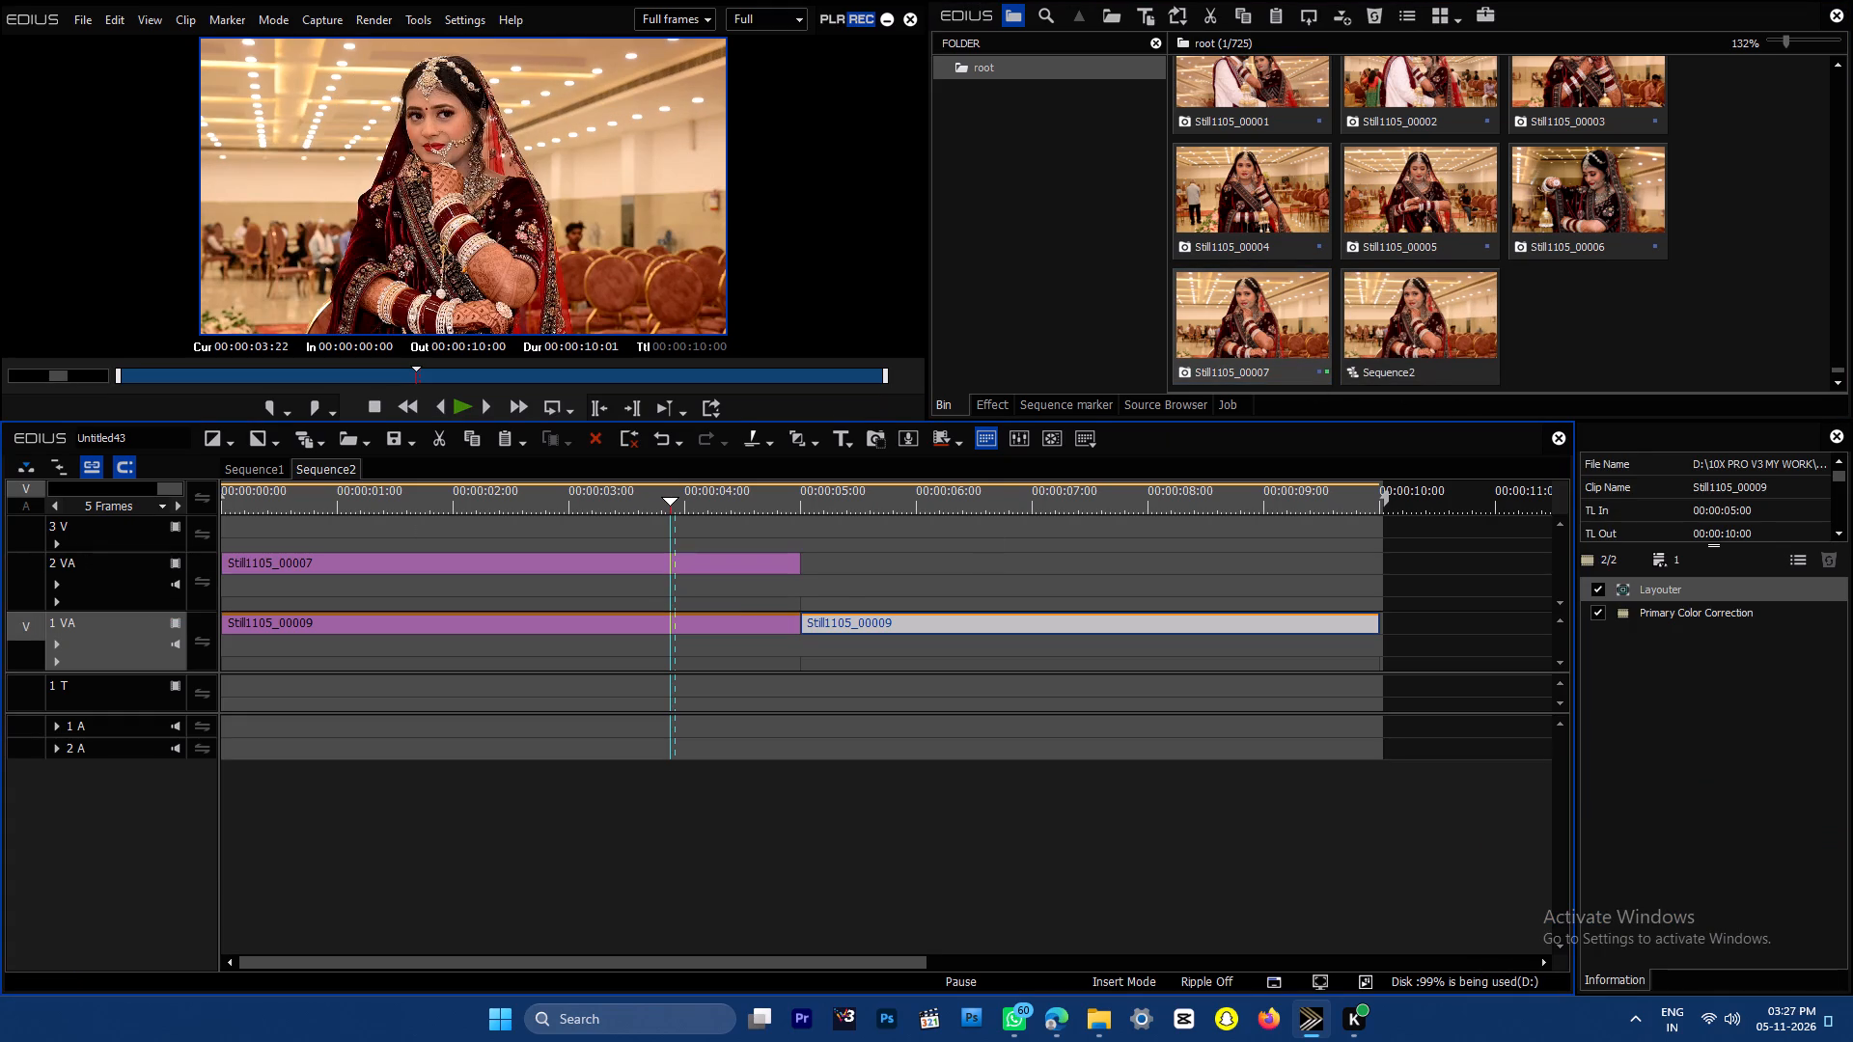
{"action": "left_click_drag", "start_coordinate": [1679, 617], "coordinate": [766, 570]}
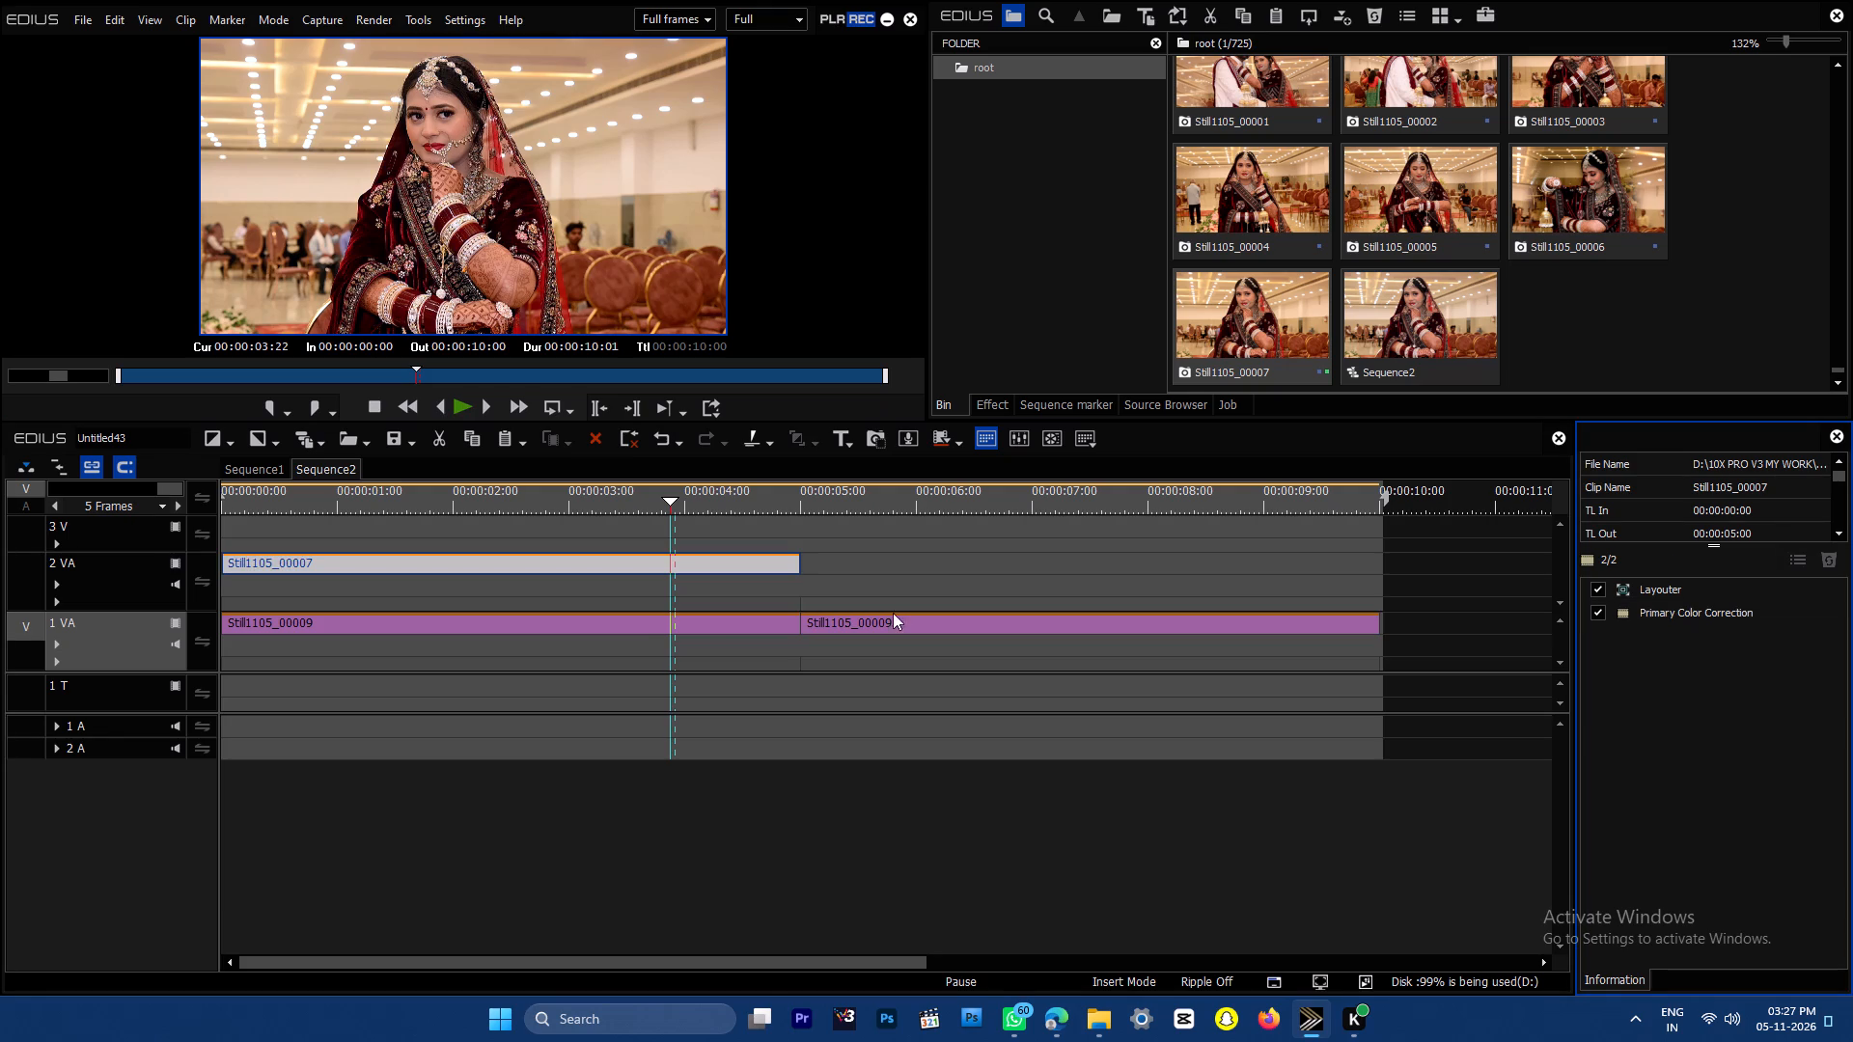
Delete both Still1105_00009 clips from track 1 VA.
{"action": "left_click_drag", "start_coordinate": [1116, 574], "coordinate": [708, 772]}
{"action": "left_click", "coordinate": [854, 848]}
{"action": "left_click_drag", "start_coordinate": [871, 830], "coordinate": [680, 621]}
{"action": "key", "text": "Delete"}
Copy the Still1105_00007 clip from track 2 VA onto track 1 VA, starting at 00:00:05:00.
{"action": "left_click_drag", "start_coordinate": [761, 493], "coordinate": [795, 496]}
{"action": "left_click_drag", "start_coordinate": [908, 754], "coordinate": [474, 429]}
{"action": "key", "text": "ctrl+c"}
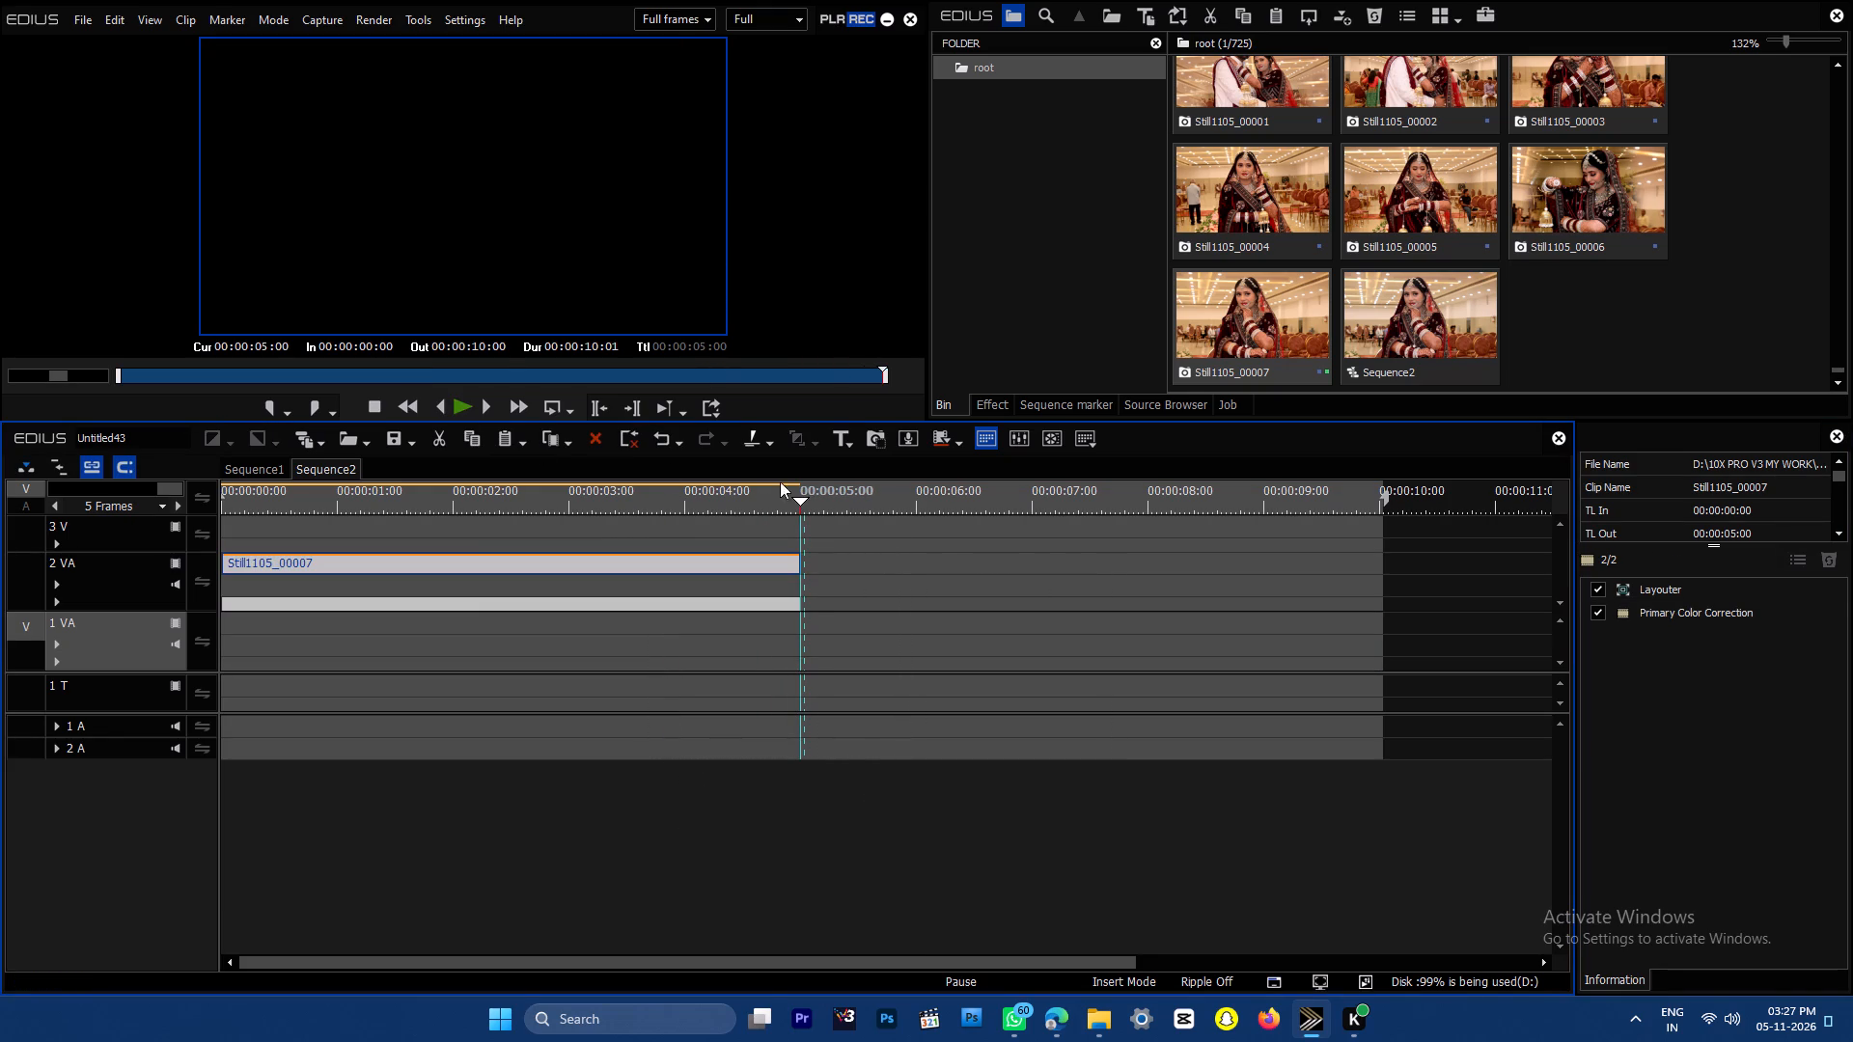
{"action": "key", "text": "ctrl+v"}
Export Sequence2 as an H.264 MP4 to the REPLACE FOOTAGE MP4 folder, replacing G04EYES.mp4.
{"action": "left_click_drag", "start_coordinate": [809, 491], "coordinate": [865, 494]}
{"action": "key", "text": "F11"}
{"action": "key", "text": "Return"}
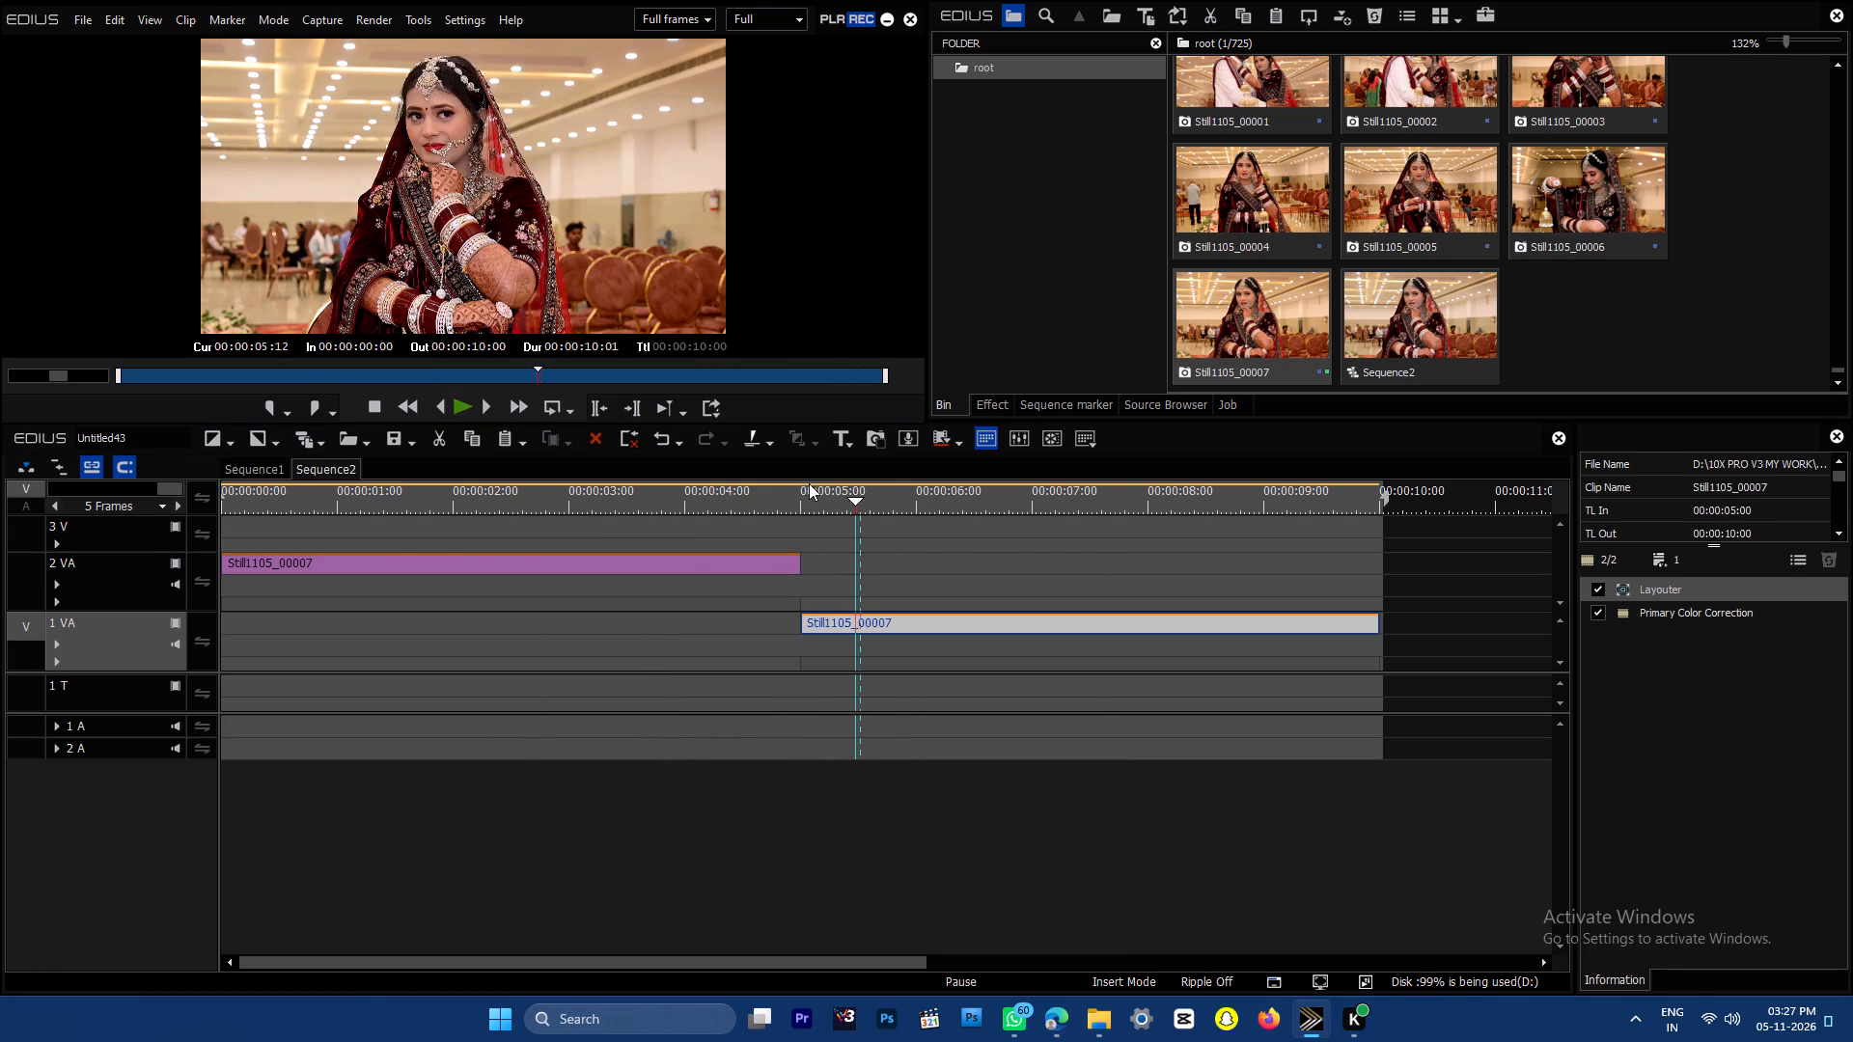
{"action": "scroll", "coordinate": [1334, 417], "scroll_direction": "down", "scroll_amount": 1}
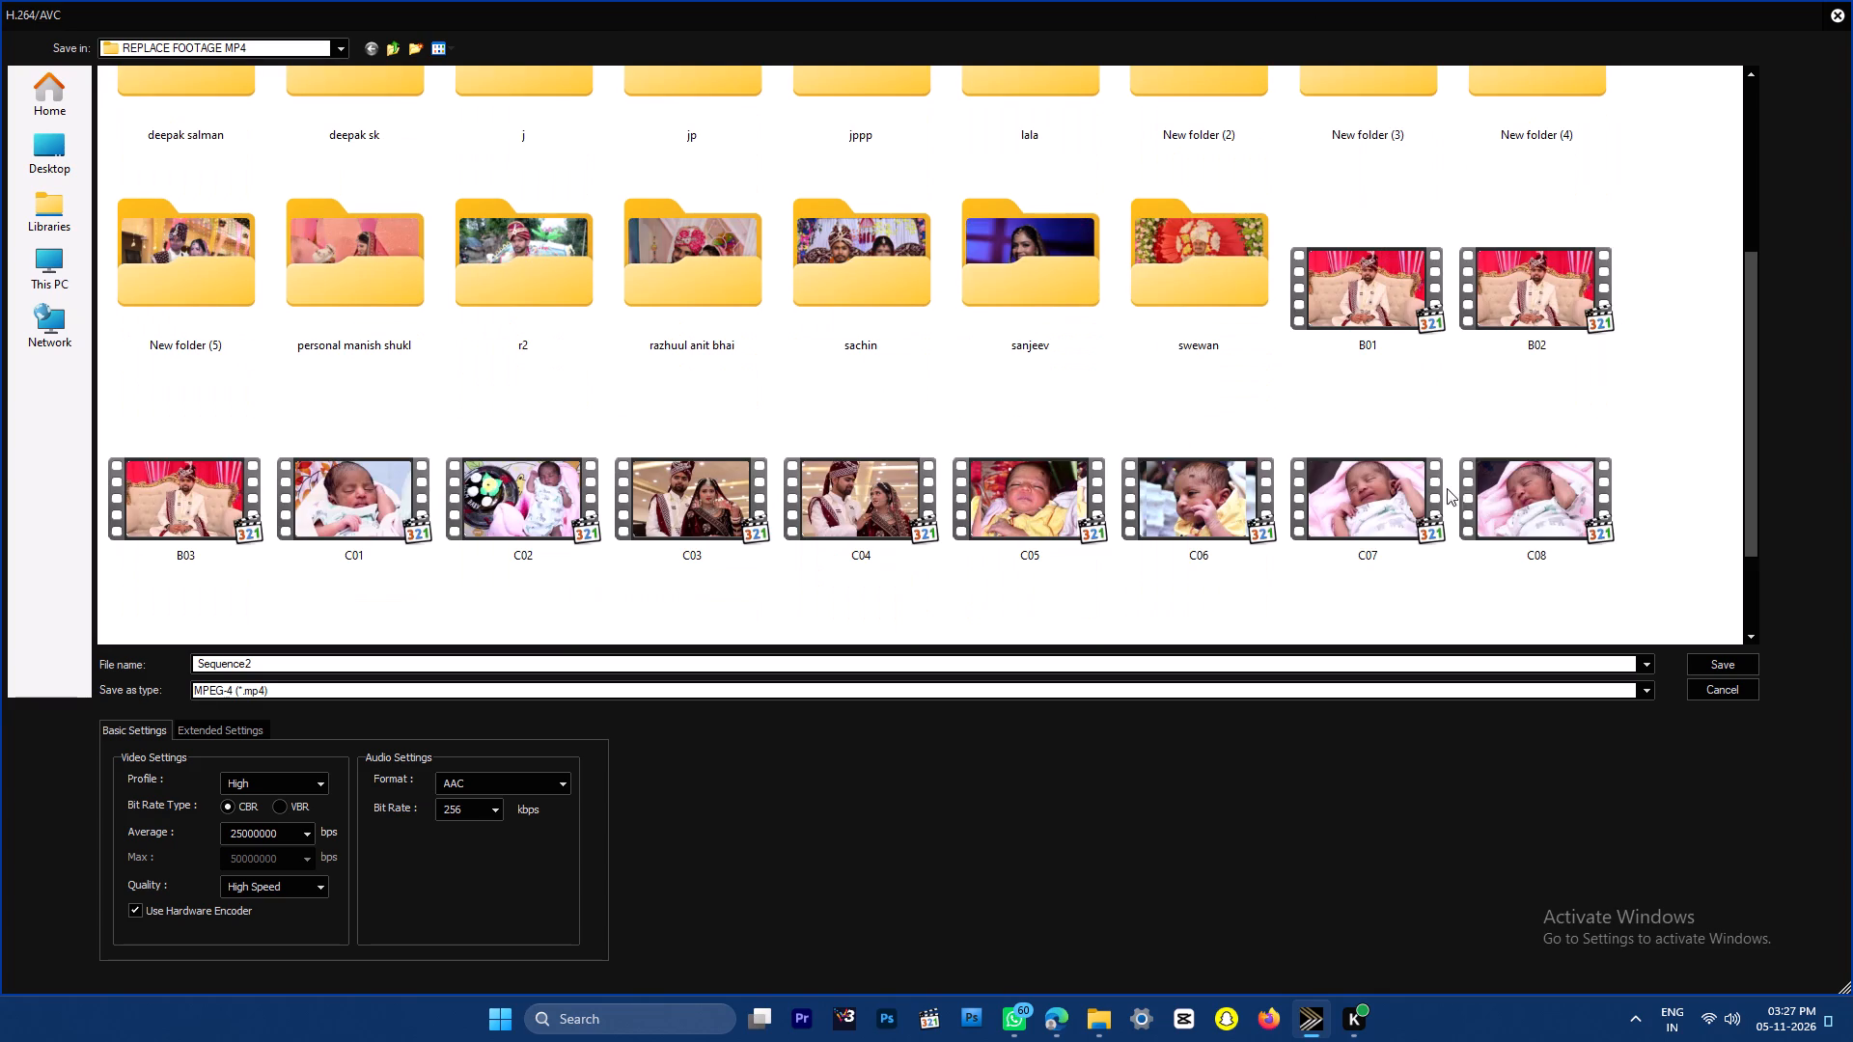
{"action": "left_click", "coordinate": [938, 507]}
{"action": "left_click", "coordinate": [1601, 527]}
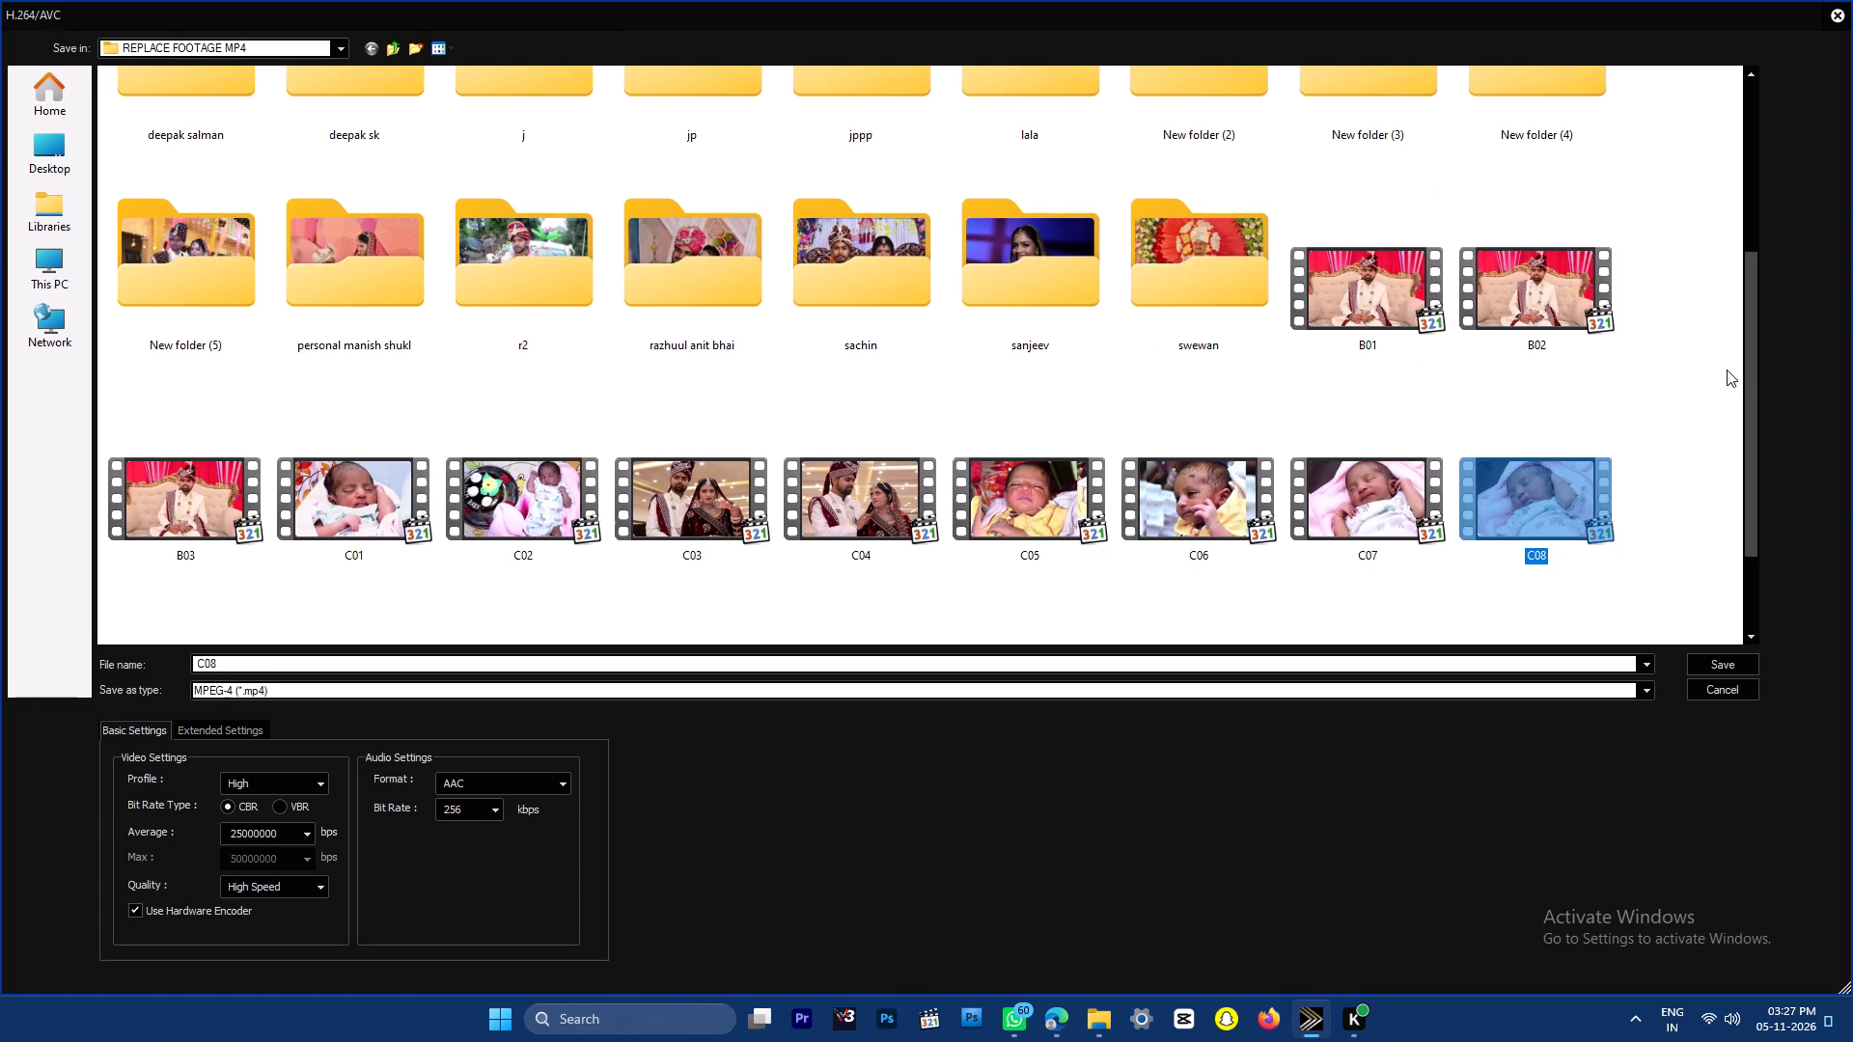
{"action": "left_click_drag", "start_coordinate": [1746, 378], "coordinate": [1747, 497]}
{"action": "double_click", "coordinate": [857, 583]}
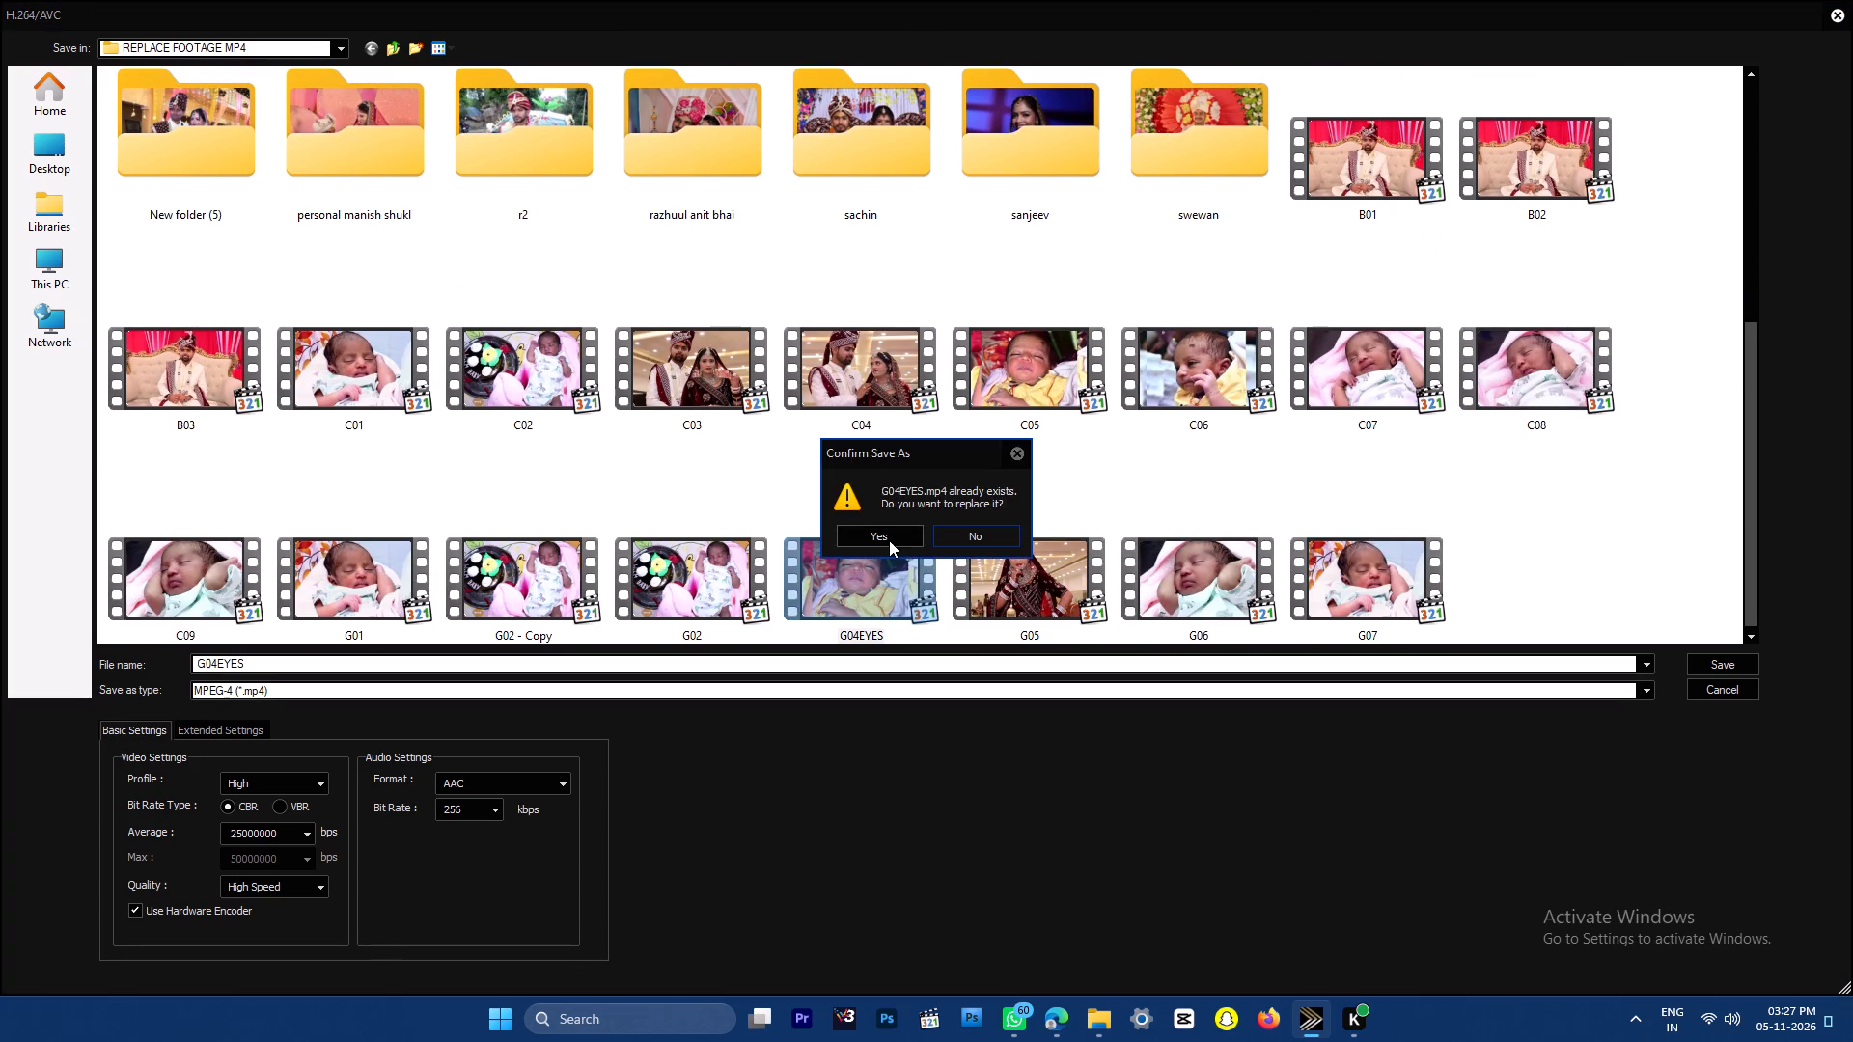
{"action": "left_click", "coordinate": [889, 540]}
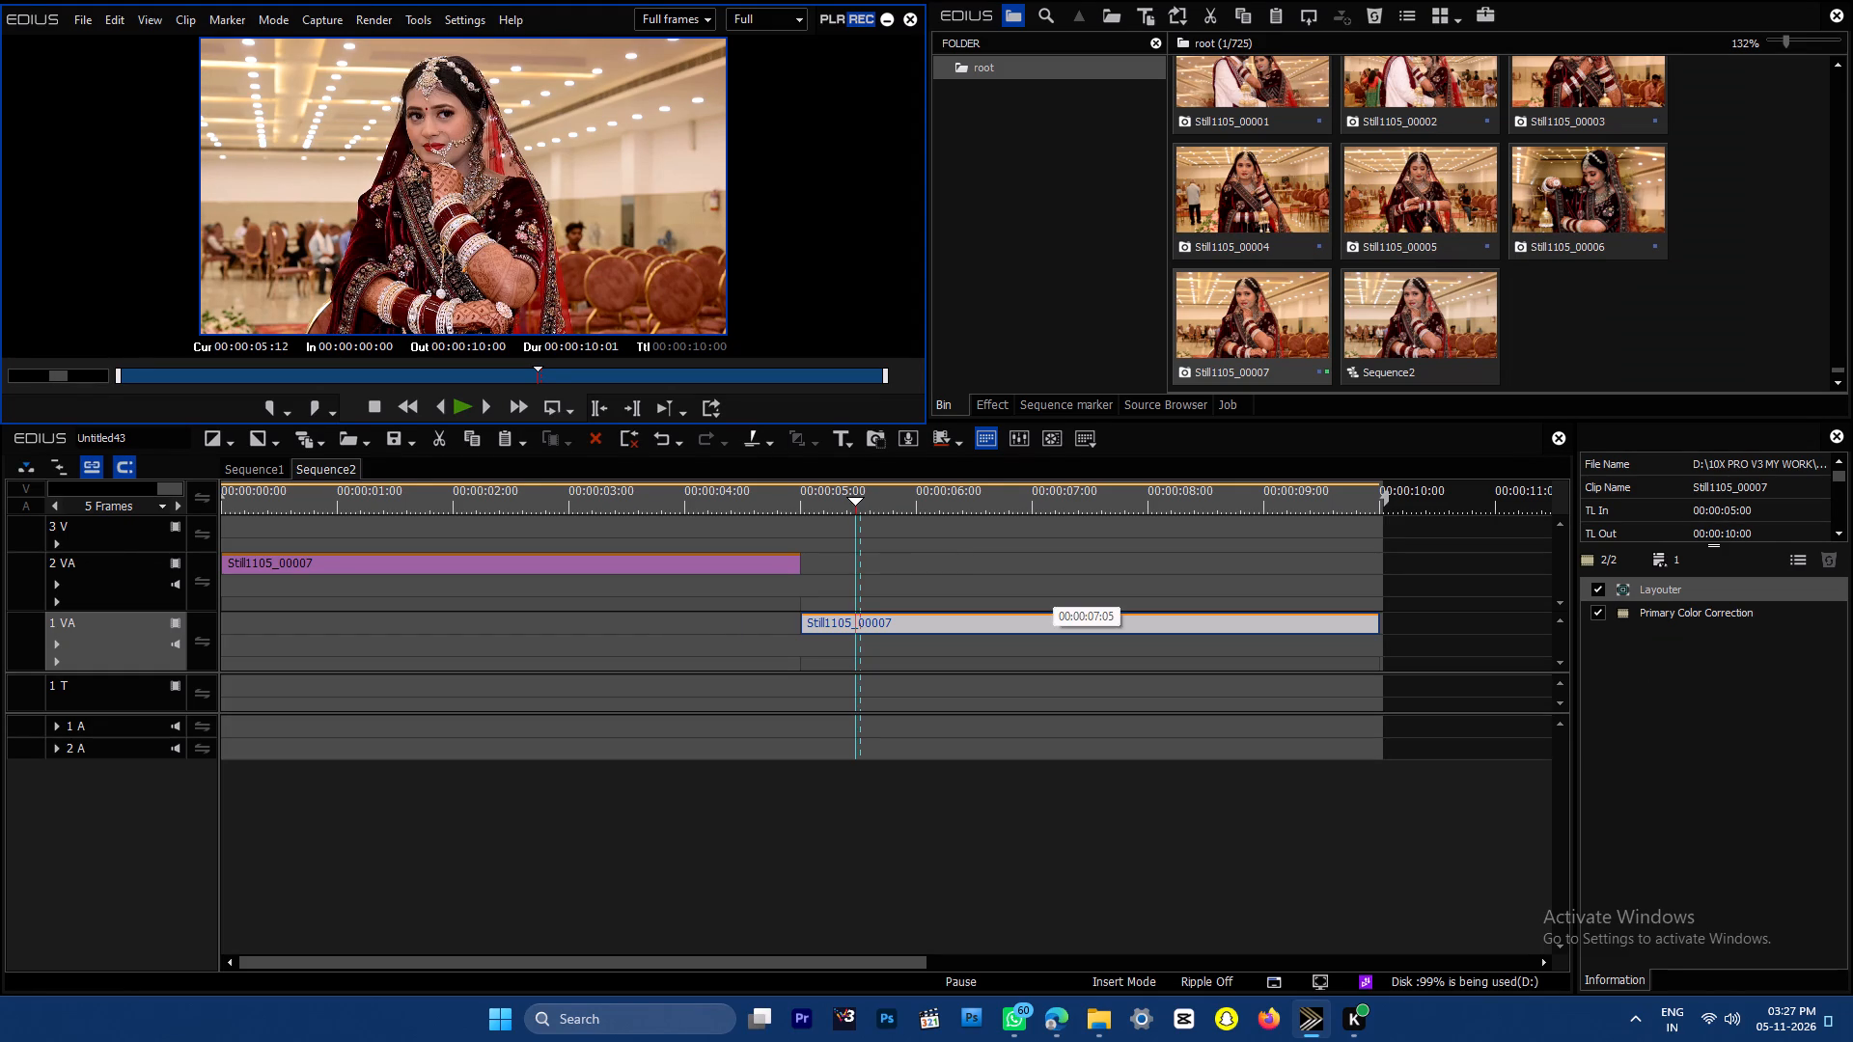
Delete the used Still1105_00007 still from the bin.
{"action": "left_click_drag", "start_coordinate": [825, 496], "coordinate": [793, 504]}
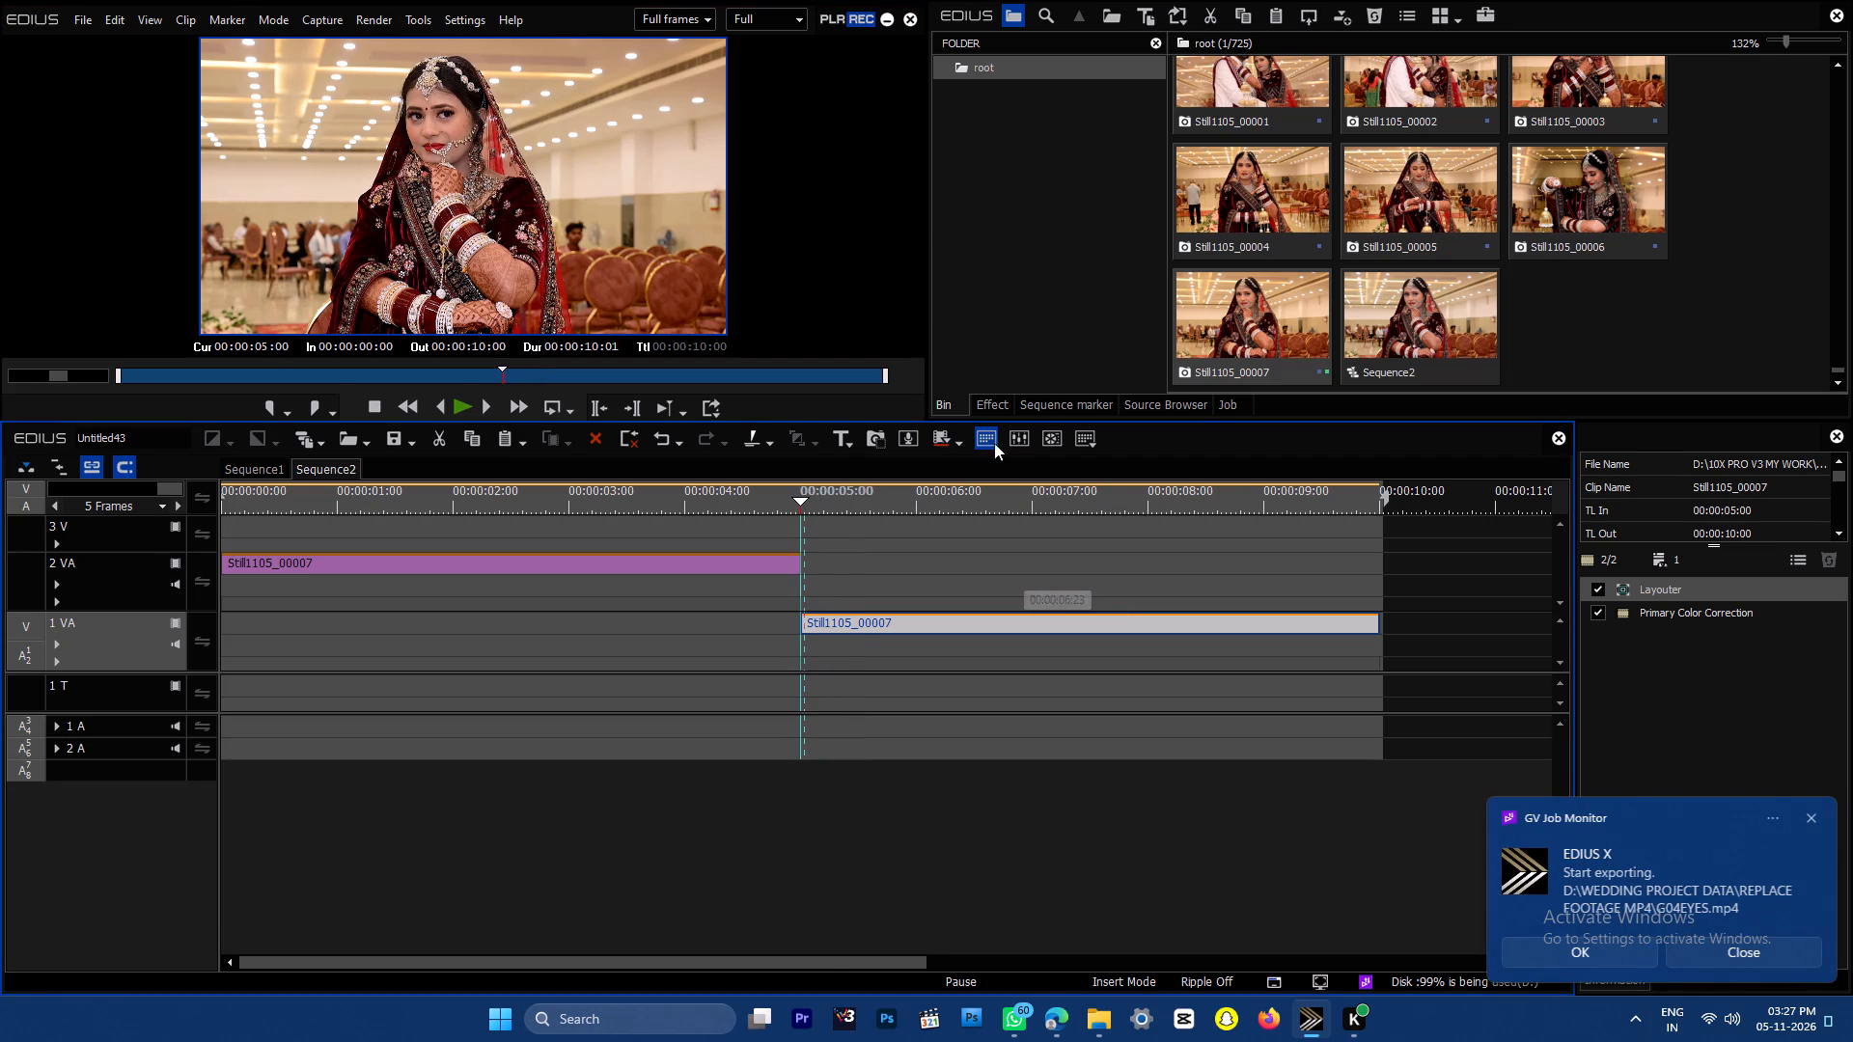
{"action": "left_click", "coordinate": [1257, 334]}
{"action": "key", "text": "Delete"}
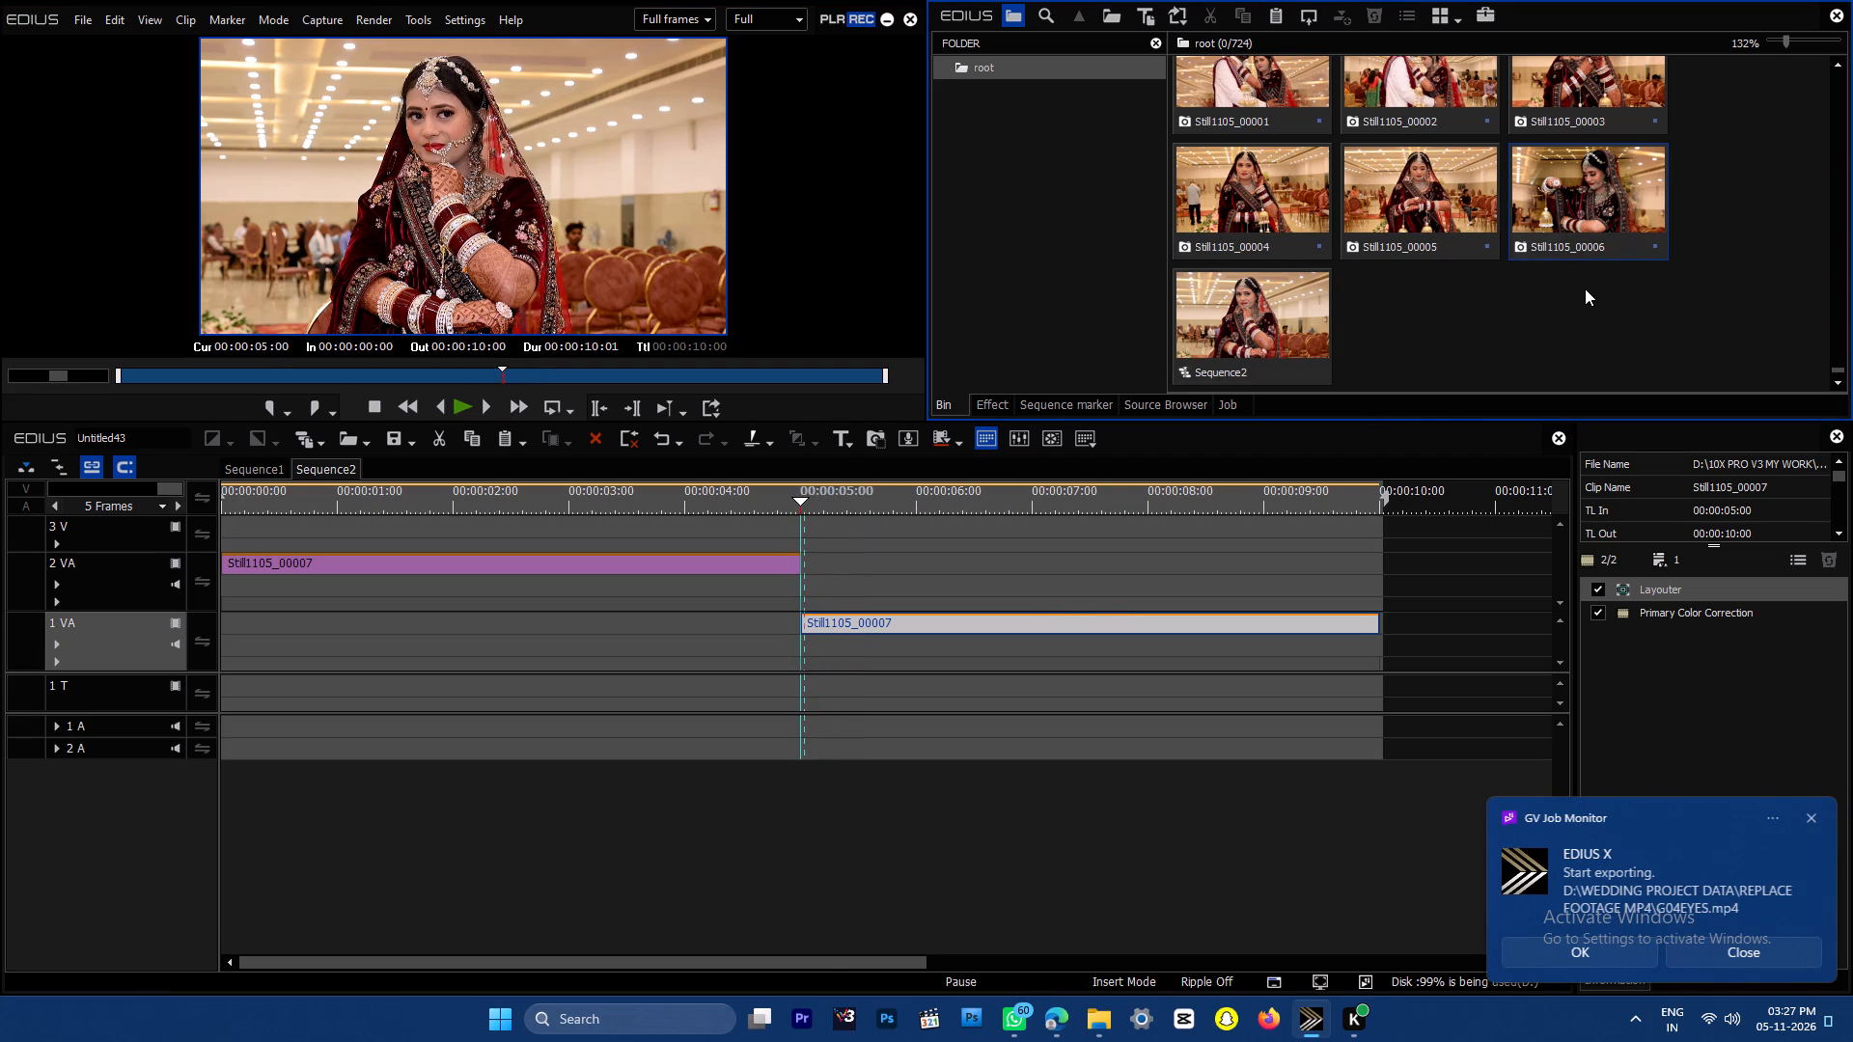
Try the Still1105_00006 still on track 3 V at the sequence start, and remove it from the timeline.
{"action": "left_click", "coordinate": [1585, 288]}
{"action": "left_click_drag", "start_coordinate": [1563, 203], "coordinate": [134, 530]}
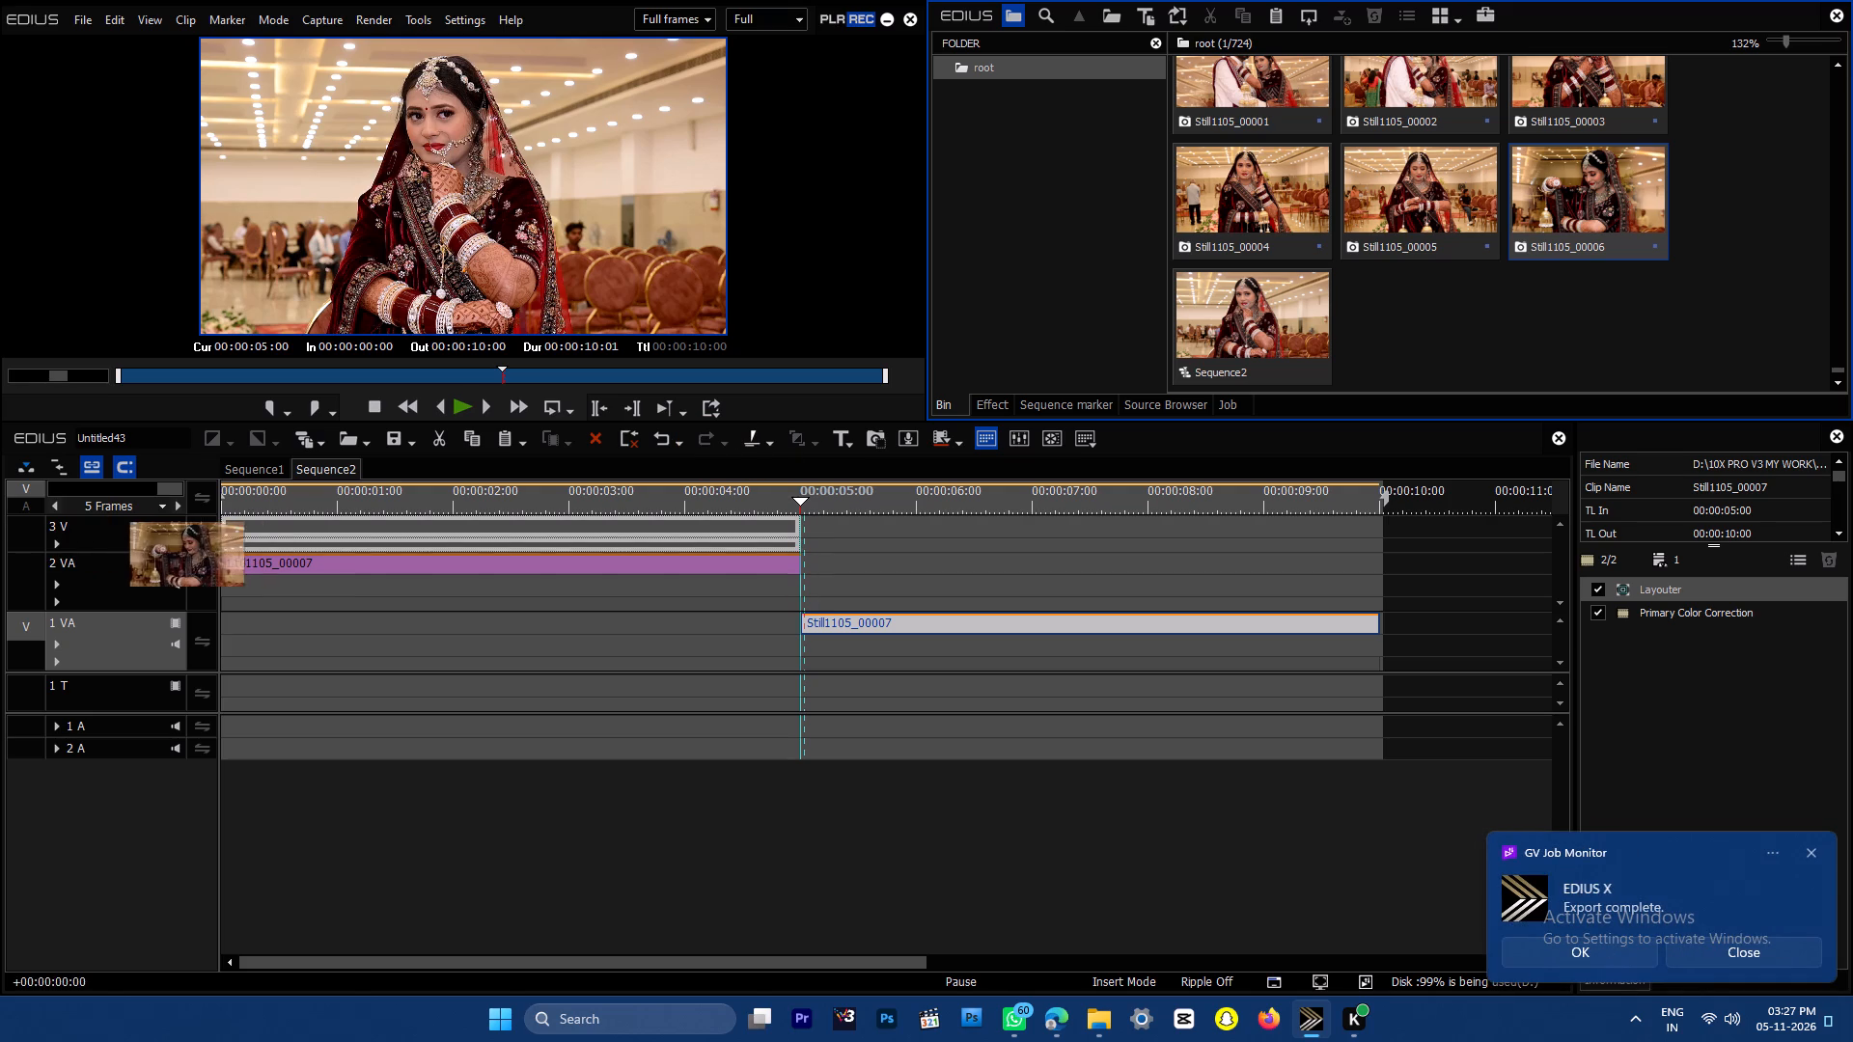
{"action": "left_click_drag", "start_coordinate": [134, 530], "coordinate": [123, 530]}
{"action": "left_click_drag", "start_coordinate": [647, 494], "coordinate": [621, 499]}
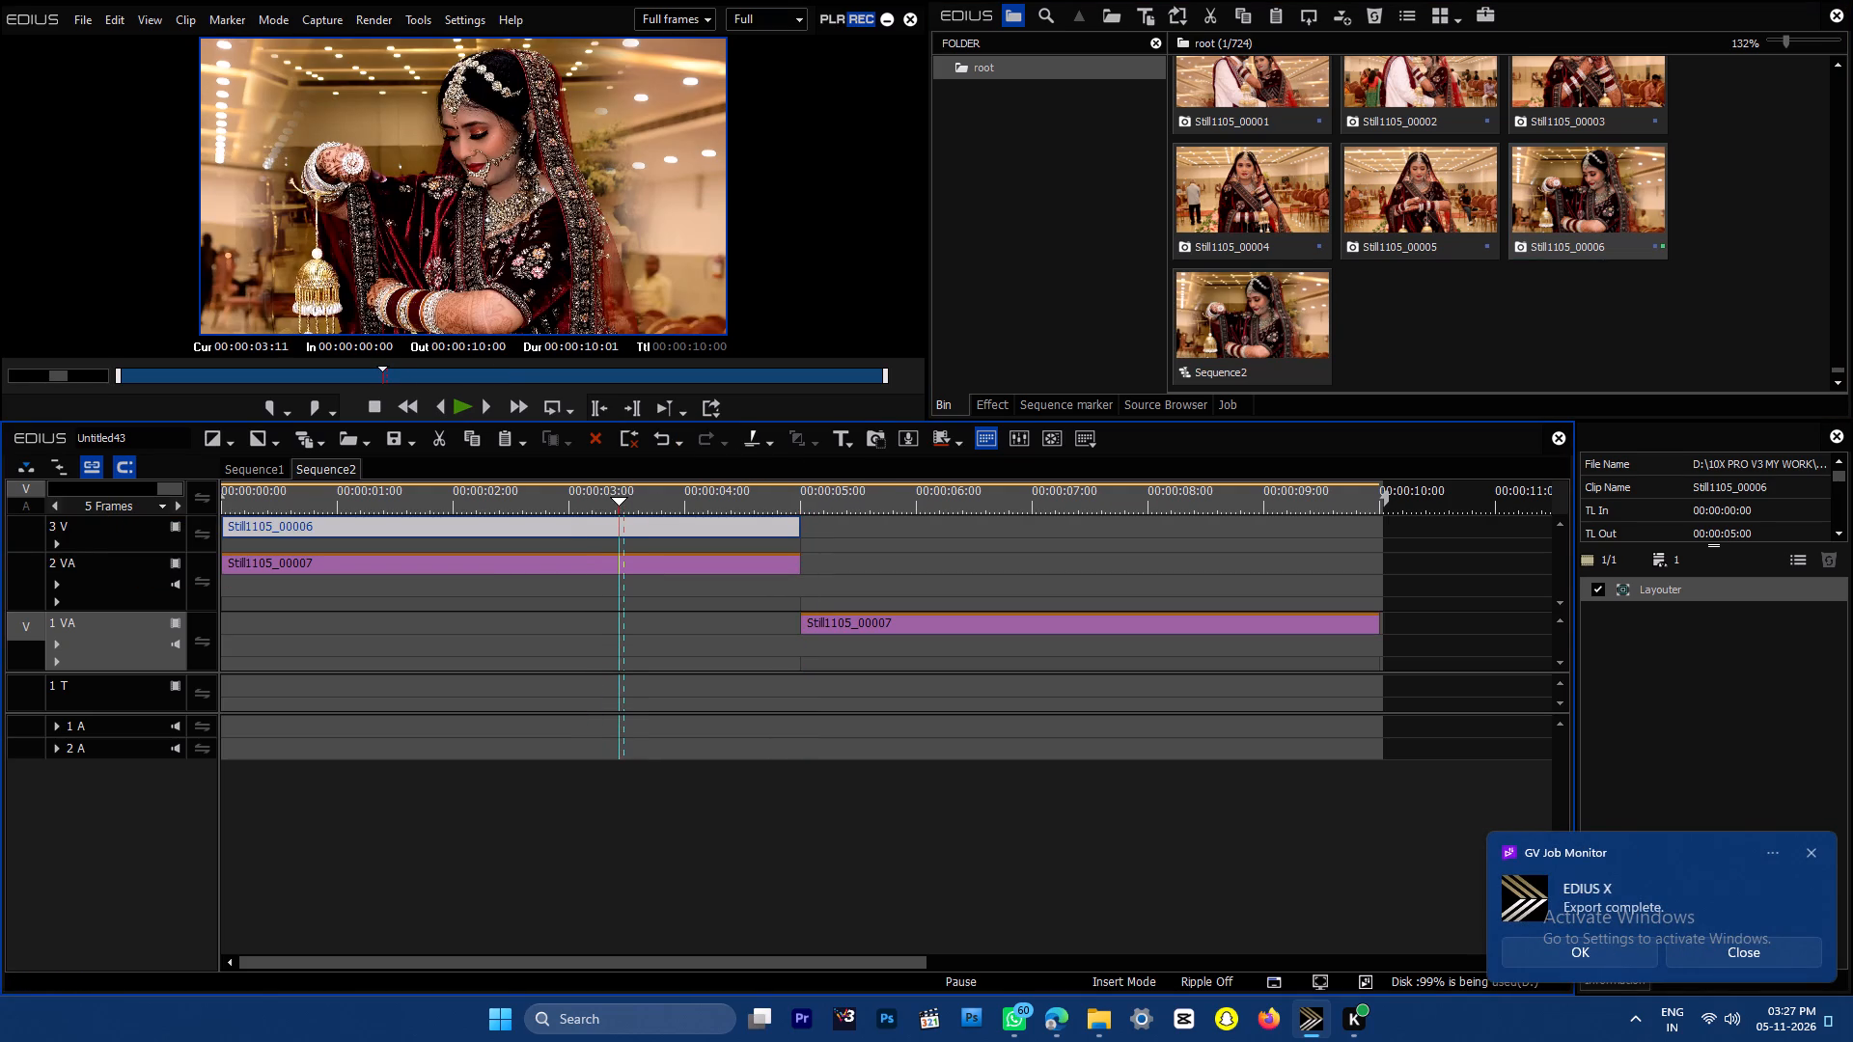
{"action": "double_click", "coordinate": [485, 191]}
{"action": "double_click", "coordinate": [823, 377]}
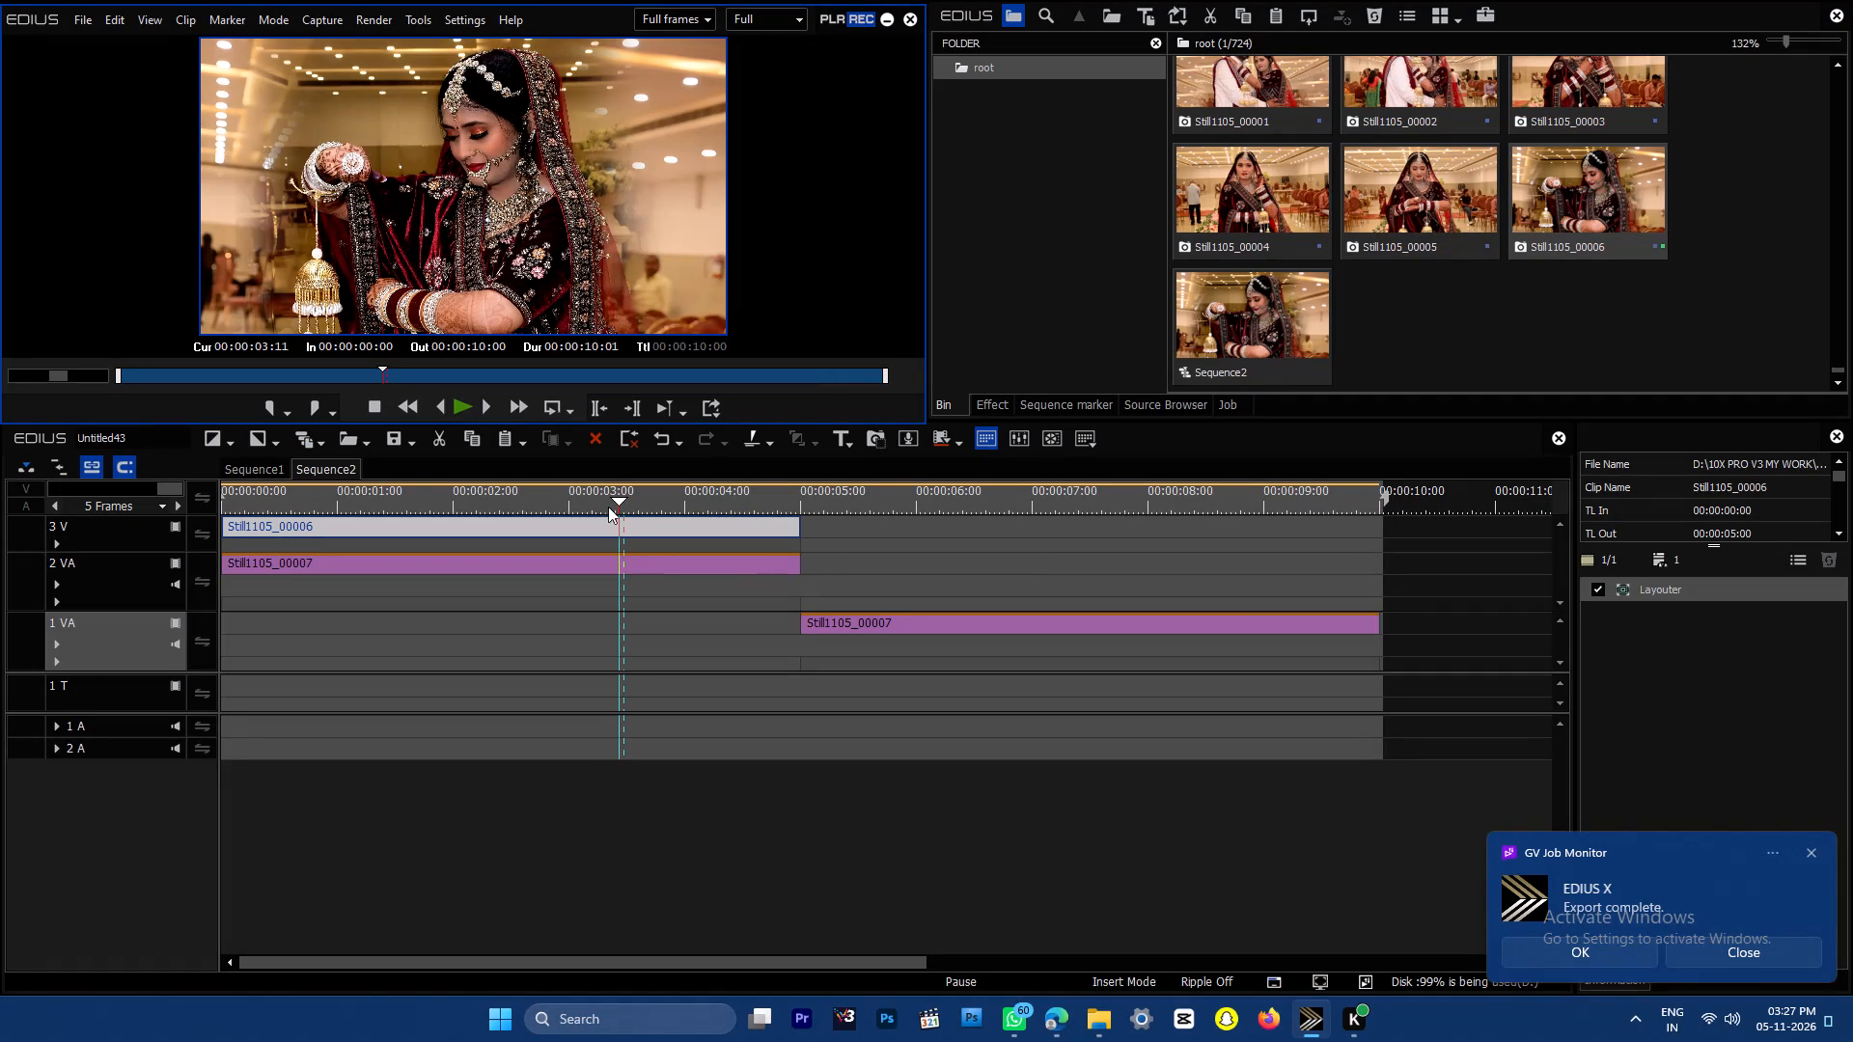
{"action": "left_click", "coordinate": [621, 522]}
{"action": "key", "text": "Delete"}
Delete the Still1105_00006 still from the bin.
{"action": "left_click", "coordinate": [1581, 192]}
{"action": "key", "text": "Delete"}
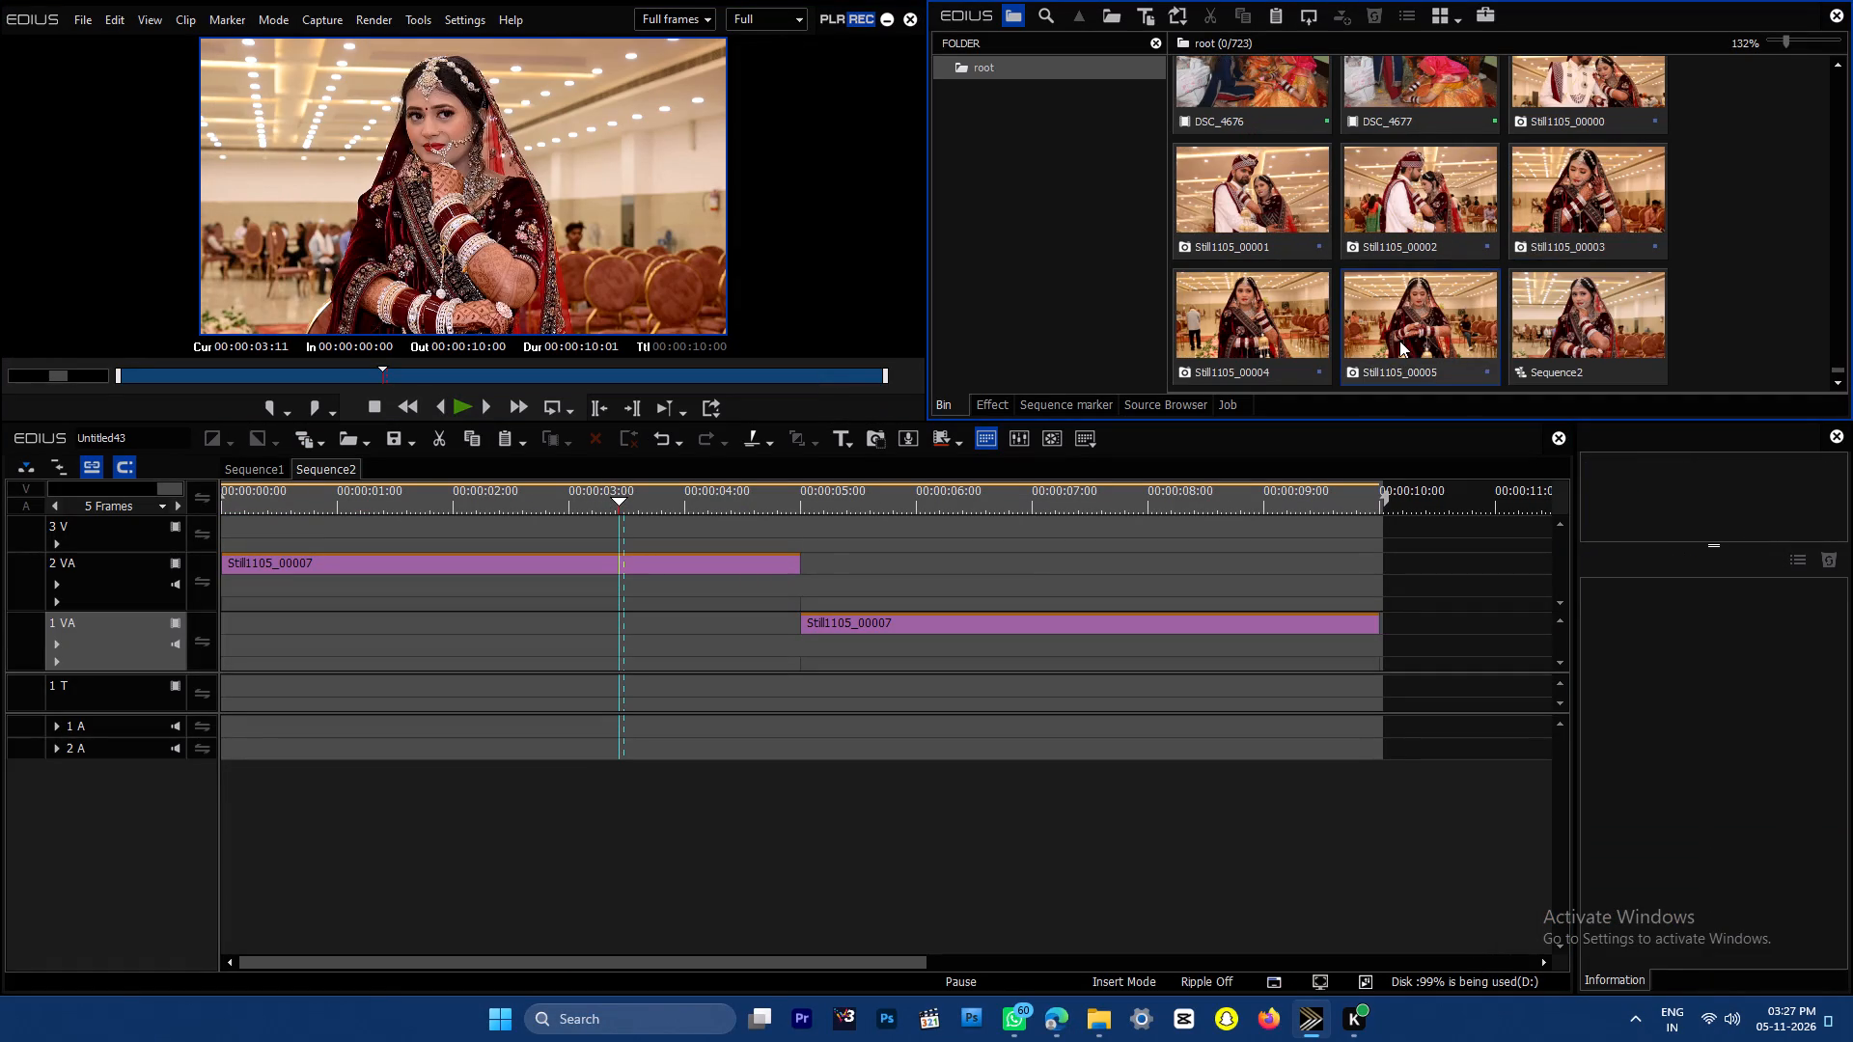
Place Still1105_00005 at the start of track 3 V with the Primary Color Correction copied from the Still1105_00007 clip on 1 VA.
{"action": "left_click_drag", "start_coordinate": [1426, 329], "coordinate": [55, 517]}
{"action": "left_click", "coordinate": [963, 617]}
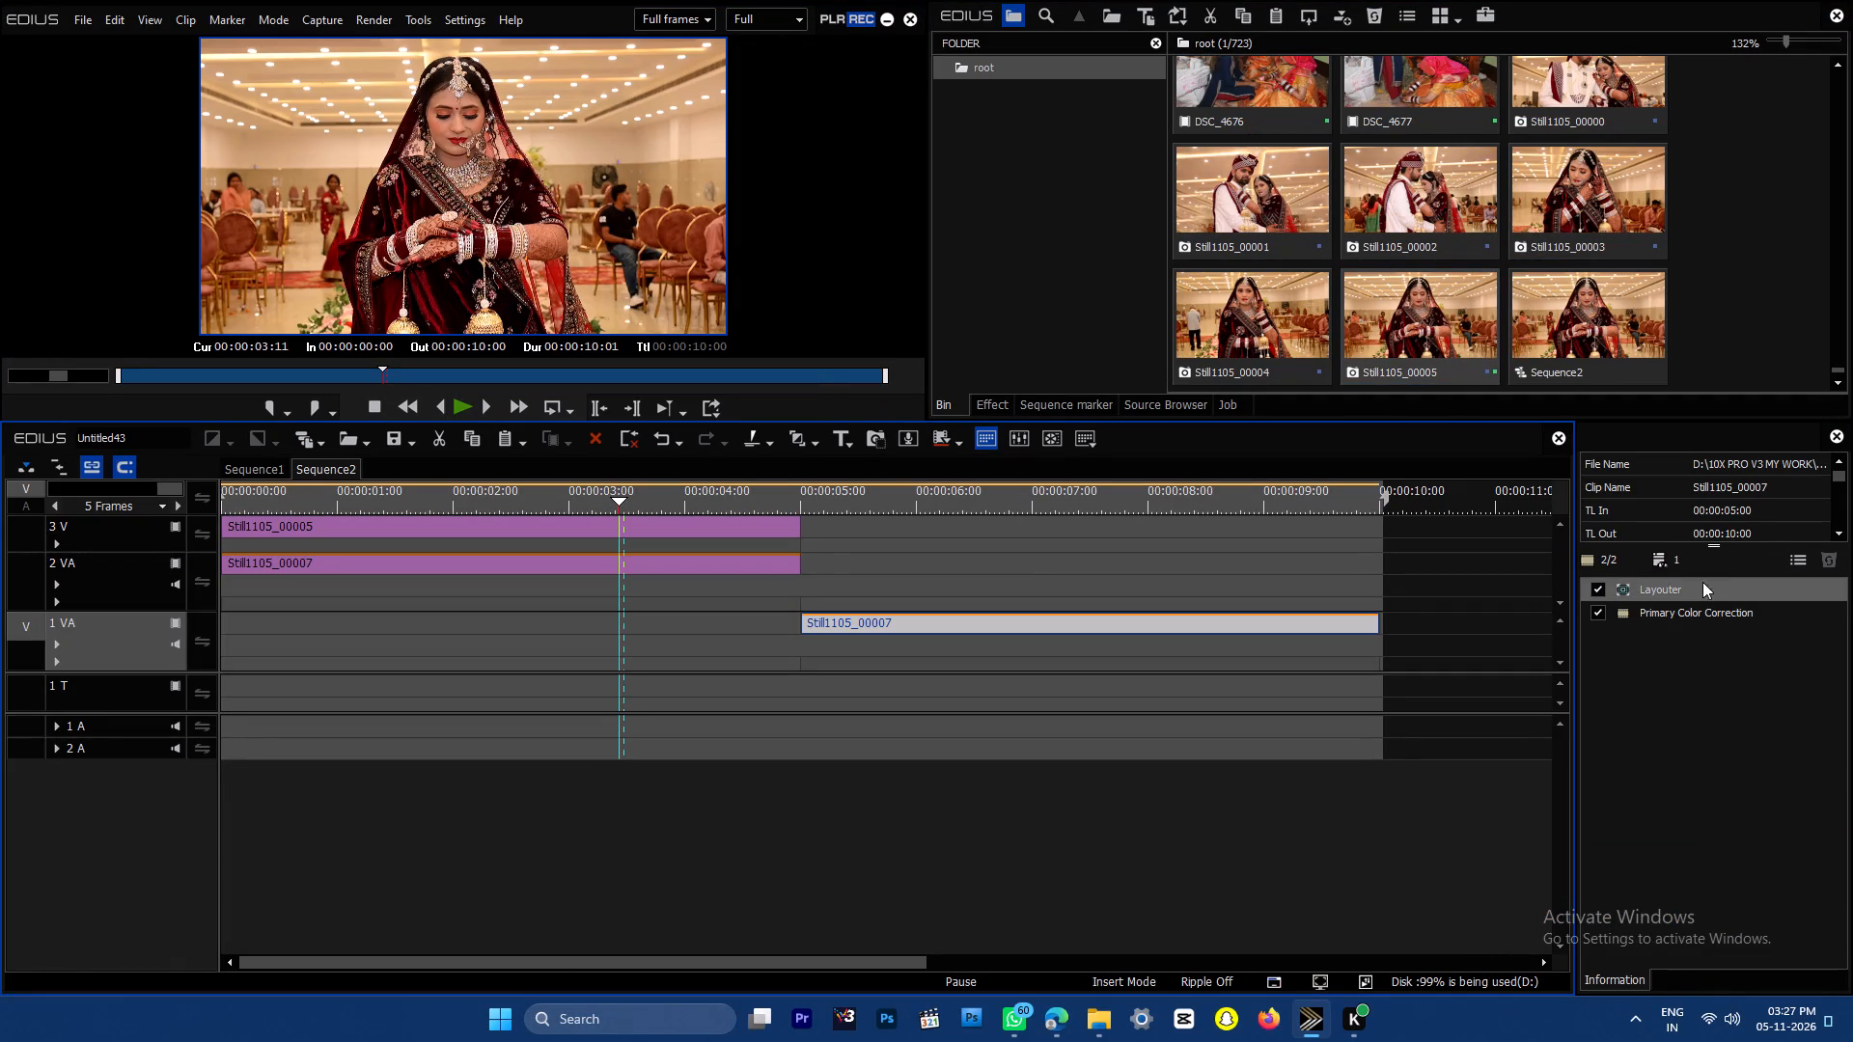
{"action": "left_click_drag", "start_coordinate": [1708, 621], "coordinate": [717, 528]}
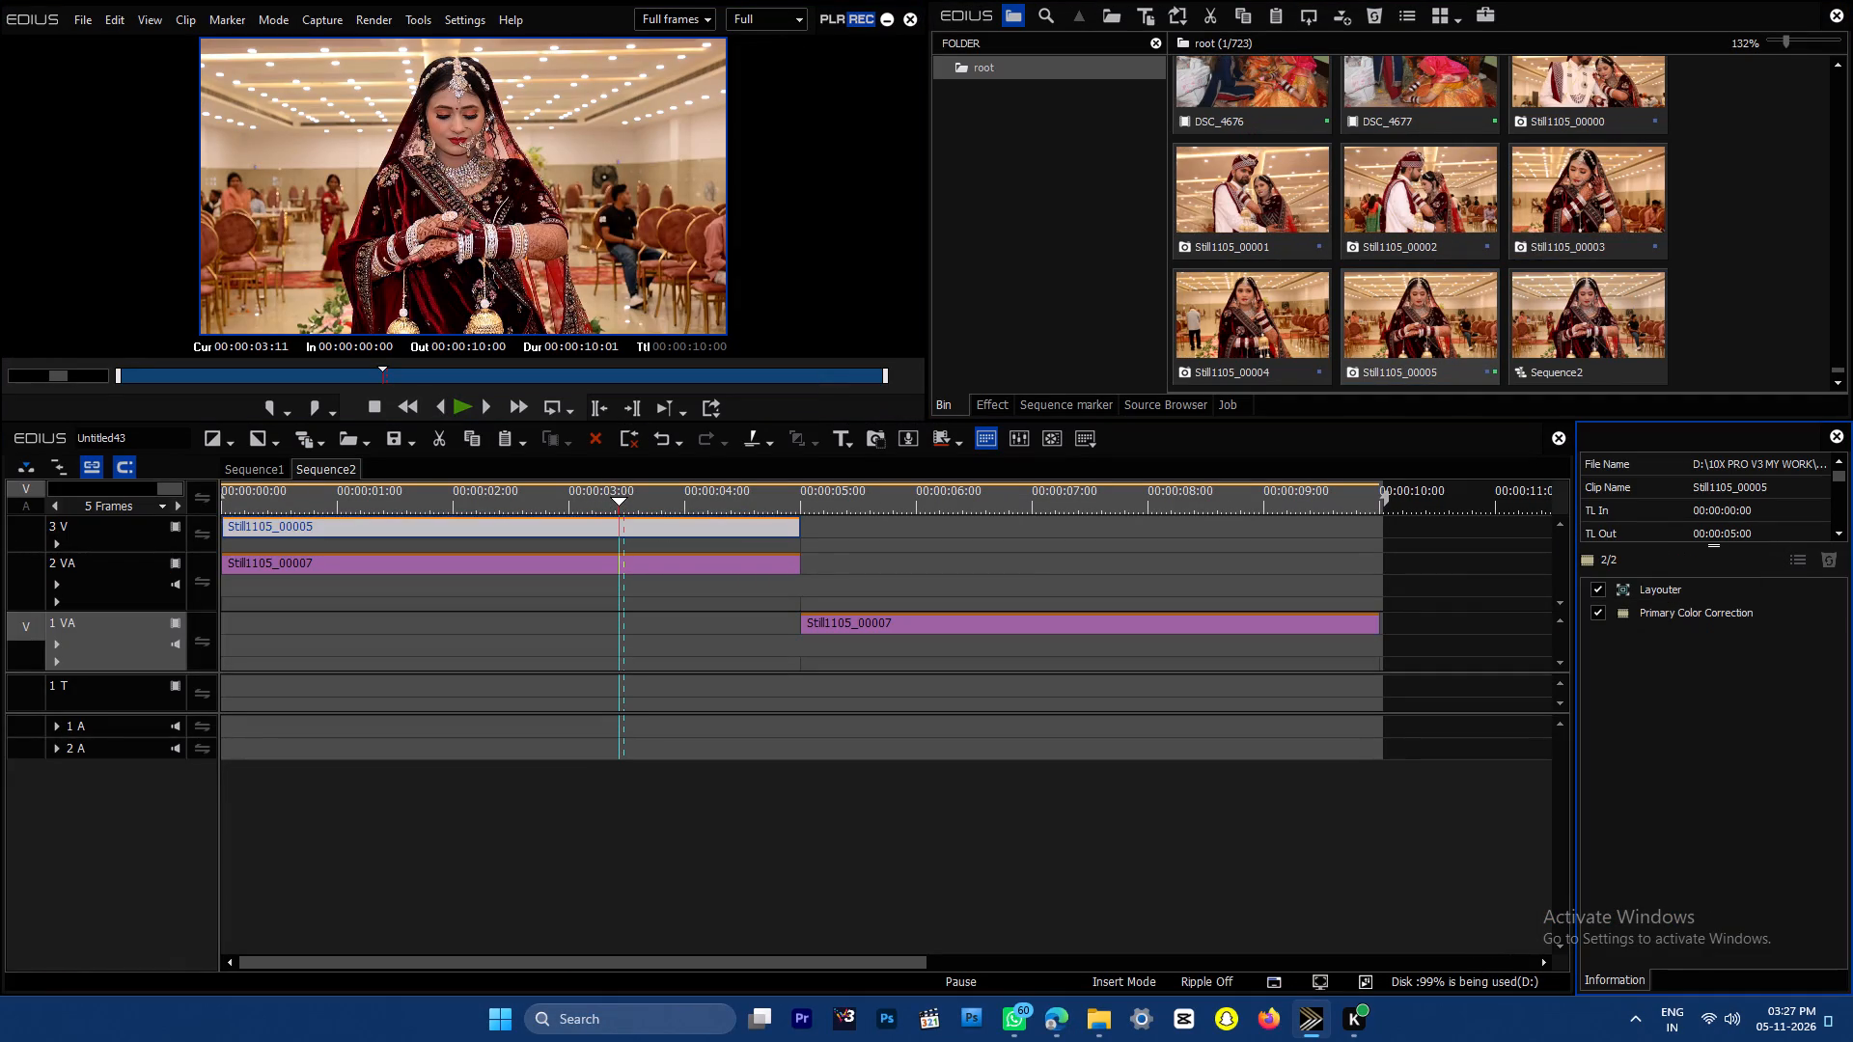
Delete both Still1105_00007 clips from tracks 2 VA and 1 VA.
{"action": "left_click_drag", "start_coordinate": [992, 559], "coordinate": [705, 567]}
{"action": "left_click_drag", "start_coordinate": [921, 572], "coordinate": [962, 691]}
{"action": "key", "text": "Delete"}
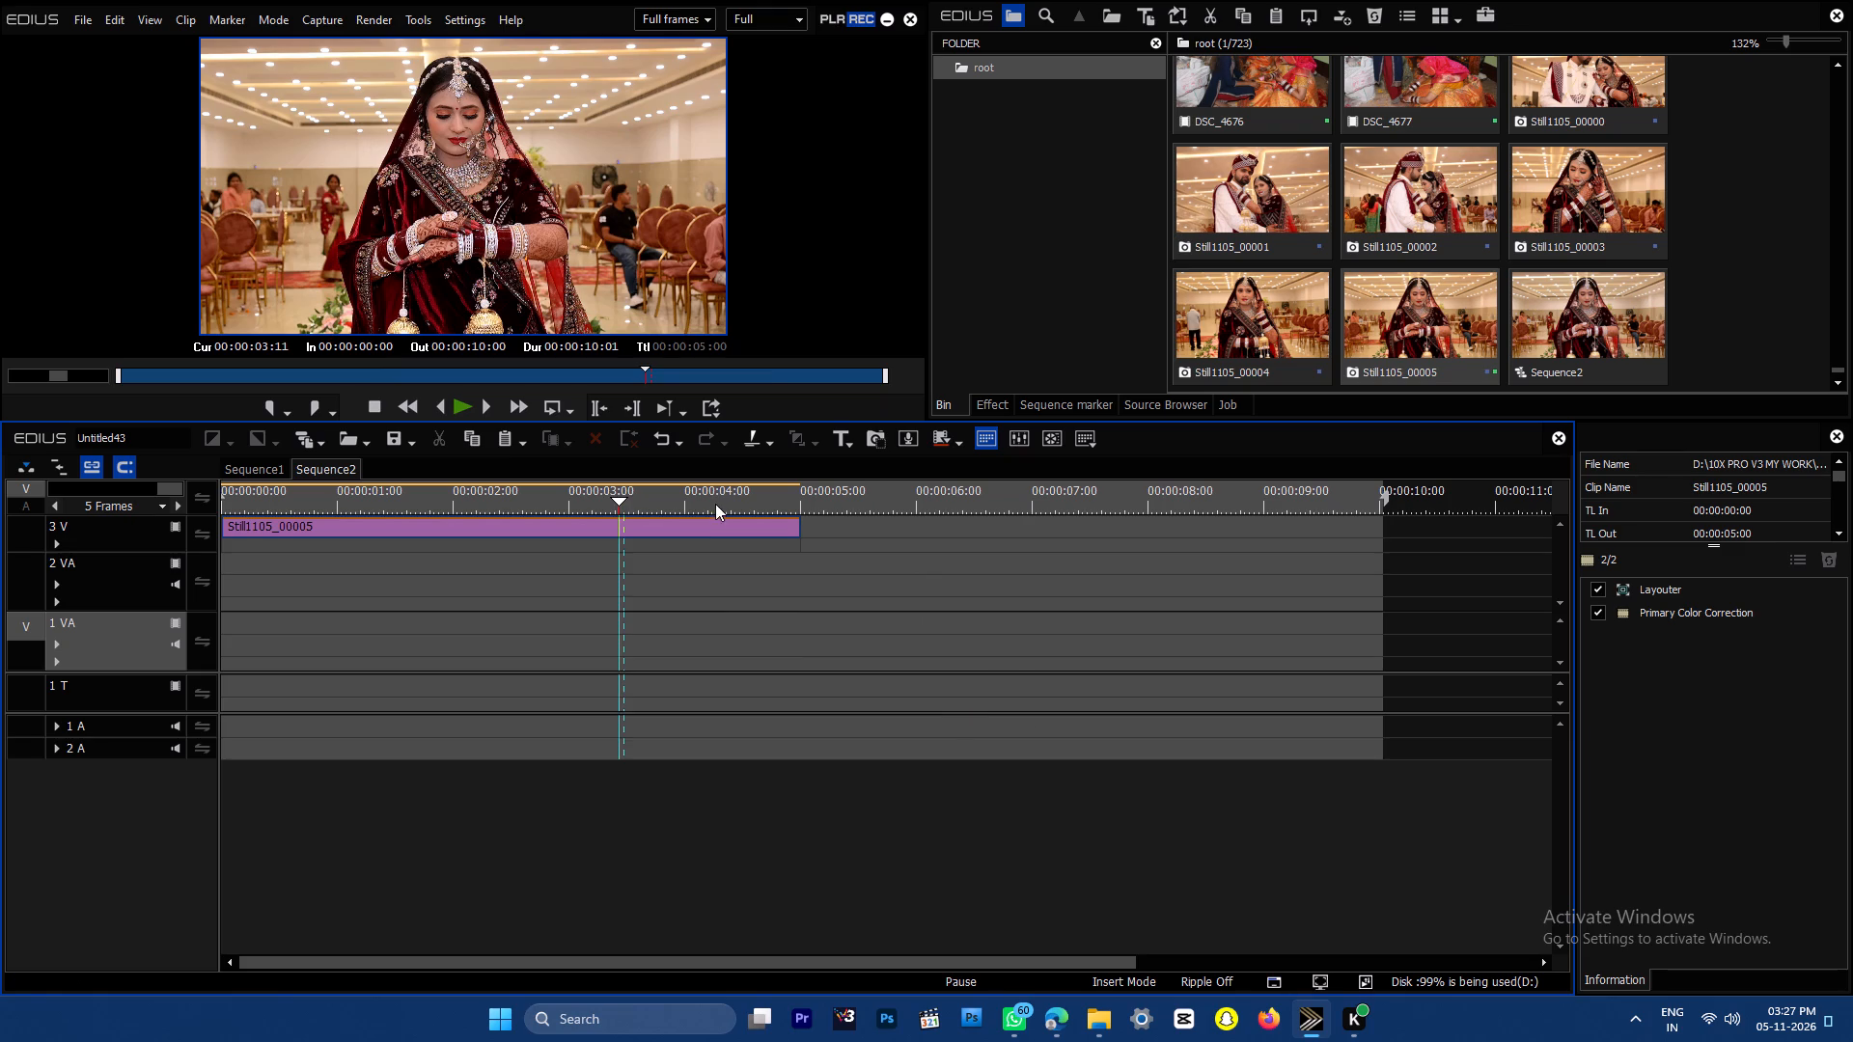
Move the Still1105_00005 clip down to track 1 VA and duplicate it there at 00:00:05:00.
{"action": "left_click", "coordinate": [715, 504]}
{"action": "left_click_drag", "start_coordinate": [717, 519], "coordinate": [688, 630]}
{"action": "left_click_drag", "start_coordinate": [766, 502], "coordinate": [795, 501]}
{"action": "key", "text": "shift+a"}
{"action": "key", "text": "ctrl+c"}
{"action": "key", "text": "ctrl+v"}
{"action": "left_click_drag", "start_coordinate": [839, 496], "coordinate": [926, 516]}
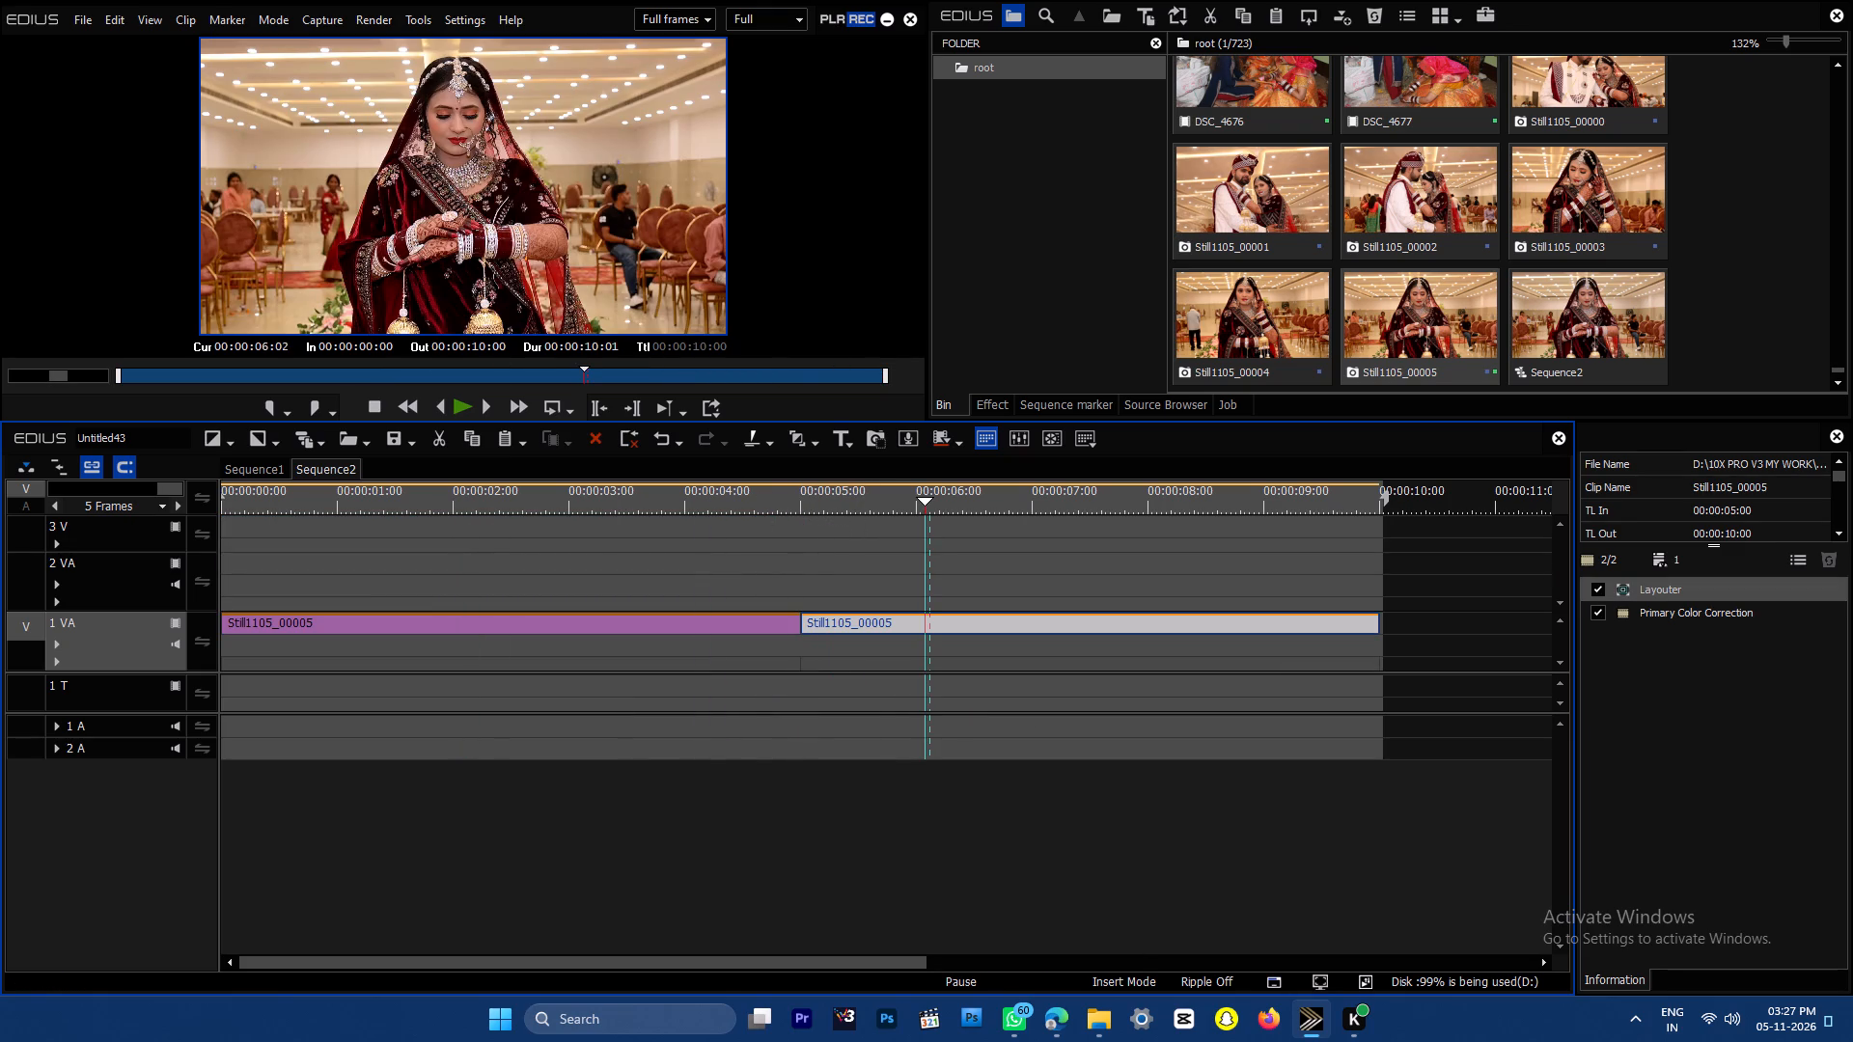
Export Sequence2 as an H.264 MP4 to the REPLACE FOOTAGE MP4 folder, replacing G02.mp4.
{"action": "key", "text": "F11"}
{"action": "key", "text": "Return"}
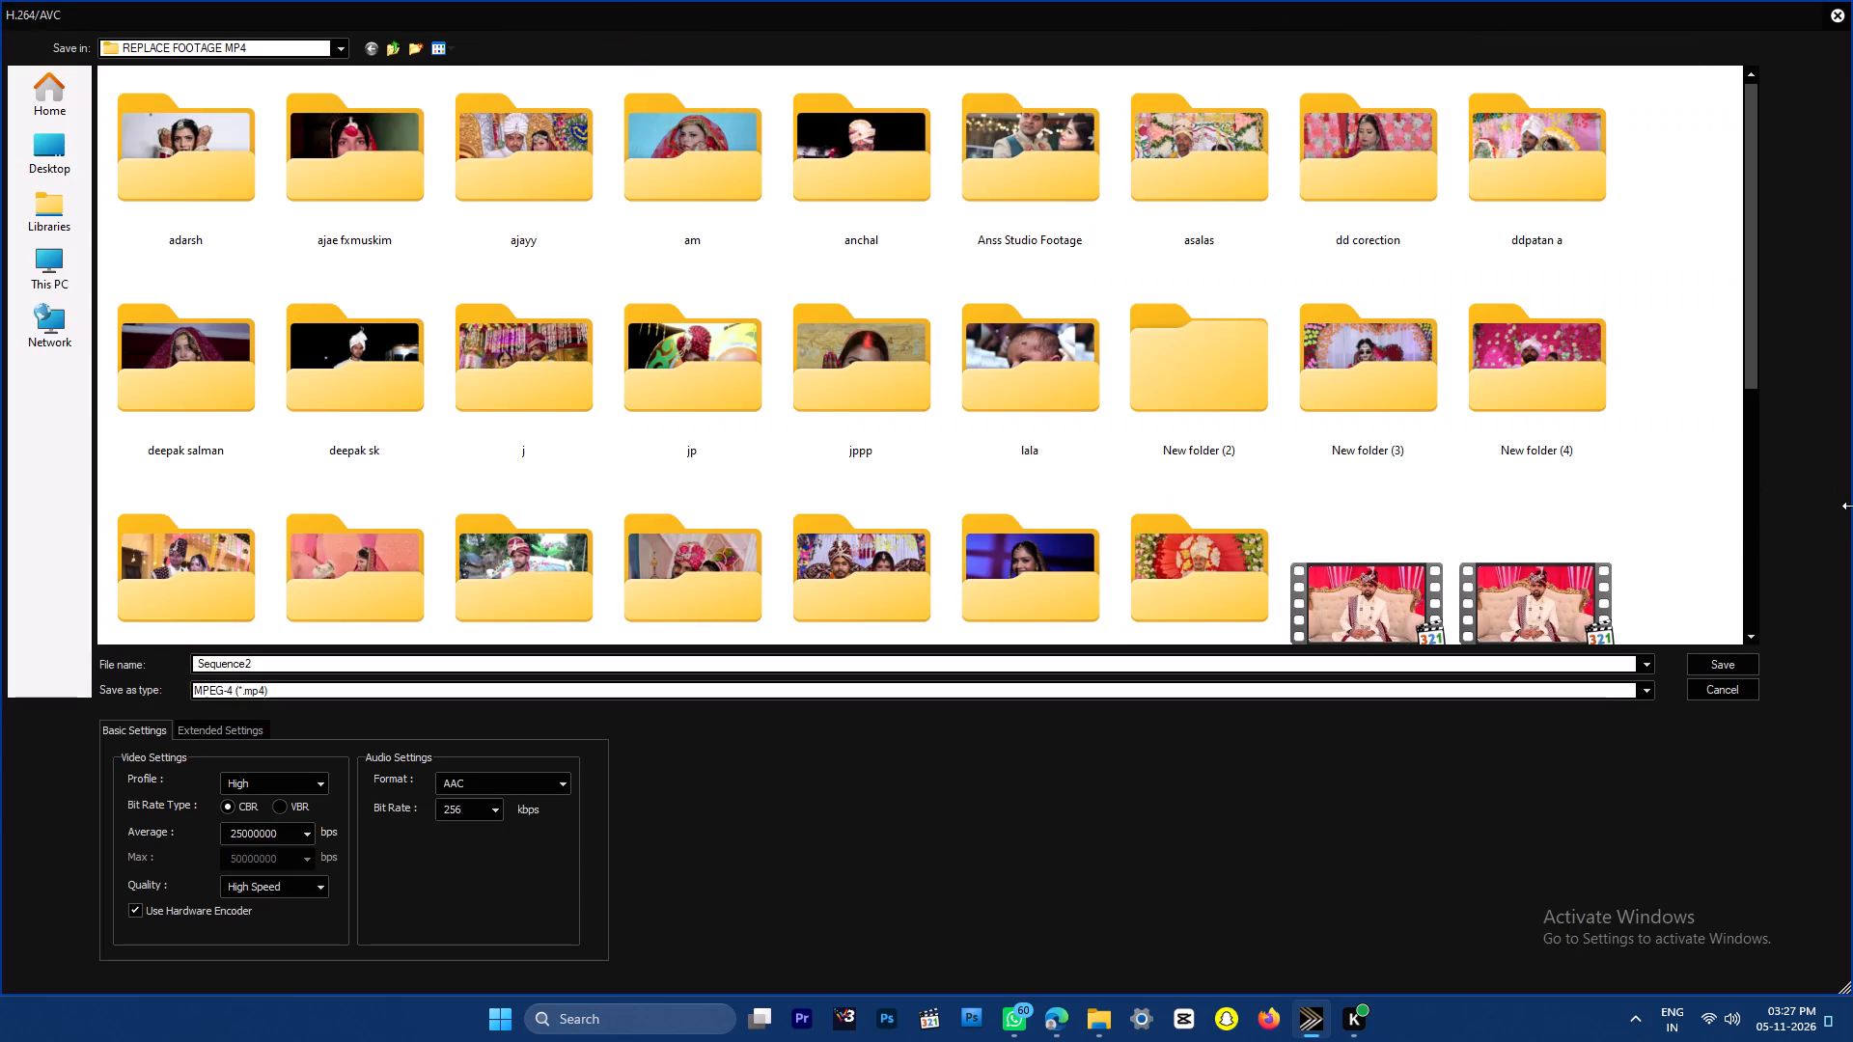
{"action": "left_click_drag", "start_coordinate": [1747, 291], "coordinate": [1732, 535]}
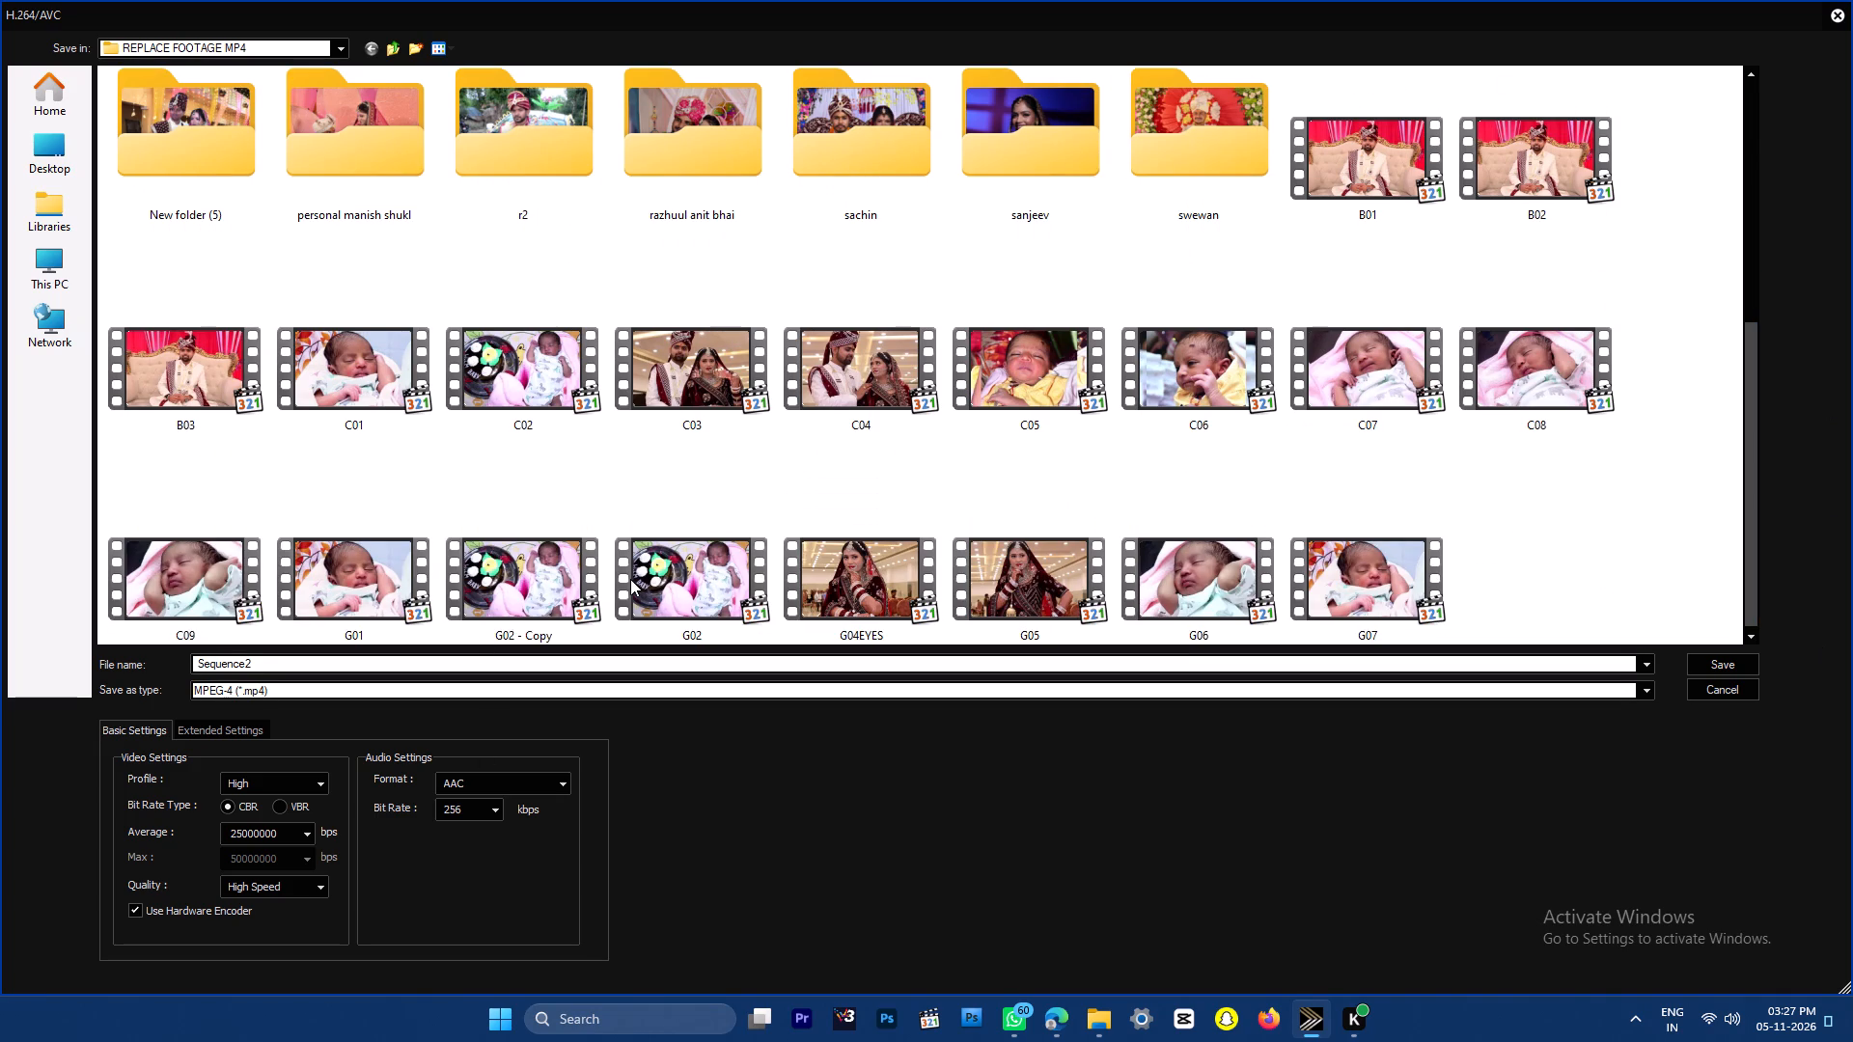
{"action": "double_click", "coordinate": [677, 579]}
{"action": "left_click", "coordinate": [890, 535]}
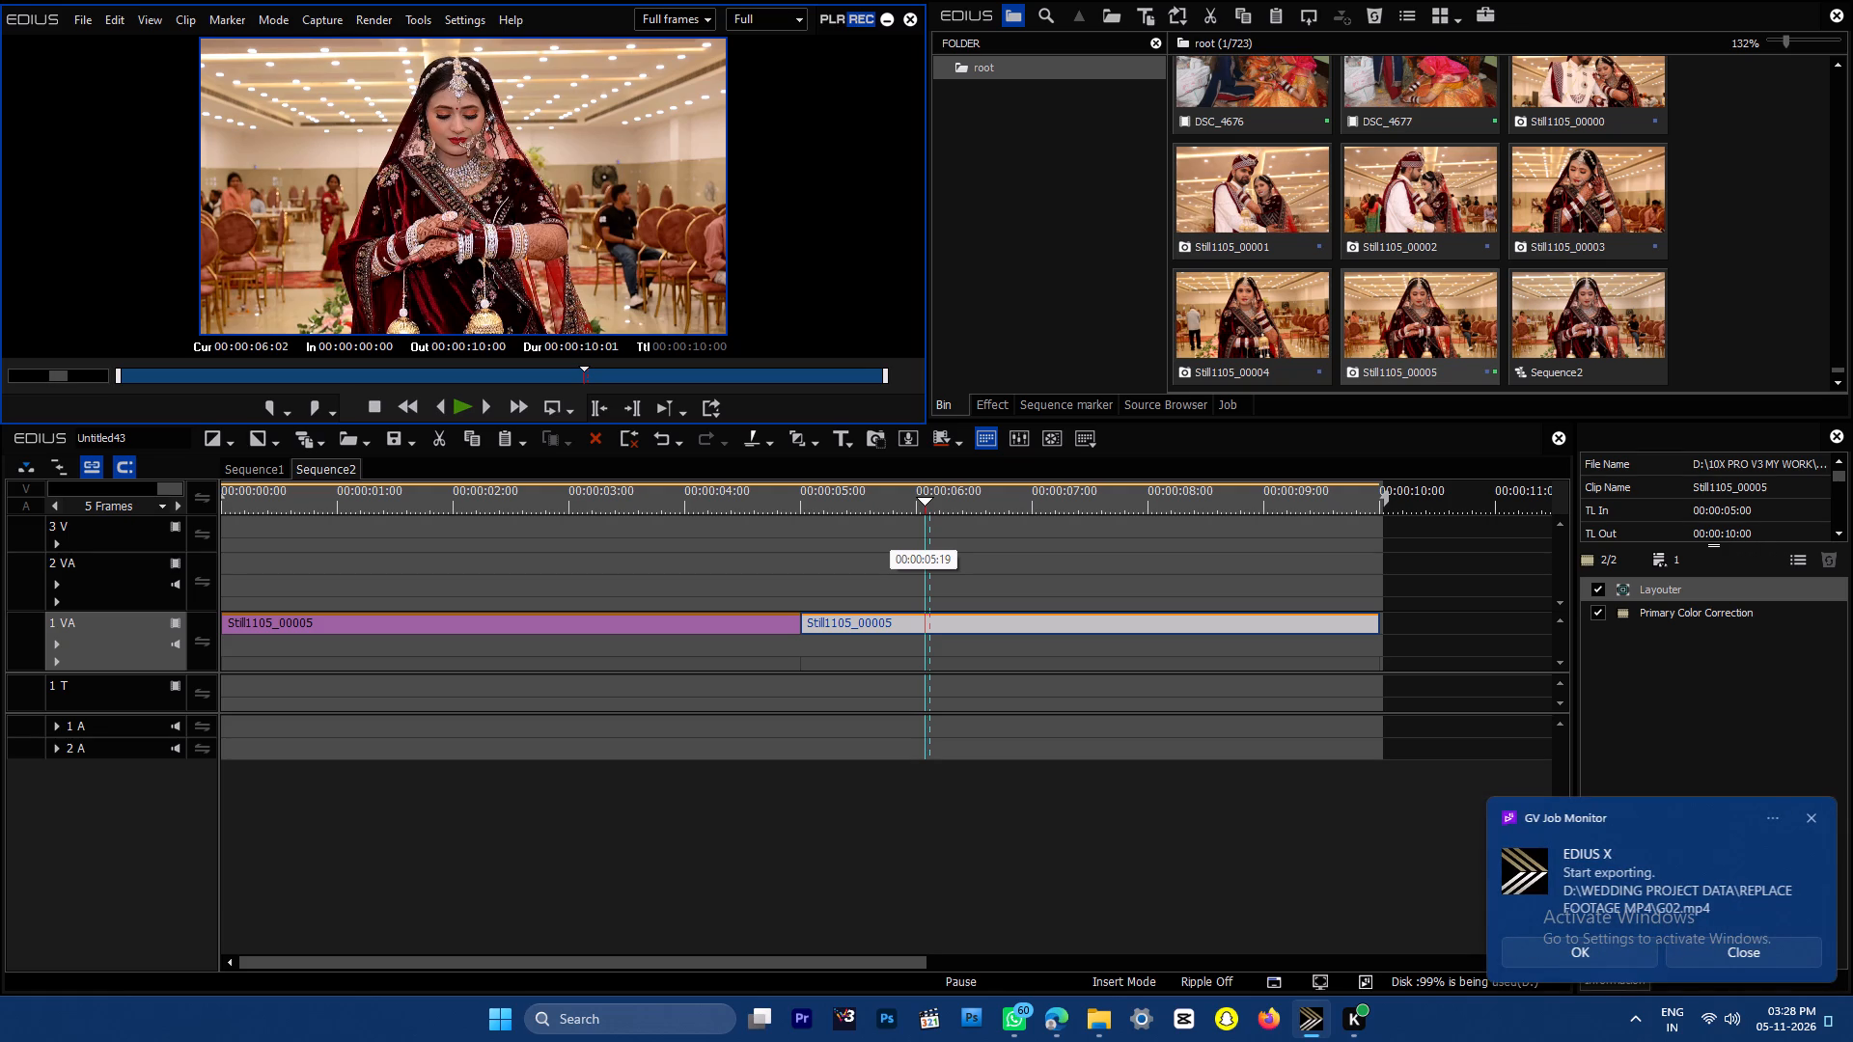
Delete the used Still1105_00005 still from the bin.
{"action": "left_click", "coordinate": [1437, 300]}
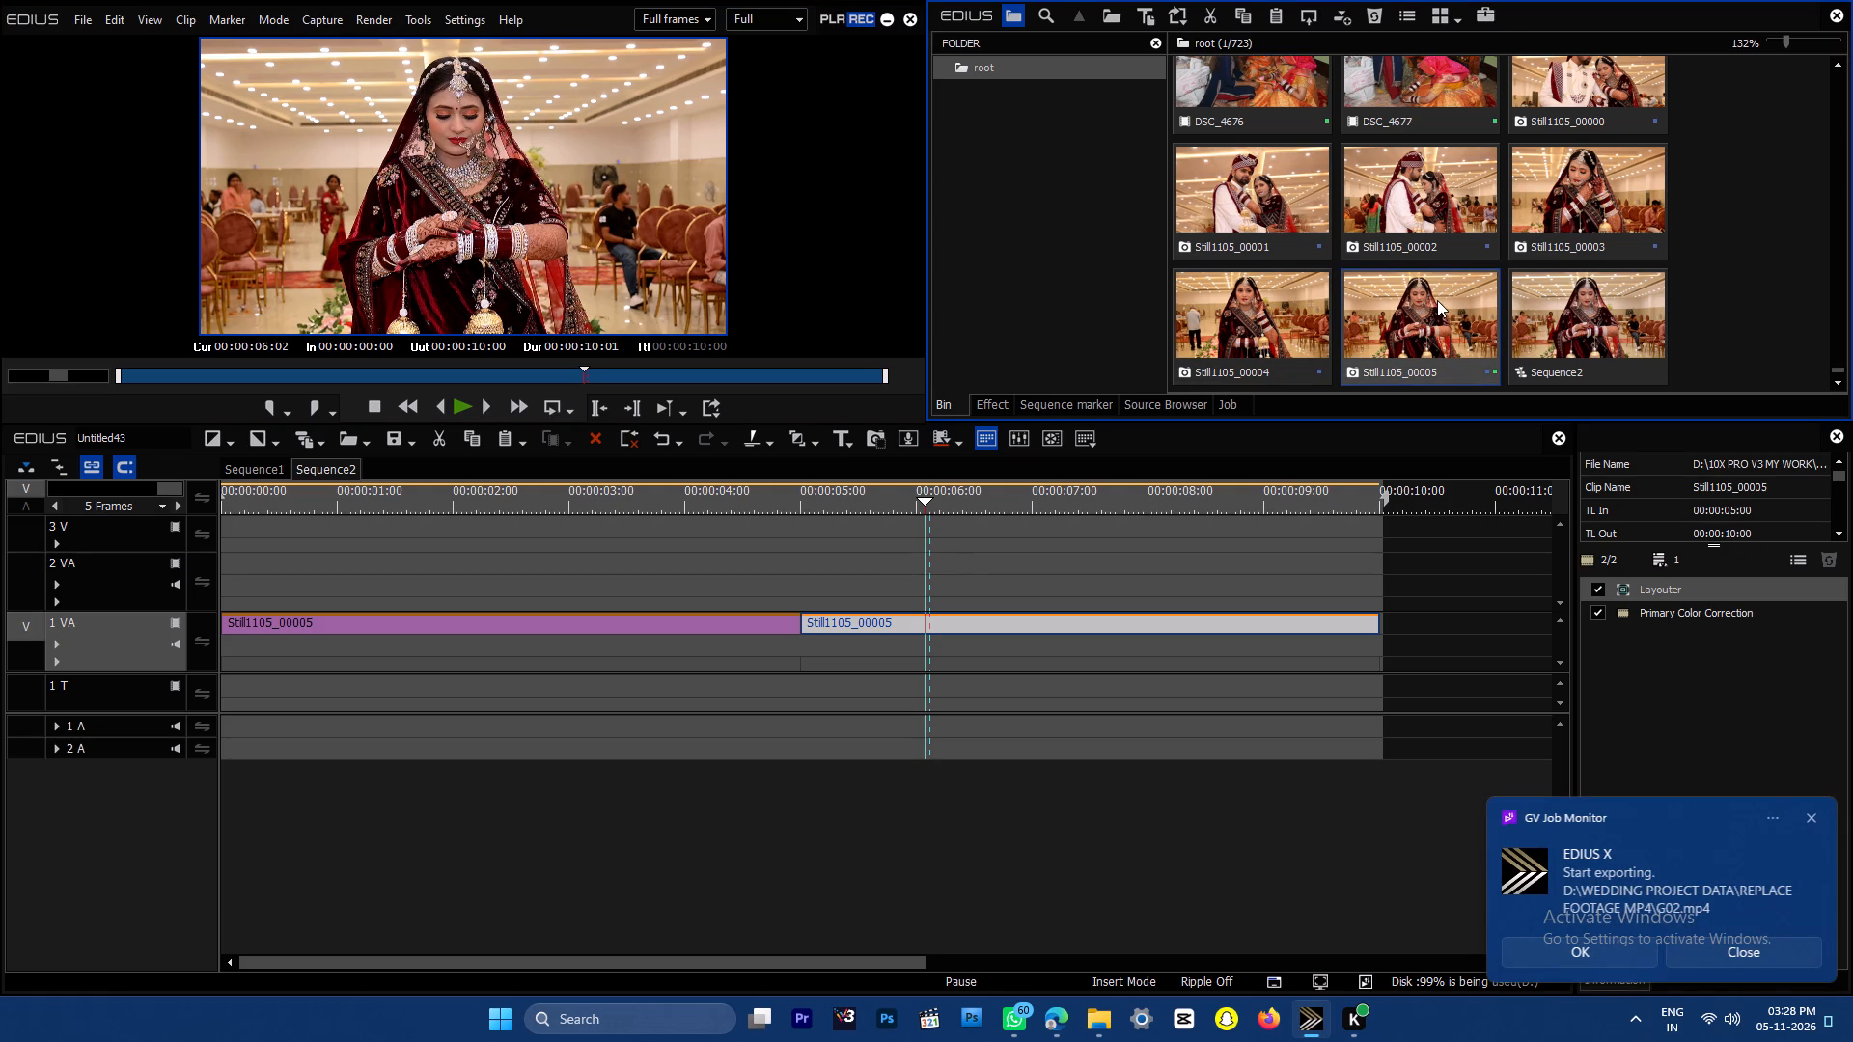
{"action": "key", "text": "Delete"}
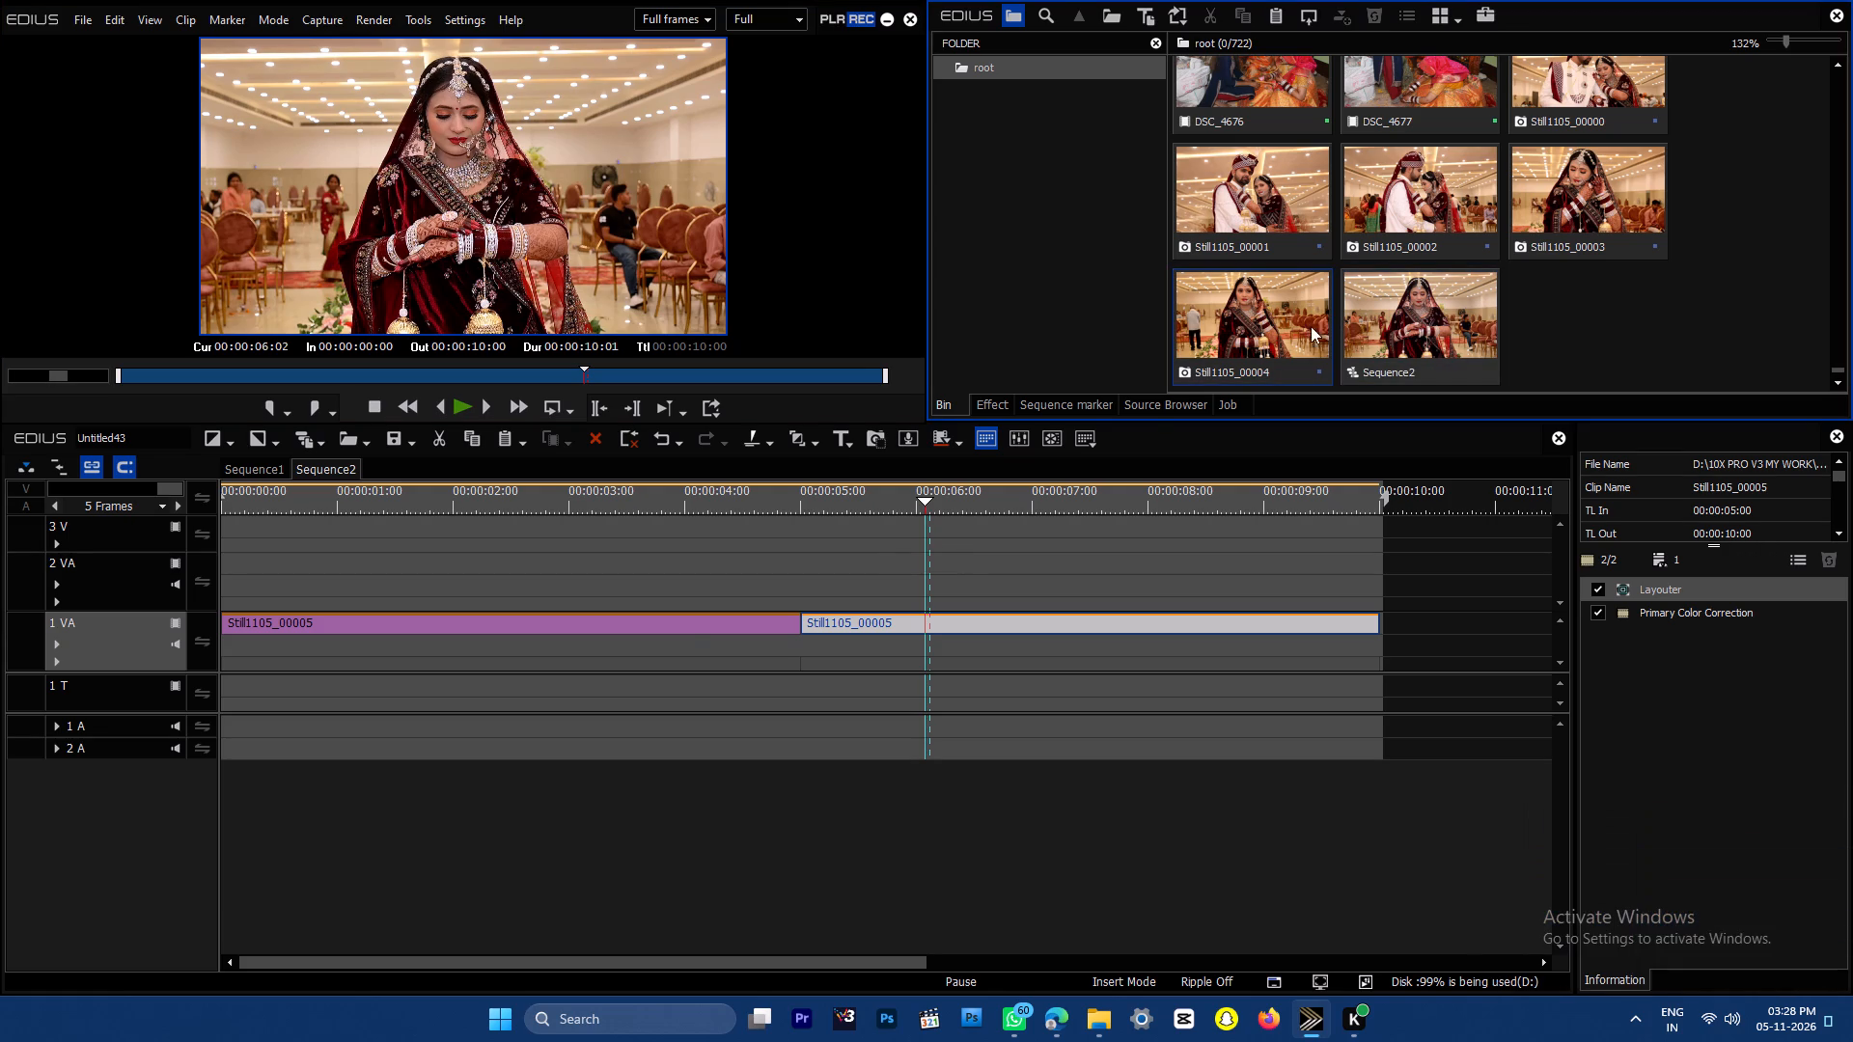
Place Still1105_00004 at the start of track 2 VA with the Primary Color Correction copied from the second Still1105_00005 clip.
{"action": "left_click", "coordinate": [1270, 332]}
{"action": "left_click_drag", "start_coordinate": [1263, 315], "coordinate": [19, 593]}
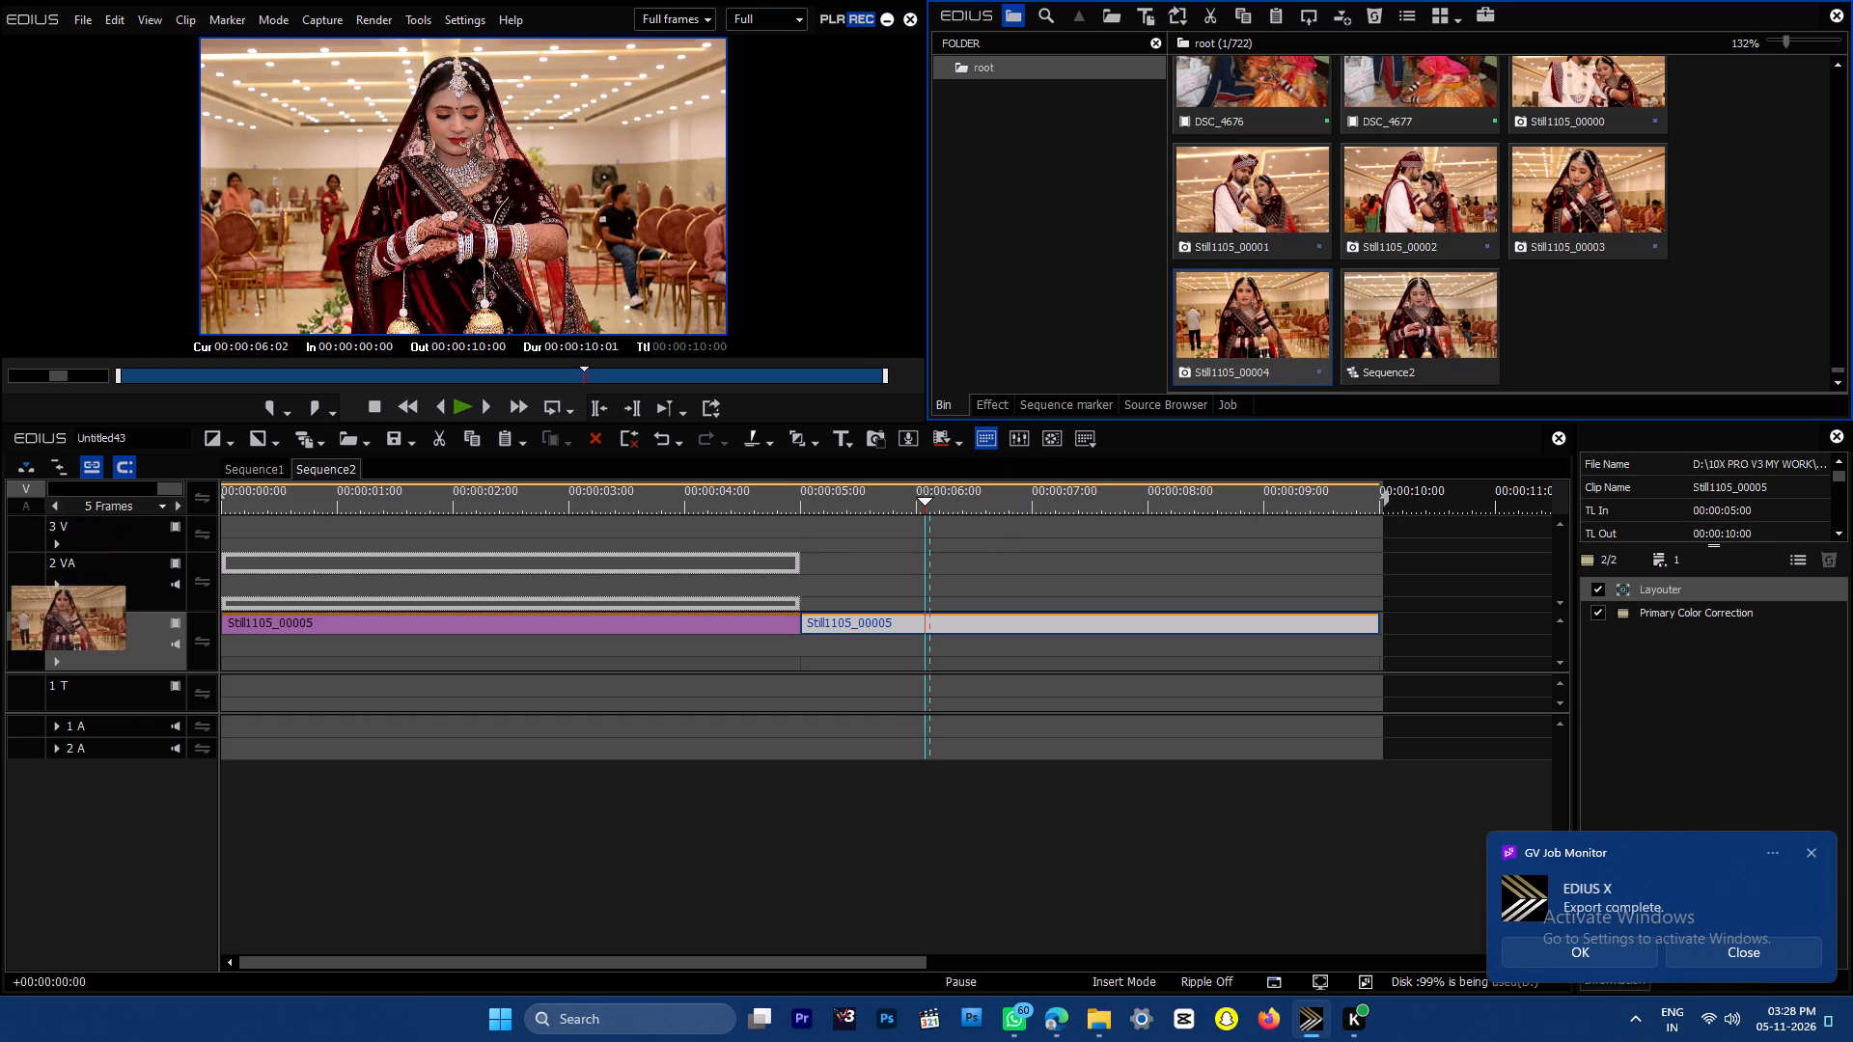
{"action": "left_click_drag", "start_coordinate": [19, 593], "coordinate": [22, 592]}
{"action": "left_click_drag", "start_coordinate": [721, 508], "coordinate": [706, 507]}
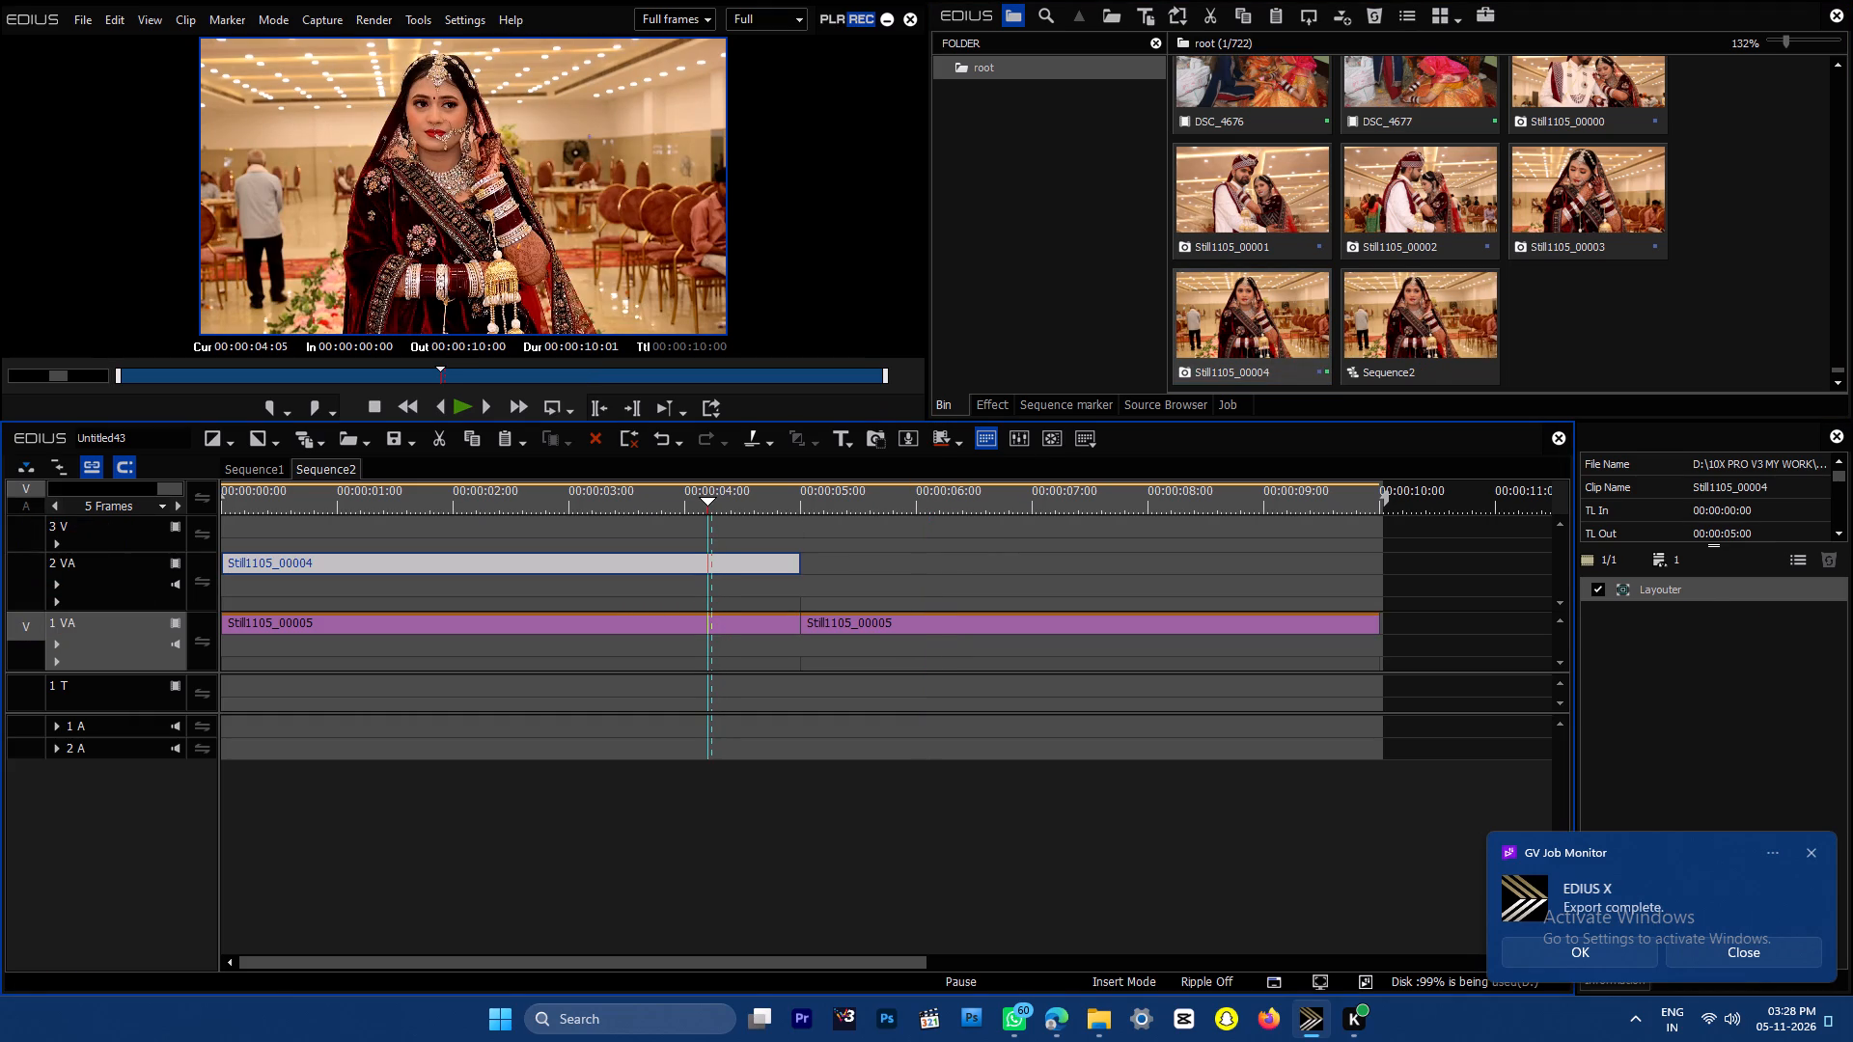
{"action": "left_click", "coordinate": [1167, 617]}
{"action": "left_click_drag", "start_coordinate": [1701, 617], "coordinate": [671, 552]}
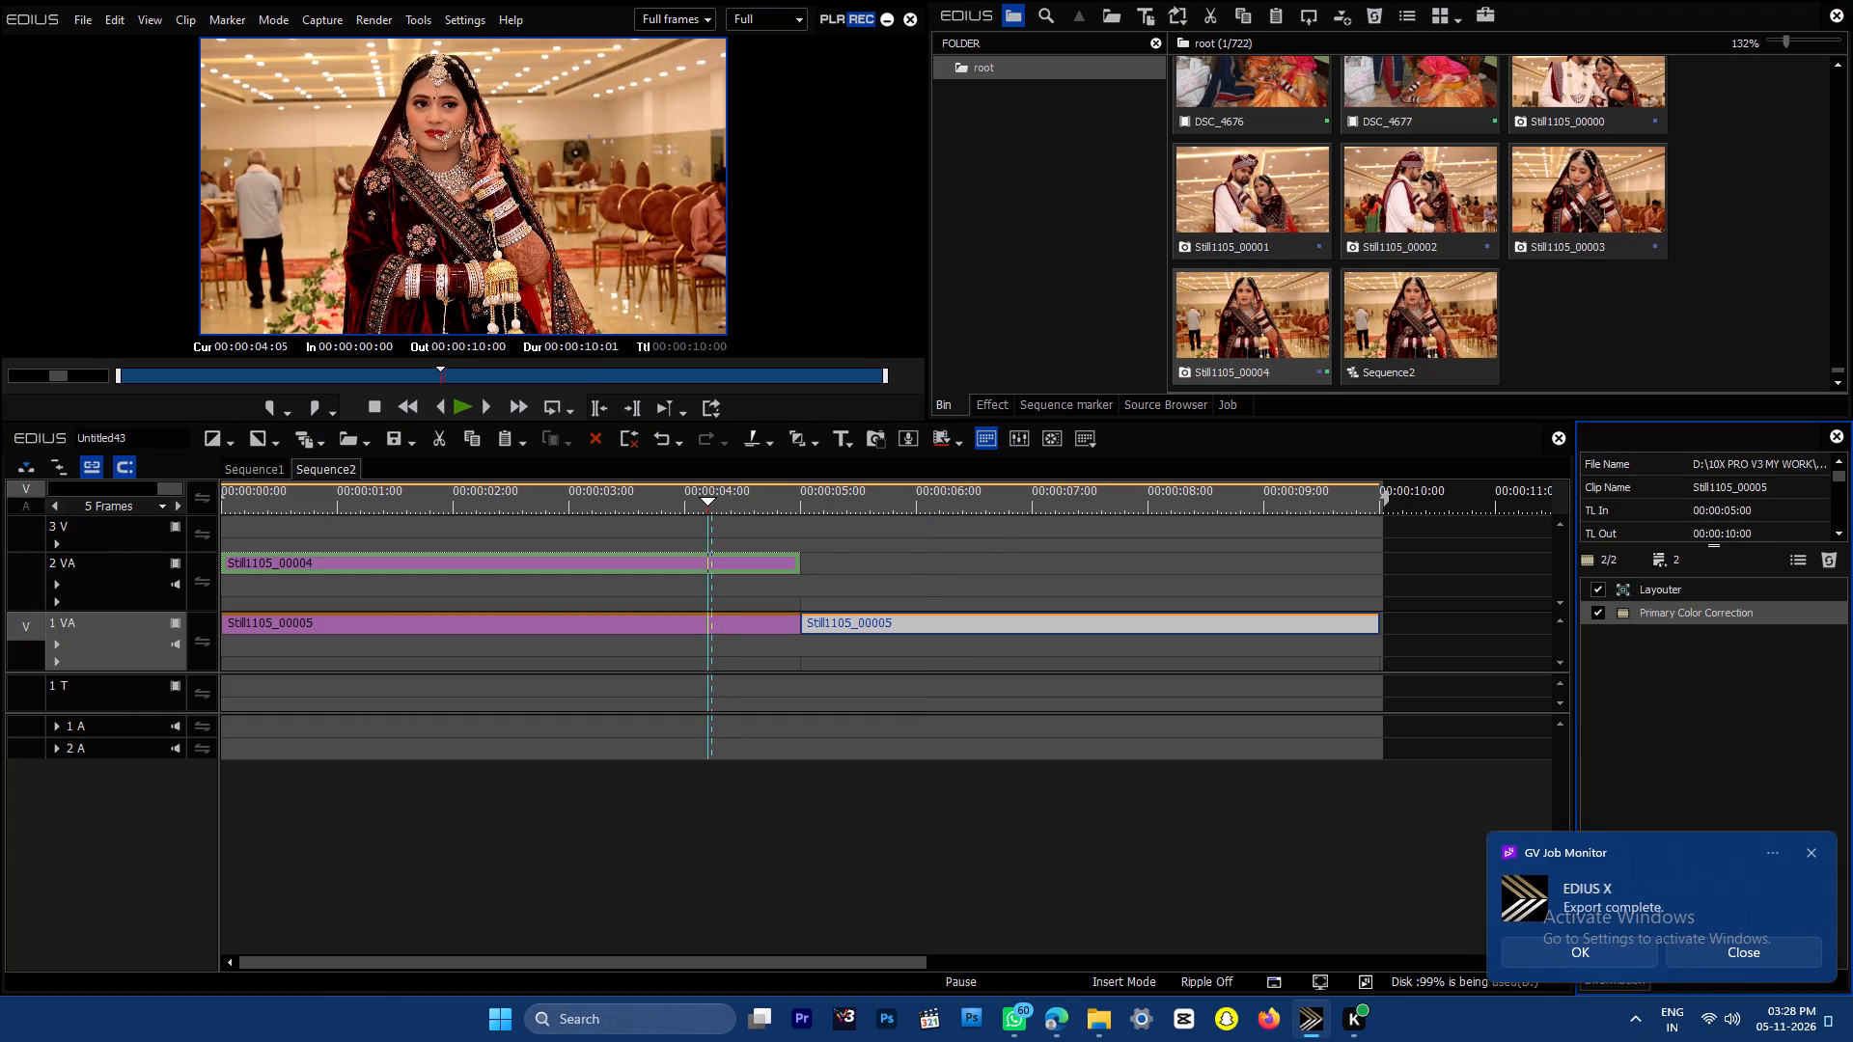
{"action": "left_click_drag", "start_coordinate": [671, 552], "coordinate": [672, 552]}
Delete both Still1105_00005 clips from track 1 VA.
{"action": "left_click_drag", "start_coordinate": [1012, 715], "coordinate": [649, 616]}
{"action": "key", "text": "Delete"}
Move the Still1105_00004 clip down to track 1 VA and duplicate it there at 00:00:05:00.
{"action": "left_click_drag", "start_coordinate": [684, 558], "coordinate": [681, 614]}
{"action": "left_click", "coordinate": [803, 497]}
{"action": "key", "text": "shift+a"}
{"action": "key", "text": "ctrl+c"}
{"action": "key", "text": "ctrl+v"}
{"action": "left_click_drag", "start_coordinate": [810, 496], "coordinate": [565, 506]}
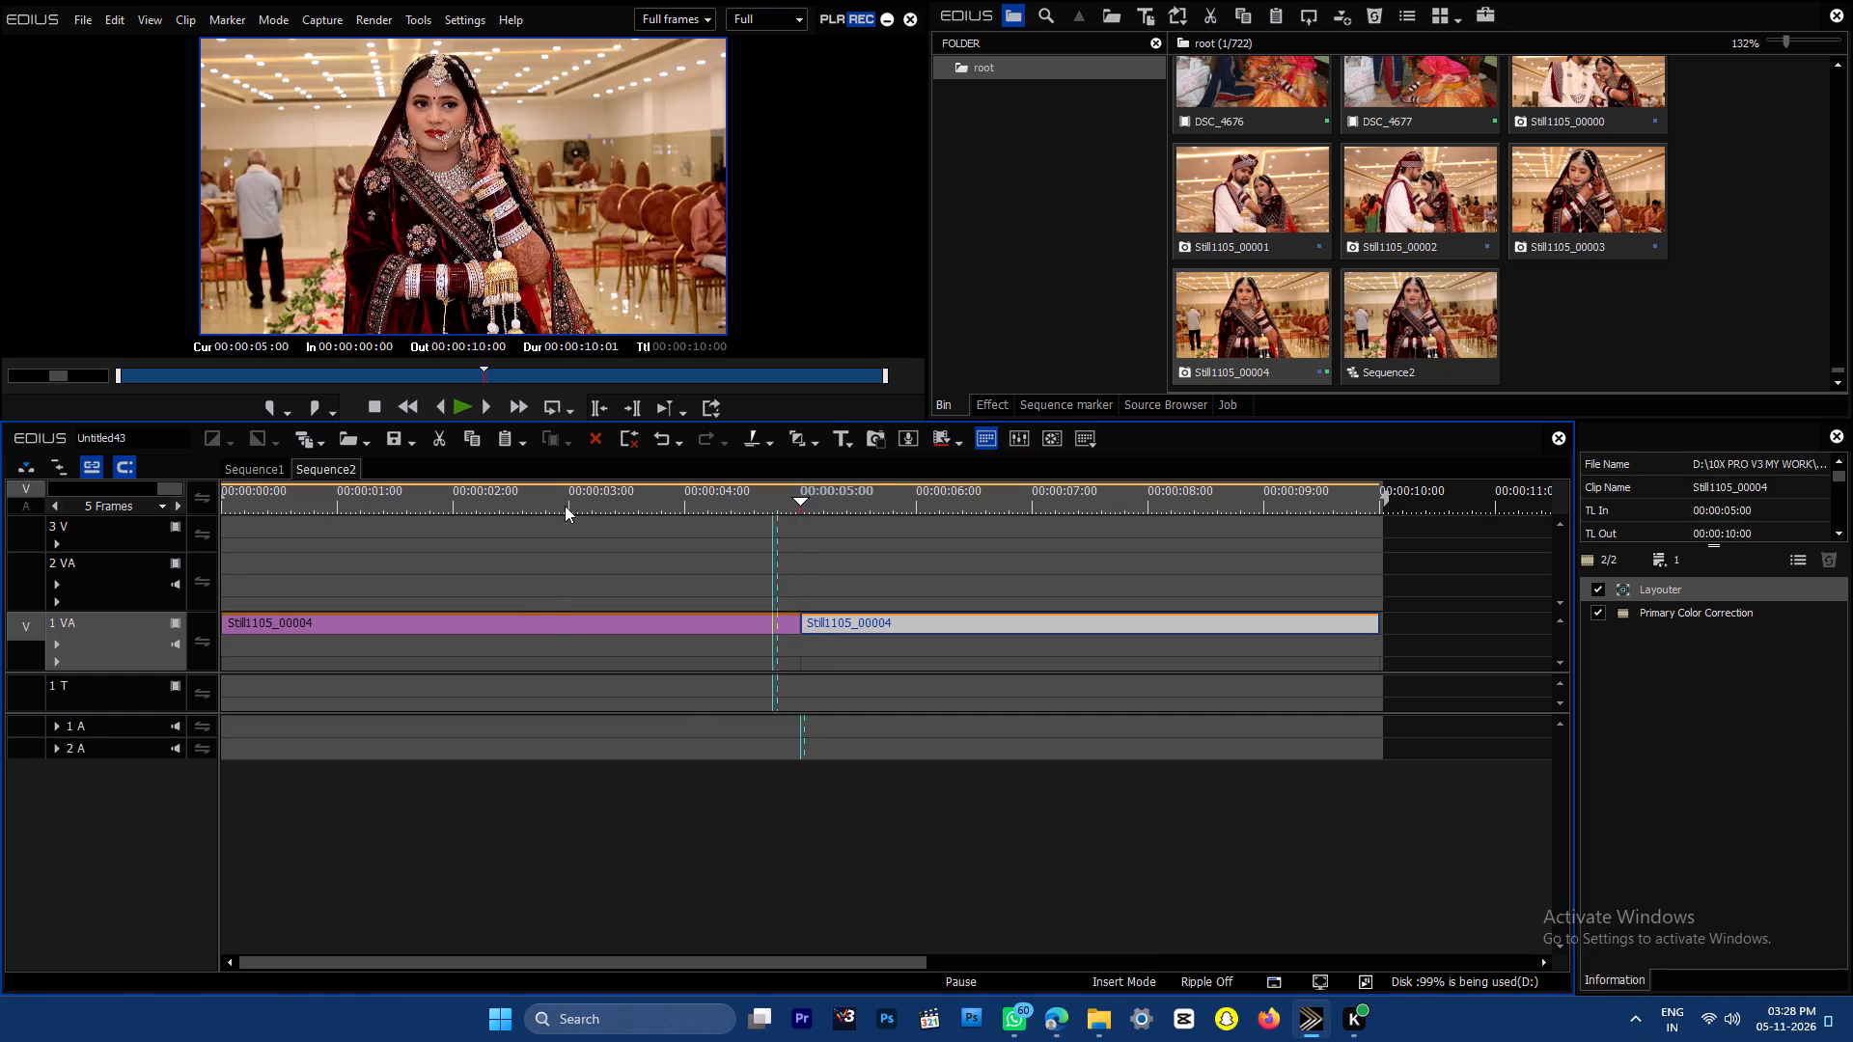
{"action": "left_click_drag", "start_coordinate": [565, 506], "coordinate": [929, 502]}
Export Sequence2 as an H.264 MP4 to the REPLACE FOOTAGE MP4 folder, replacing G06.mp4.
{"action": "key", "text": "F11"}
{"action": "key", "text": "Return"}
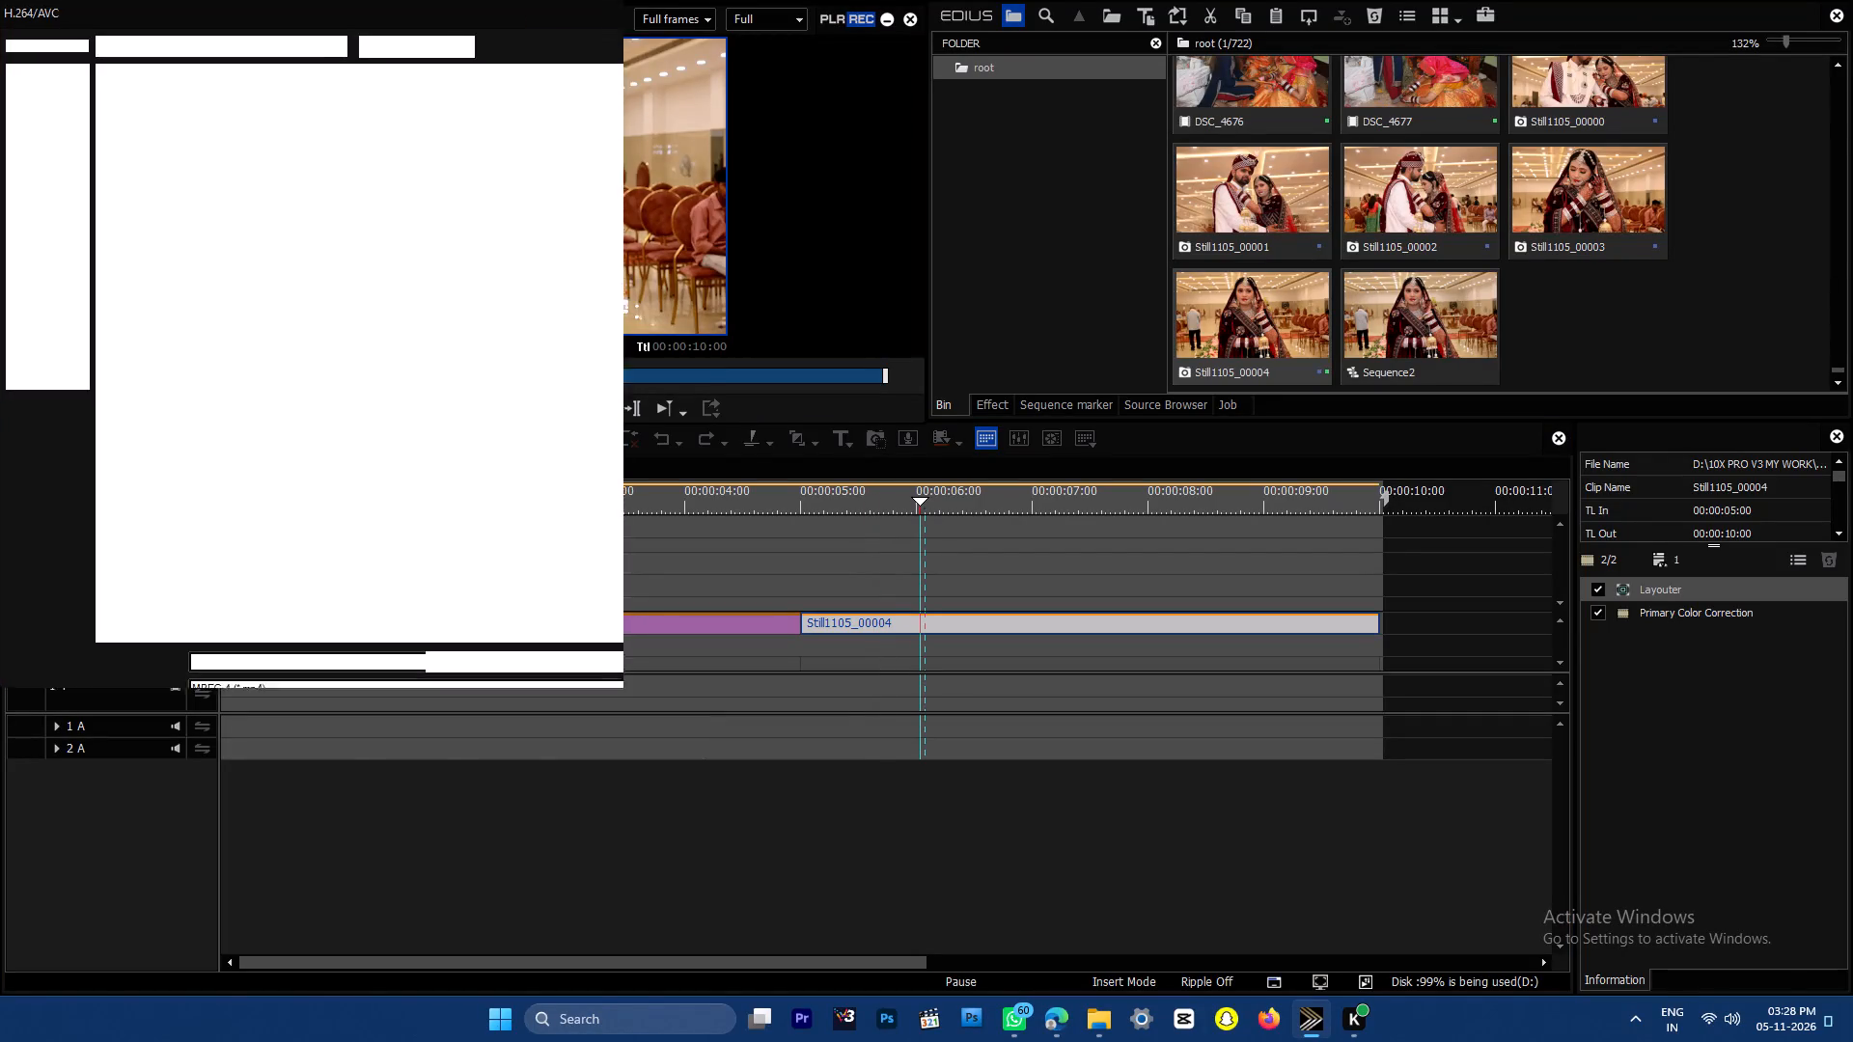
{"action": "scroll", "coordinate": [1065, 551], "scroll_direction": "up", "scroll_amount": 1}
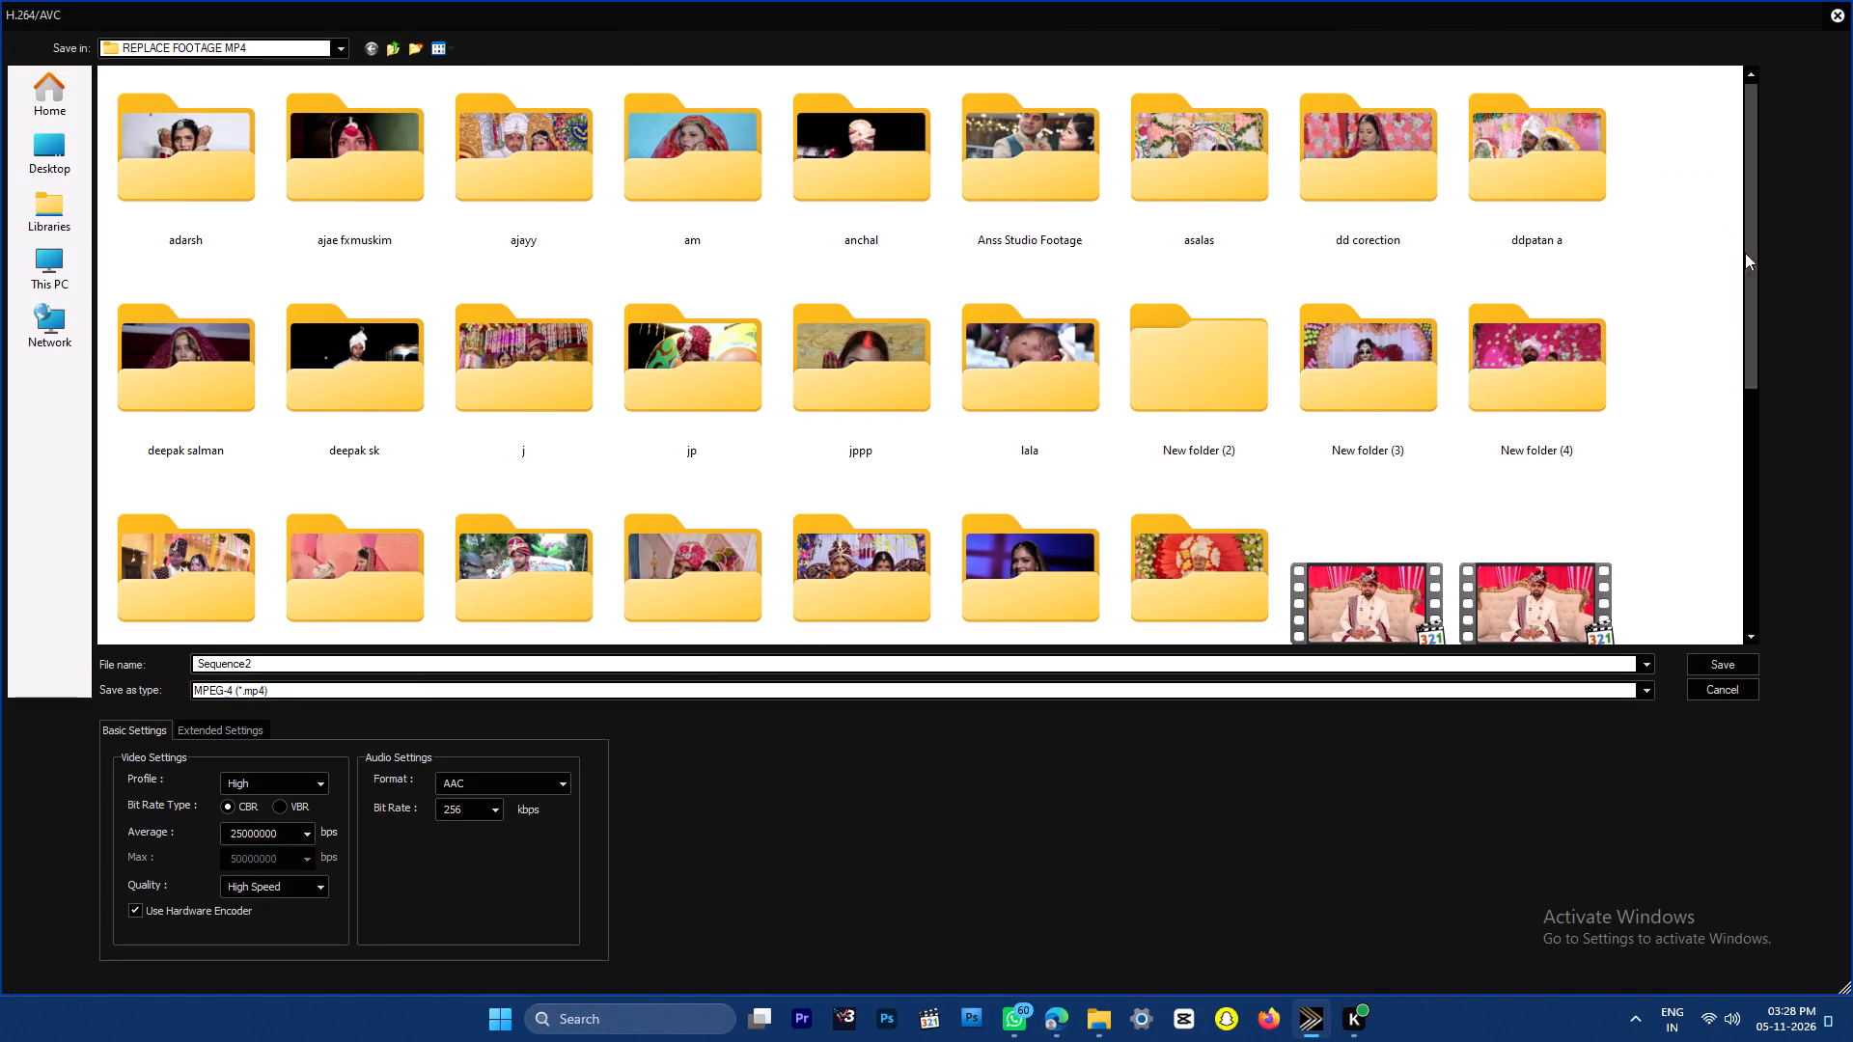
{"action": "left_click_drag", "start_coordinate": [1748, 273], "coordinate": [1746, 466]}
{"action": "left_click", "coordinate": [1215, 609]}
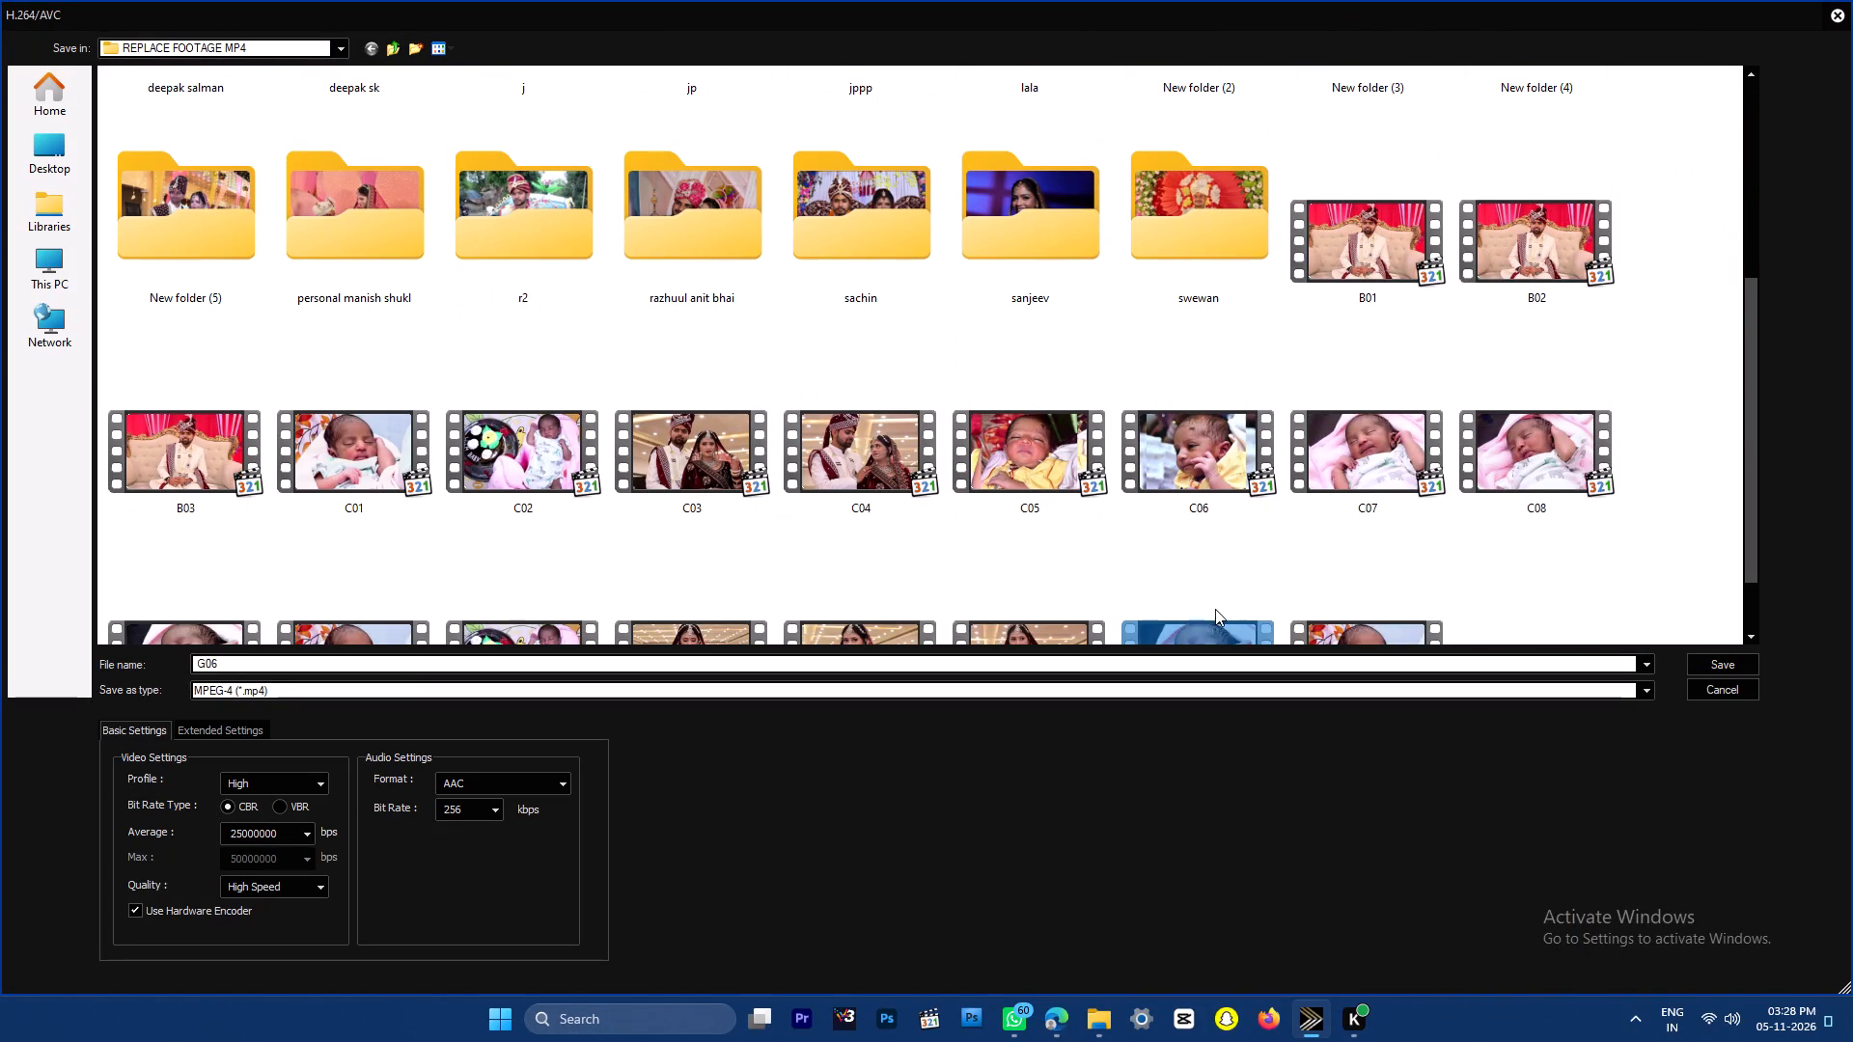
{"action": "key", "text": "period"}
{"action": "key", "text": "Return"}
{"action": "key", "text": "Left"}
{"action": "key", "text": "Return"}
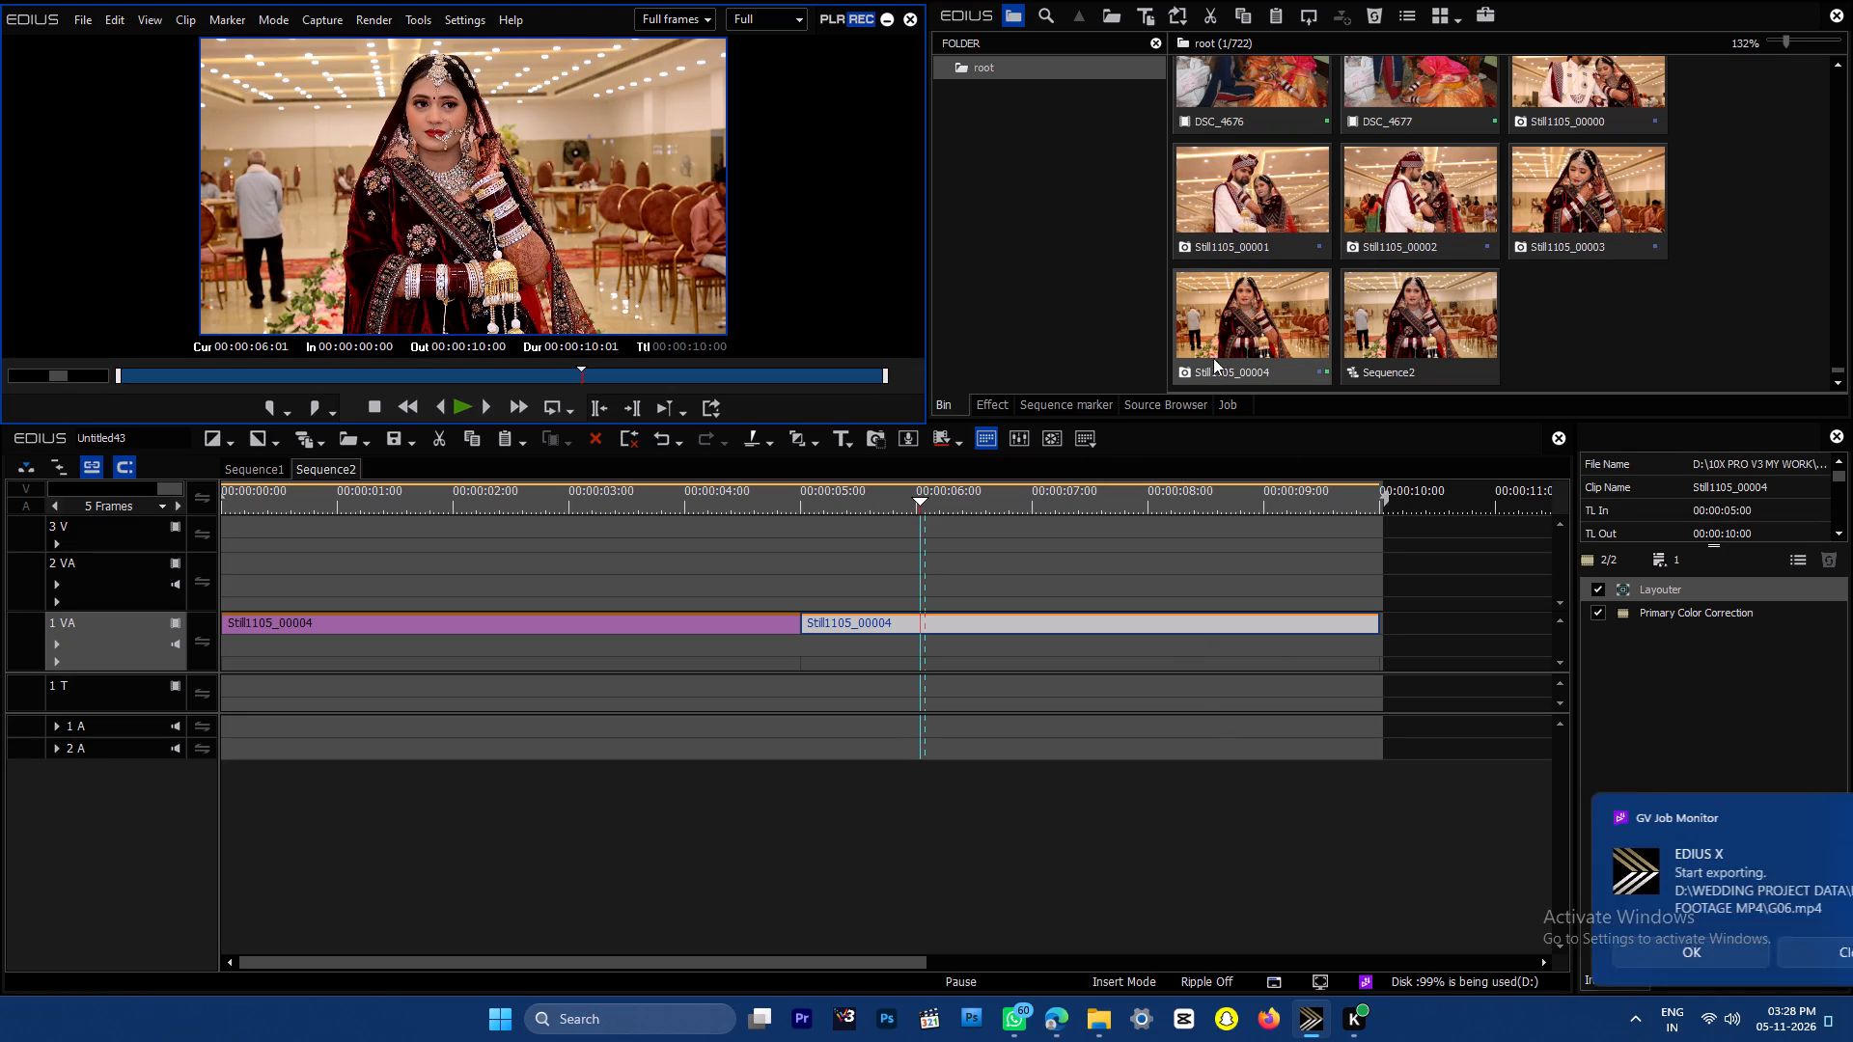
Delete the used Still1105_00004 still from the bin.
{"action": "left_click", "coordinate": [1225, 315]}
{"action": "key", "text": "Delete"}
{"action": "left_click", "coordinate": [1506, 313]}
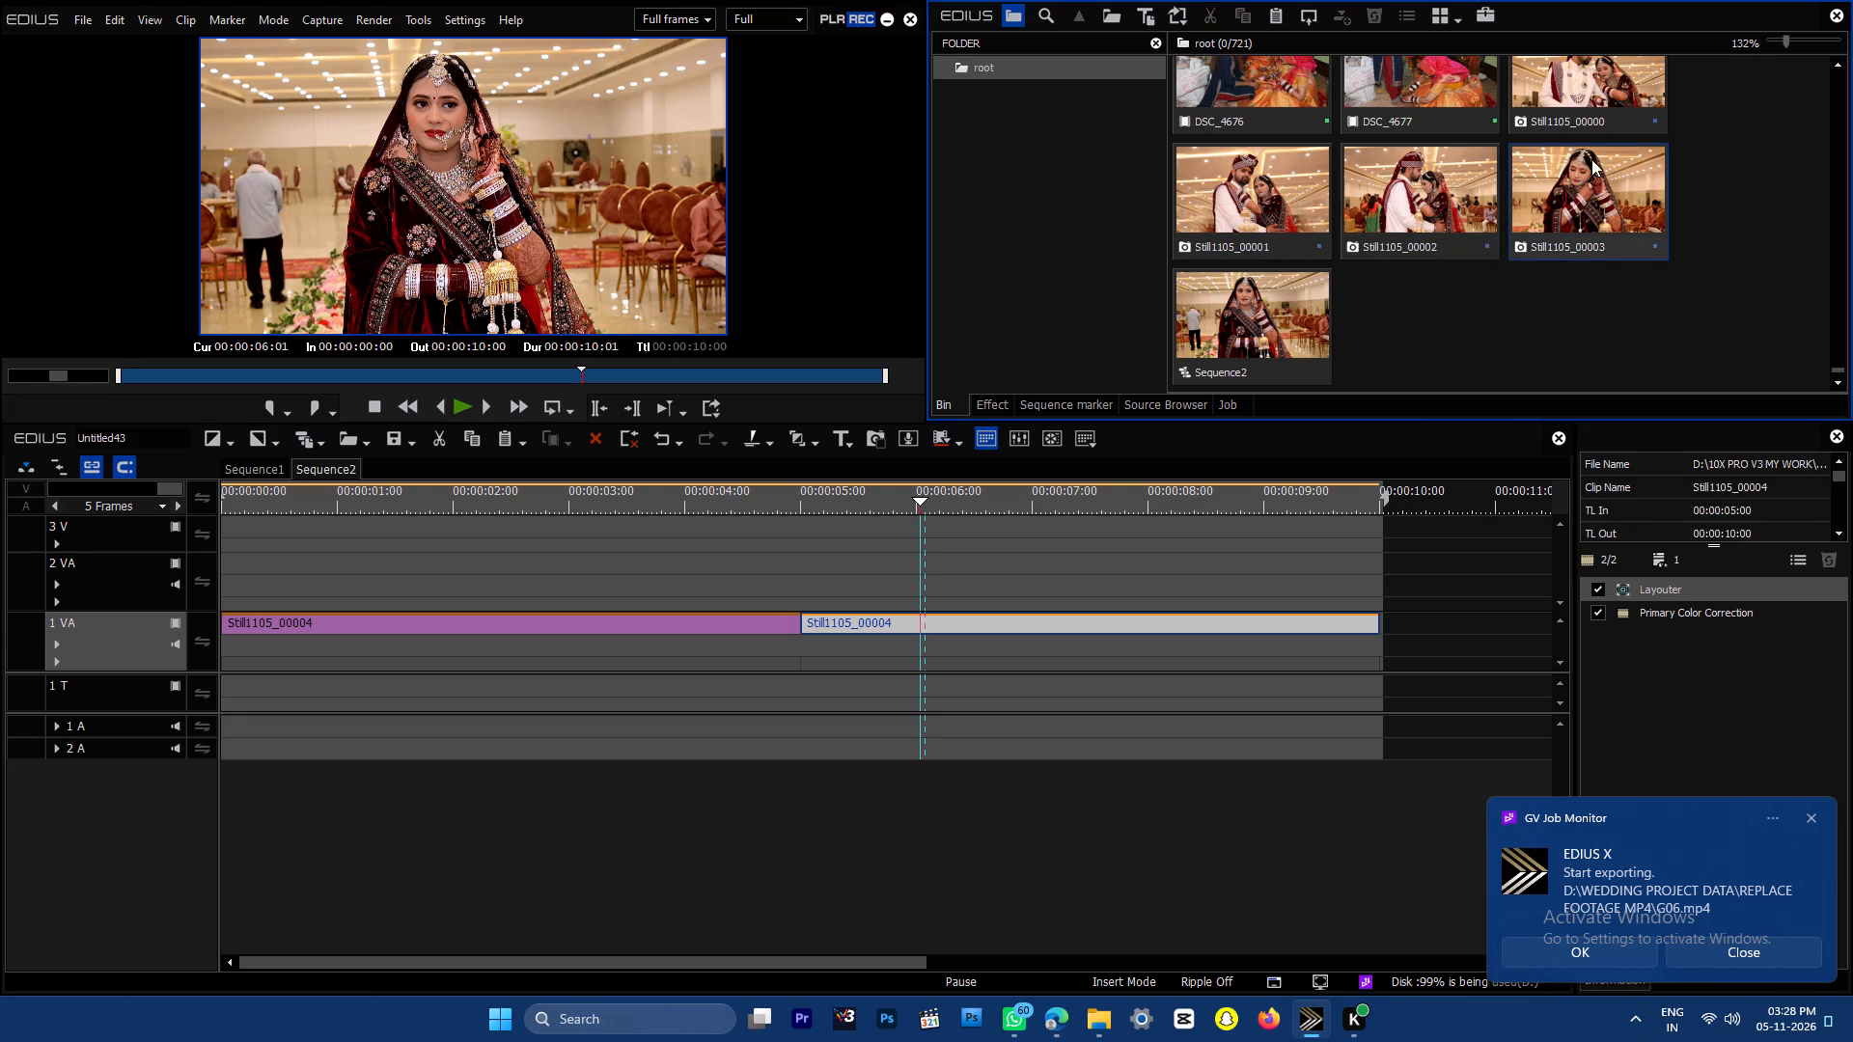
Place Still1105_00003 at the start of track 2 VA with the Primary Color Correction copied from the second Still1105_00004 clip.
{"action": "left_click", "coordinate": [1591, 159]}
{"action": "left_click_drag", "start_coordinate": [1568, 208], "coordinate": [22, 563]}
{"action": "left_click_drag", "start_coordinate": [722, 500], "coordinate": [667, 500]}
{"action": "left_click", "coordinate": [1070, 626]}
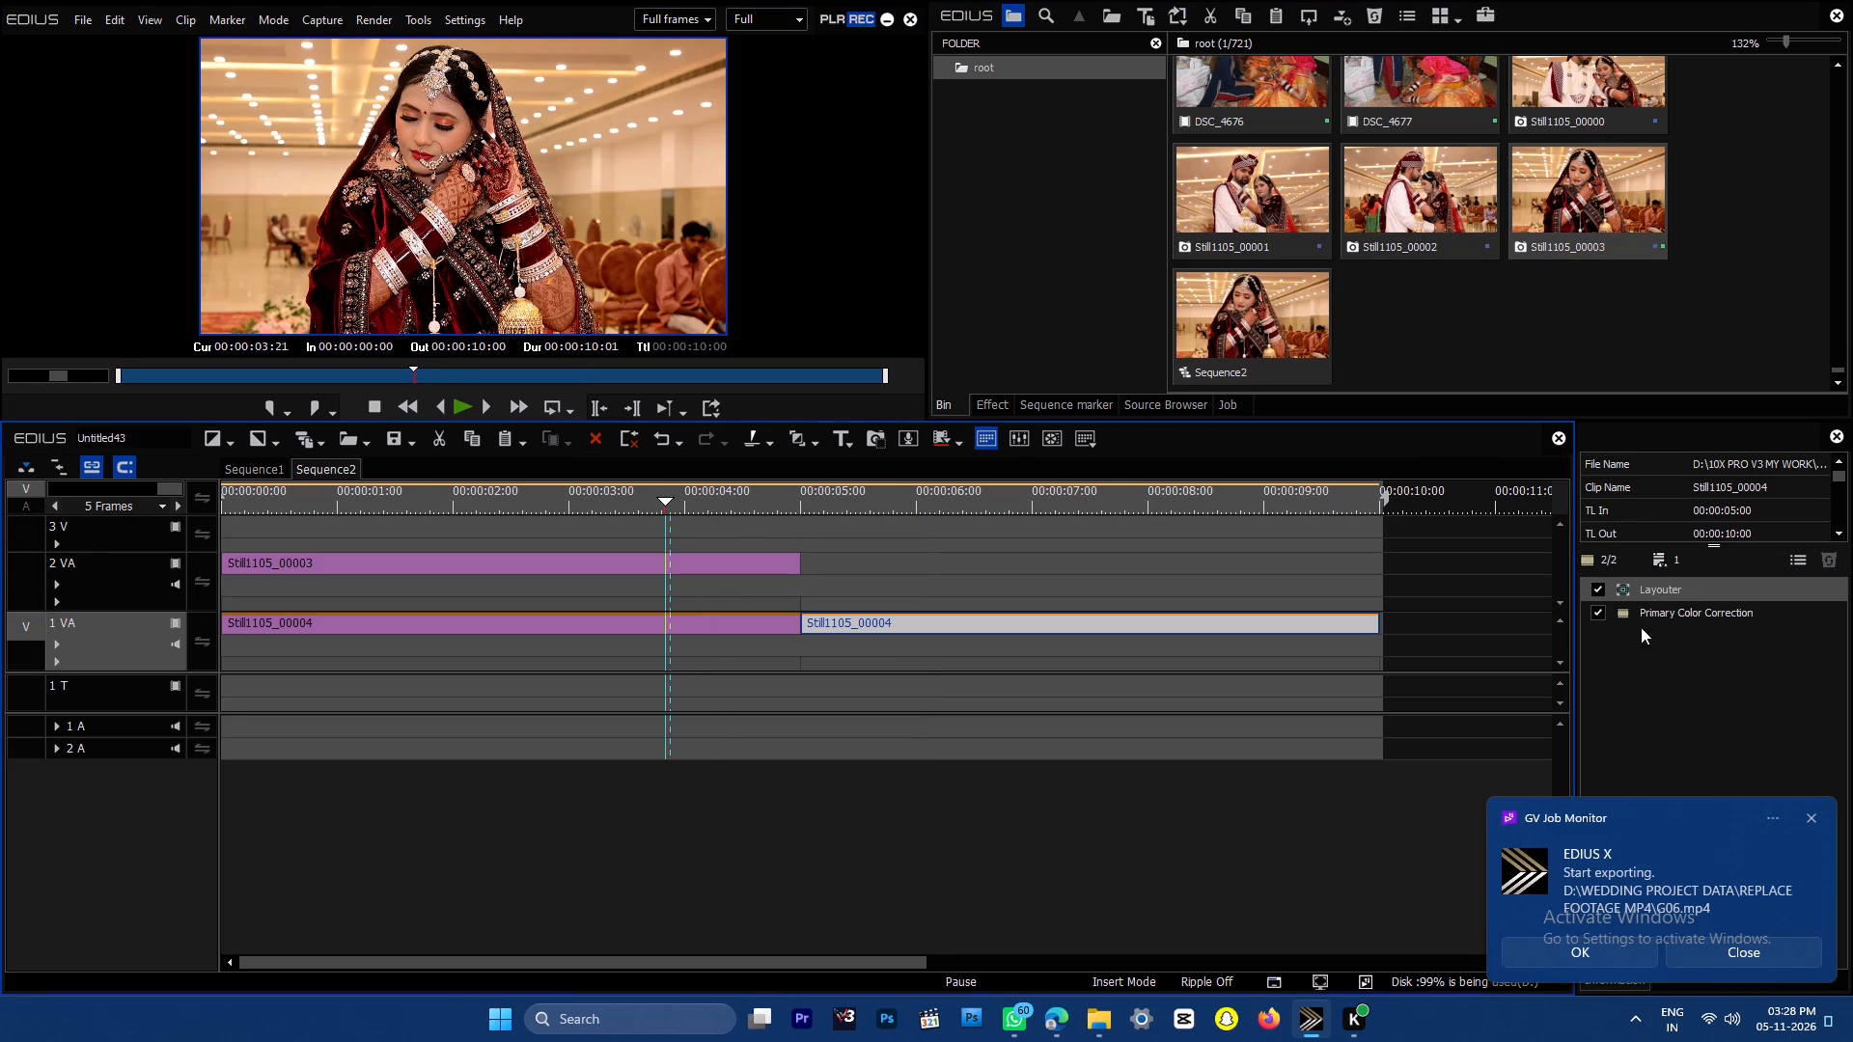
{"action": "left_click_drag", "start_coordinate": [1681, 615], "coordinate": [623, 564]}
Delete both Still1105_00004 clips from track 1 VA.
{"action": "left_click_drag", "start_coordinate": [1046, 741], "coordinate": [500, 625]}
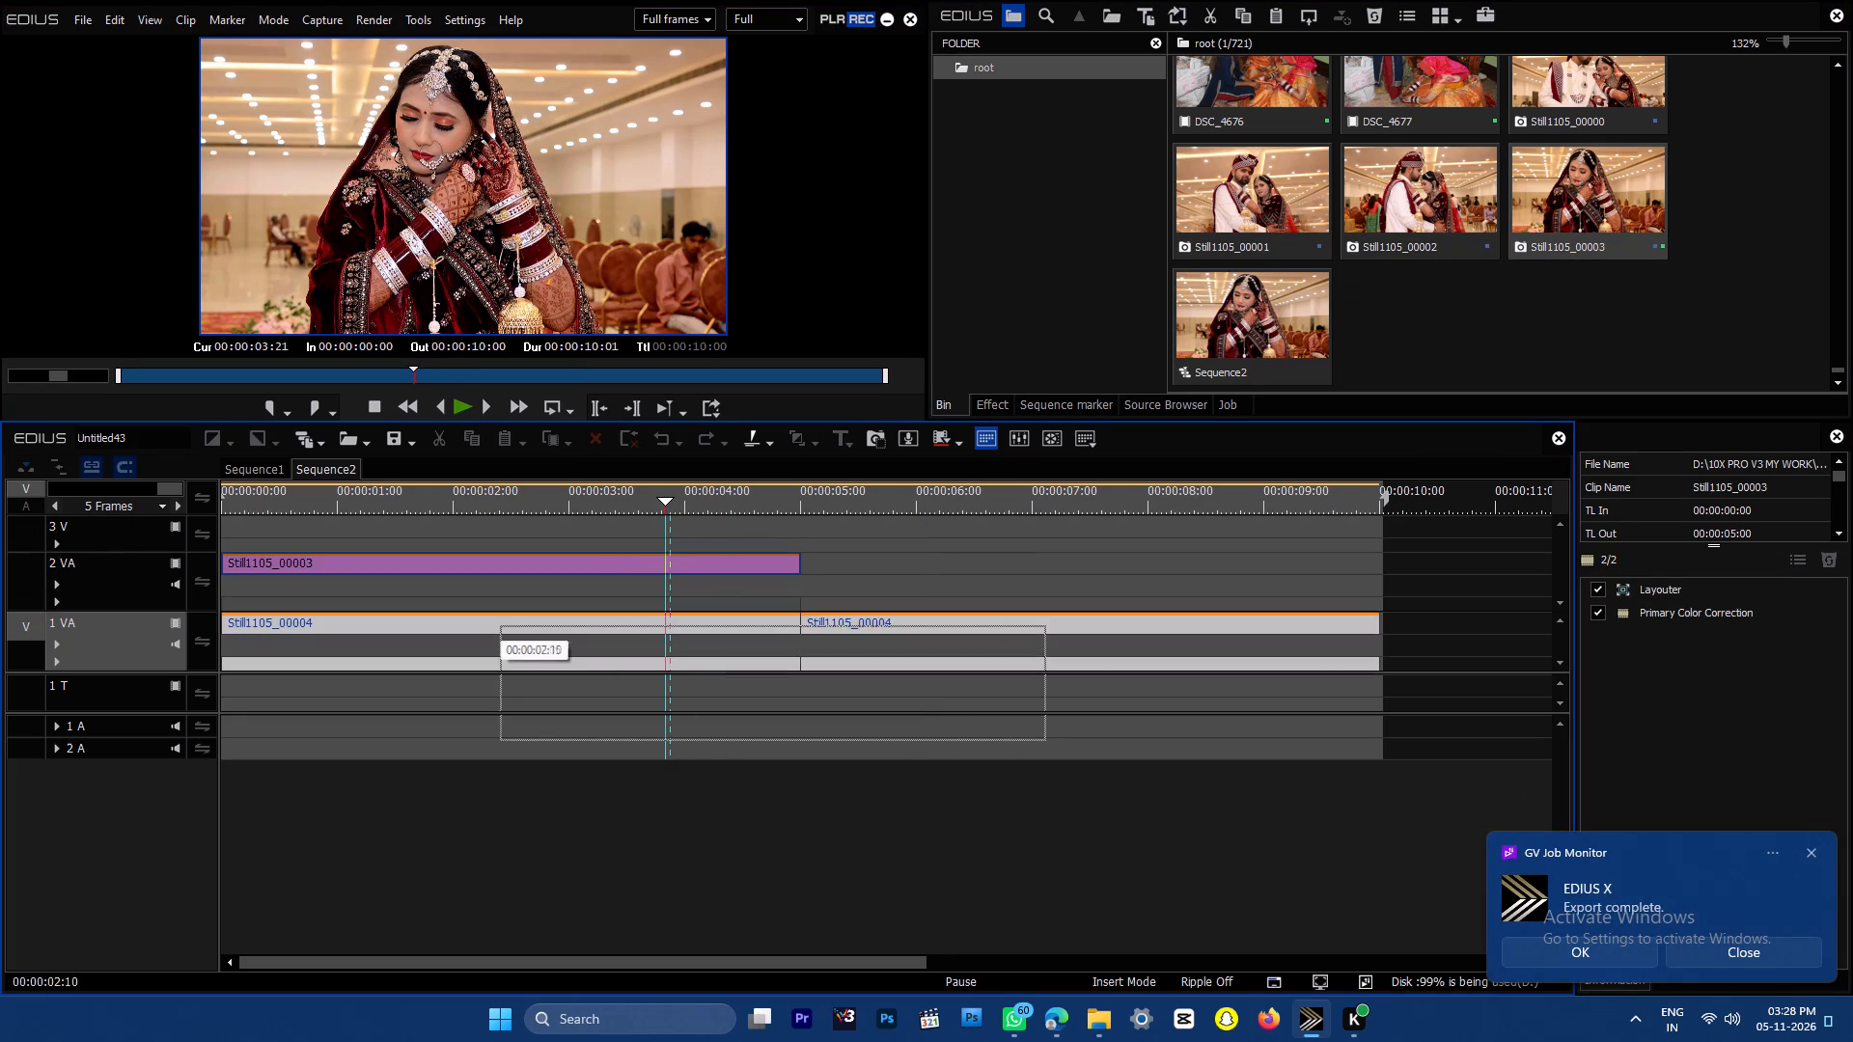
{"action": "left_click_drag", "start_coordinate": [500, 625], "coordinate": [500, 623]}
{"action": "key", "text": "Delete"}
Move the Still1105_00003 clip down to track 1 VA and duplicate it there at 00:00:05:00.
{"action": "left_click_drag", "start_coordinate": [619, 563], "coordinate": [607, 636]}
{"action": "left_click_drag", "start_coordinate": [807, 502], "coordinate": [786, 500]}
{"action": "left_click", "coordinate": [794, 494]}
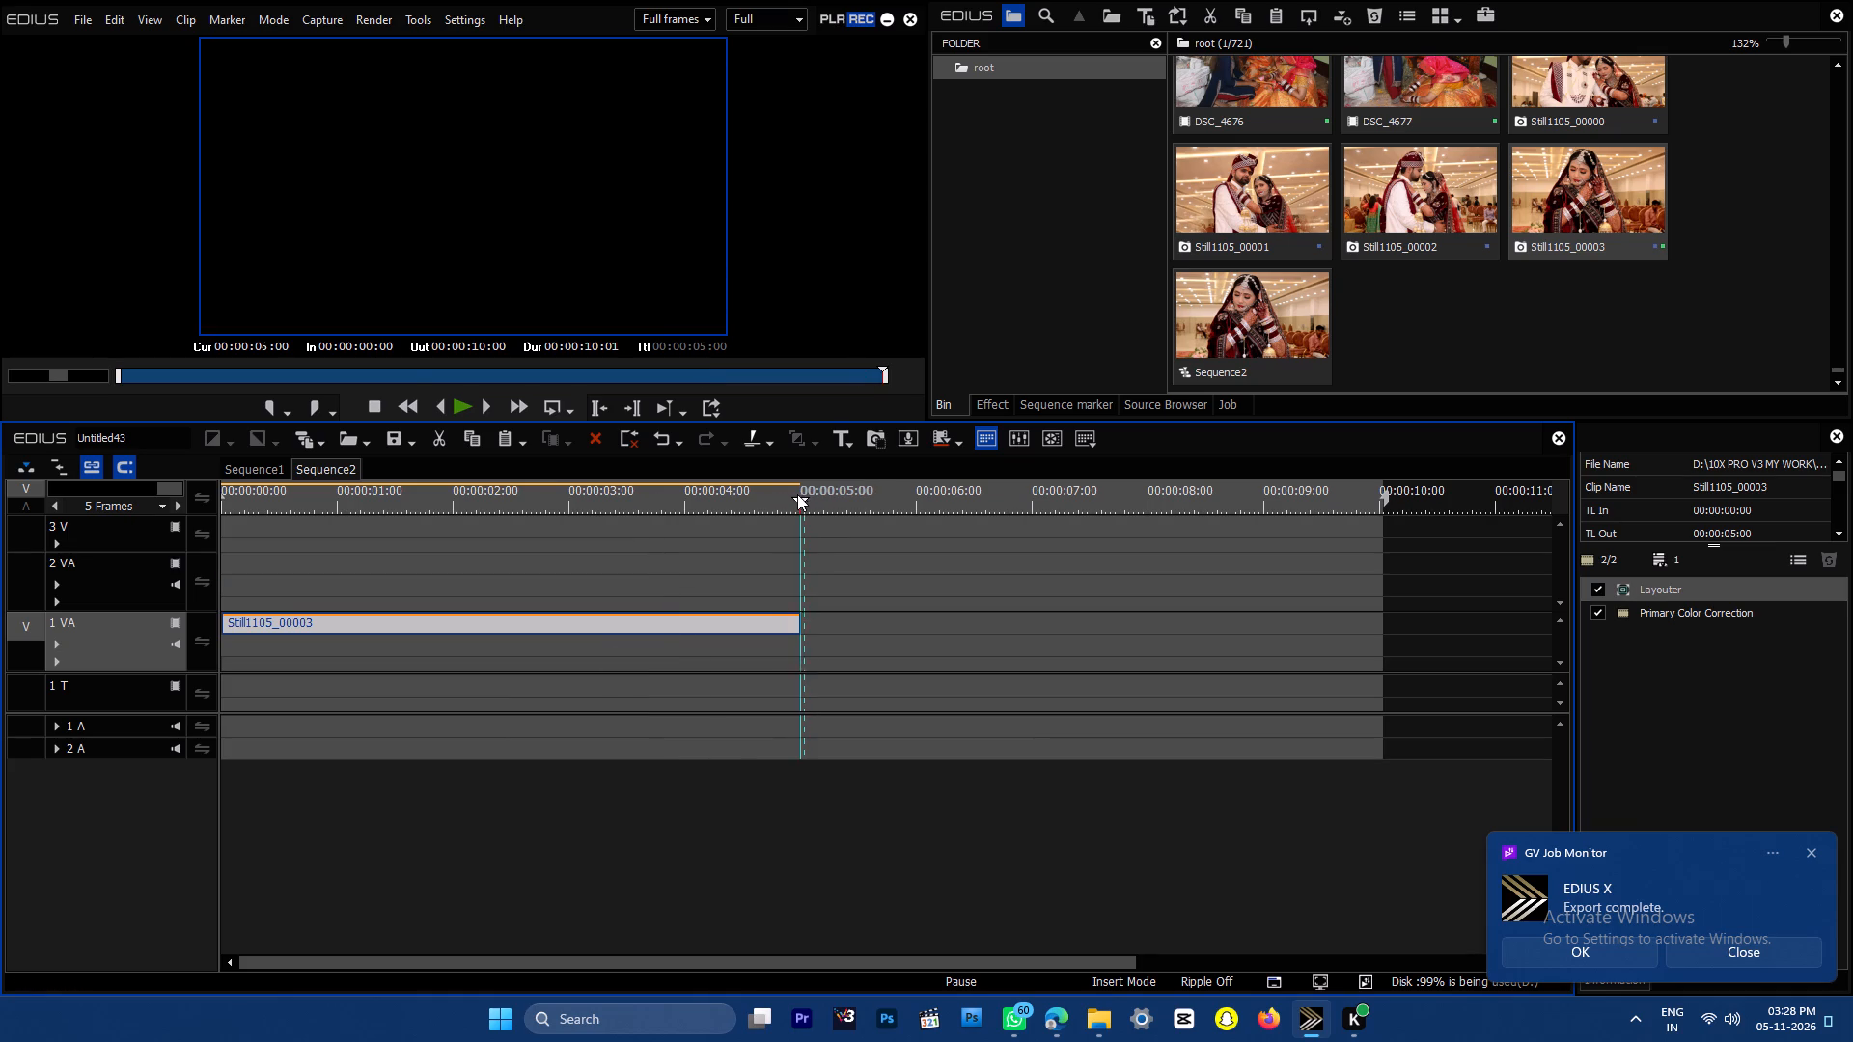
{"action": "key", "text": "shift+a"}
{"action": "key", "text": "ctrl+c"}
{"action": "key", "text": "ctrl+v"}
{"action": "left_click", "coordinate": [785, 486]}
Export Sequence2 as an H.264 MP4 to the REPLACE FOOTAGE MP4 folder, replacing G02 - Copy.mp4.
{"action": "key", "text": "F11"}
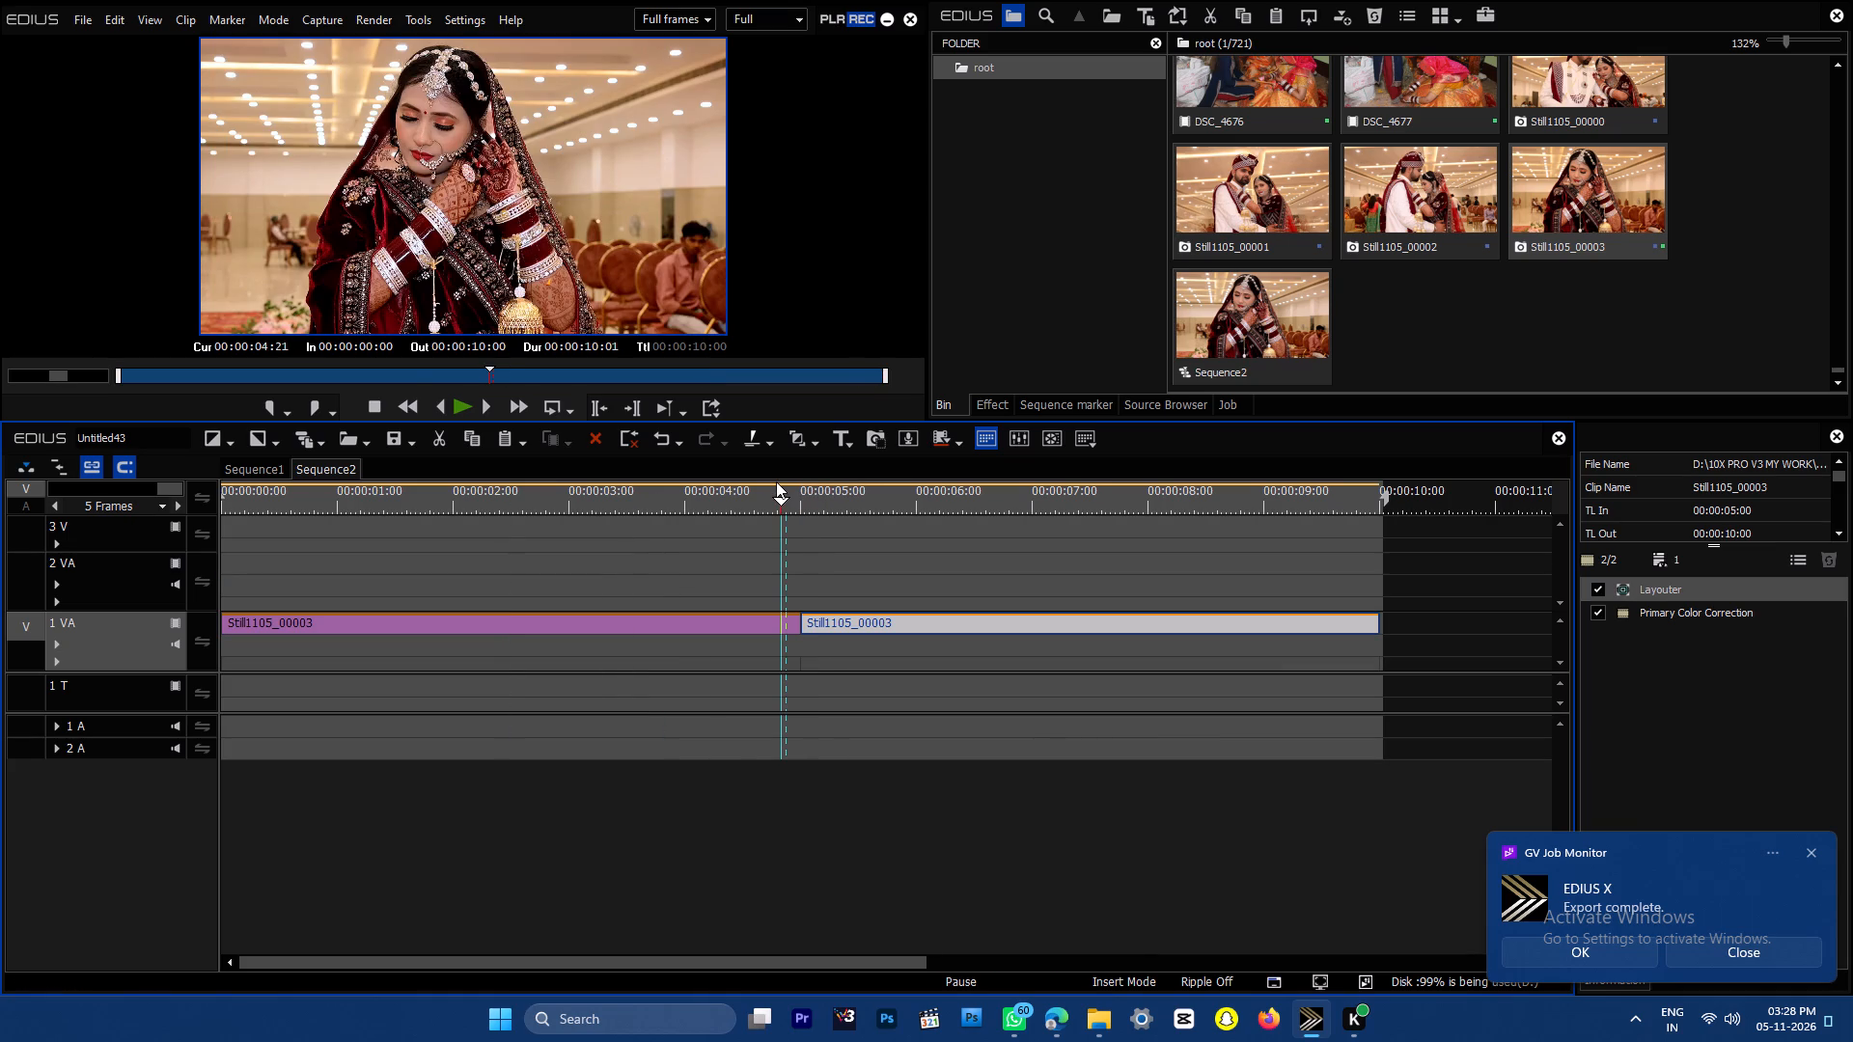
{"action": "key", "text": "Return"}
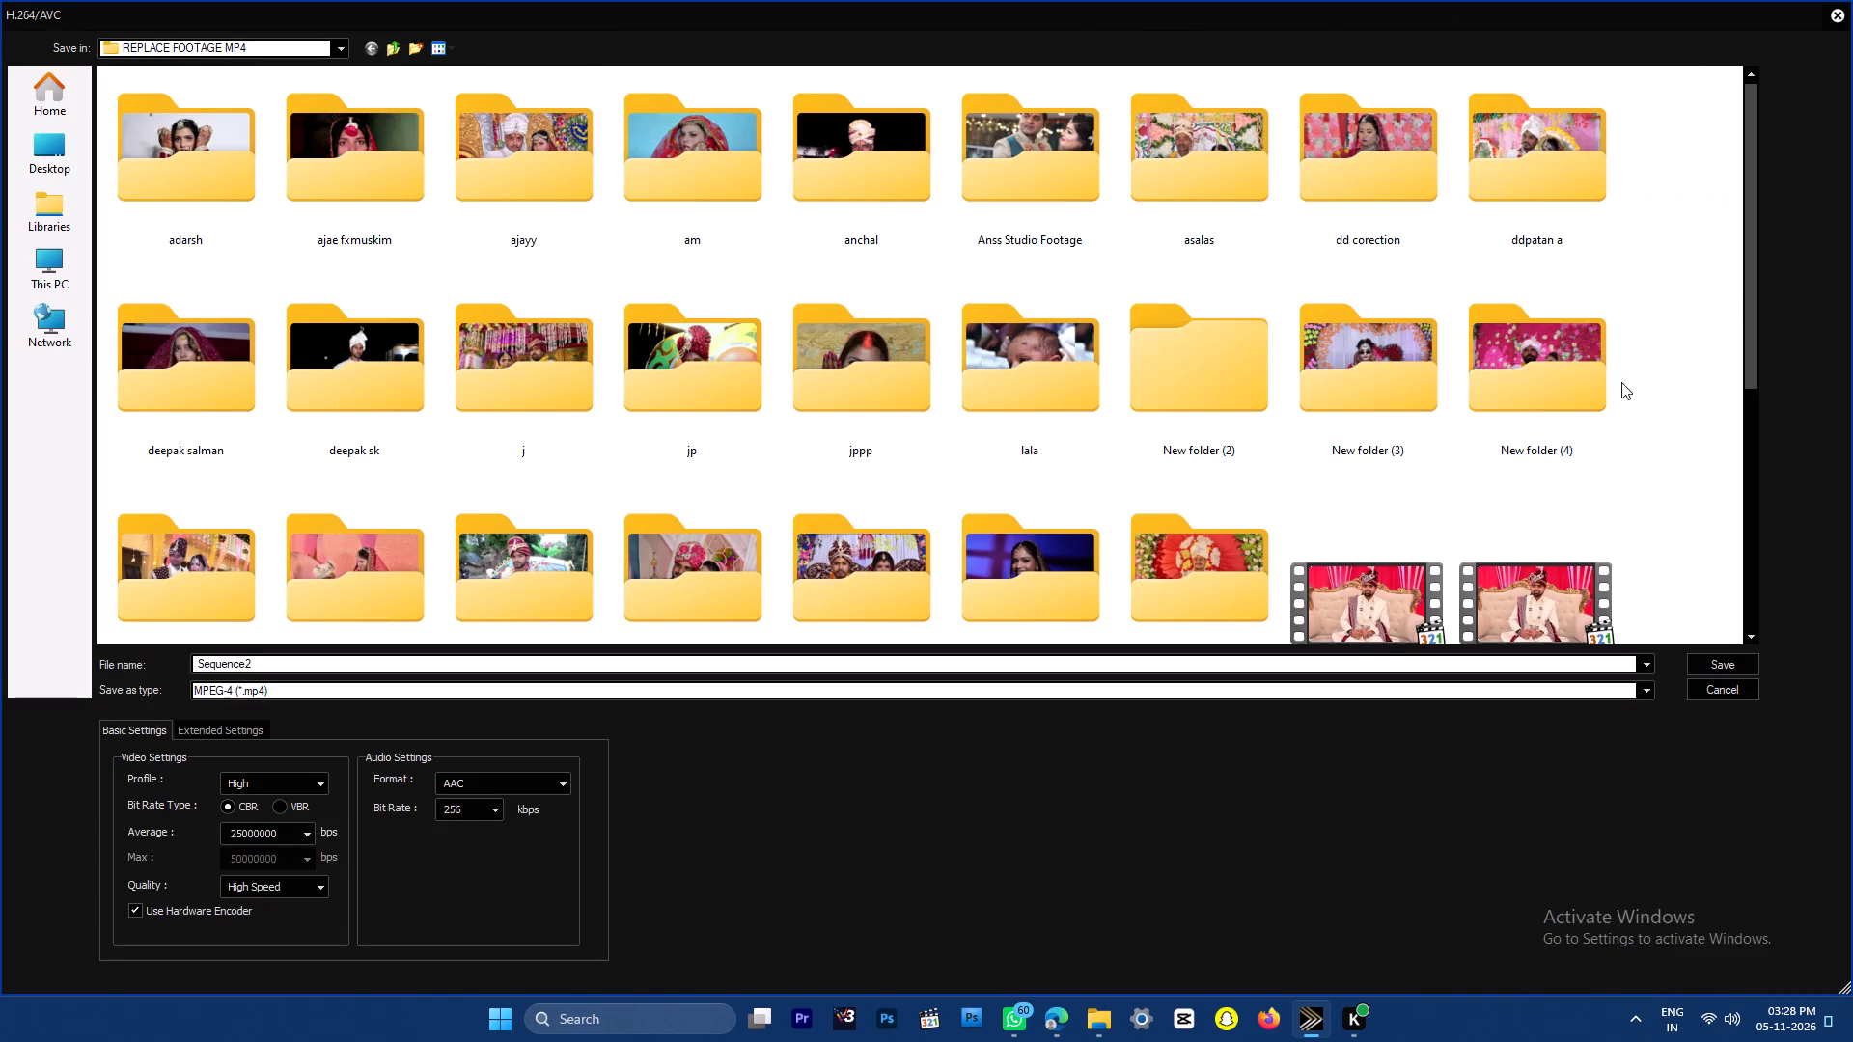
{"action": "left_click_drag", "start_coordinate": [1752, 260], "coordinate": [1735, 529]}
{"action": "double_click", "coordinate": [543, 556]}
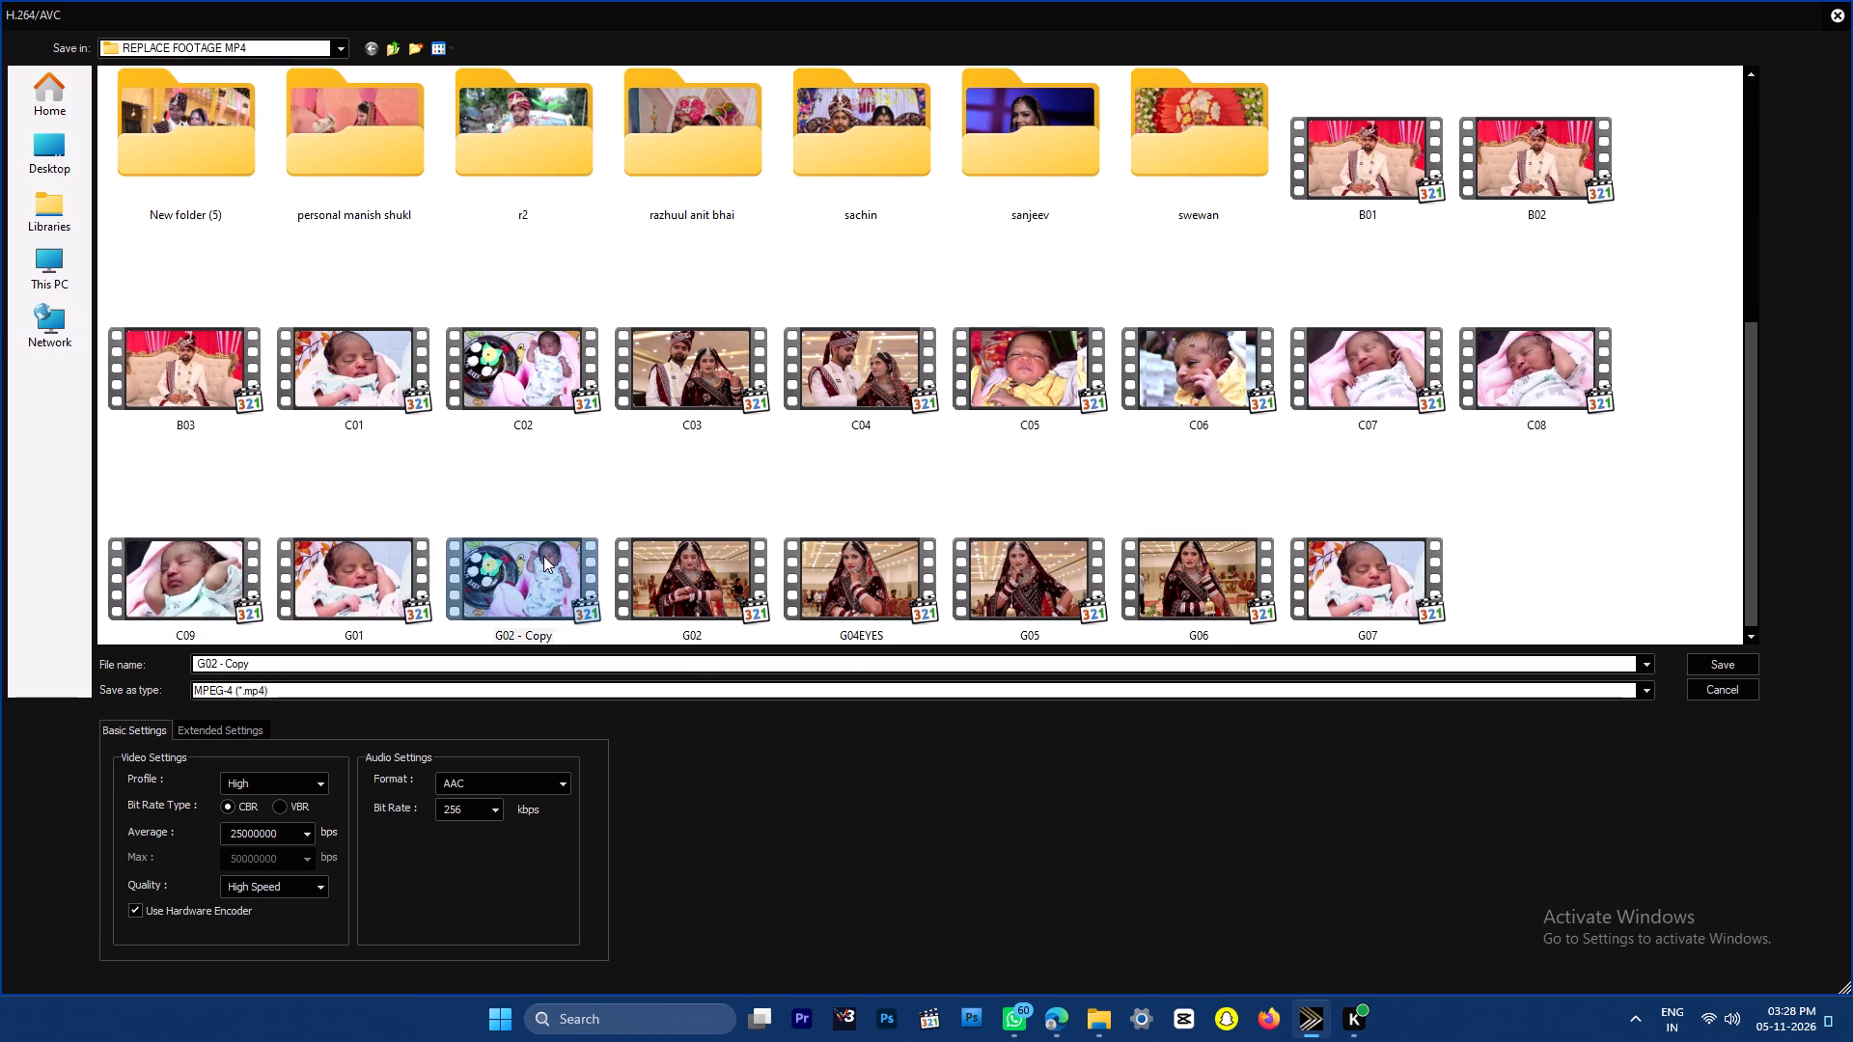
{"action": "left_click", "coordinate": [882, 529]}
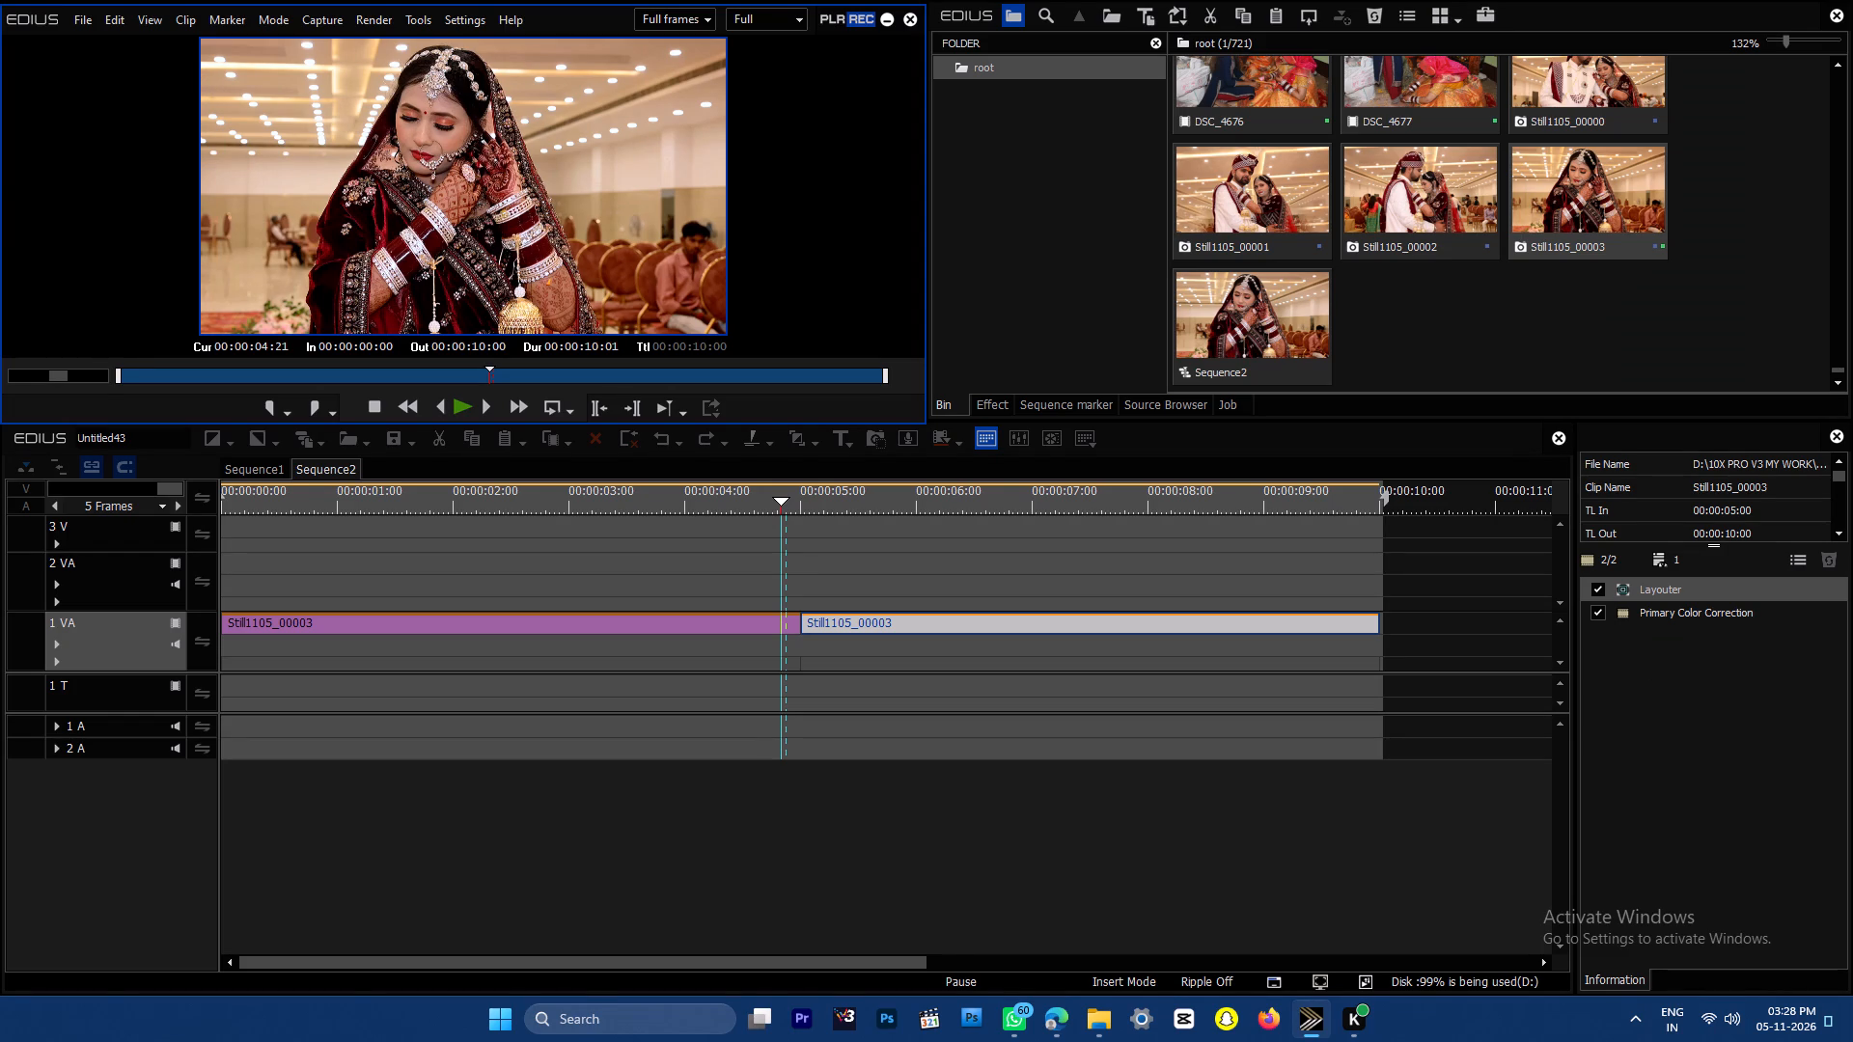
{"action": "left_click", "coordinate": [892, 760]}
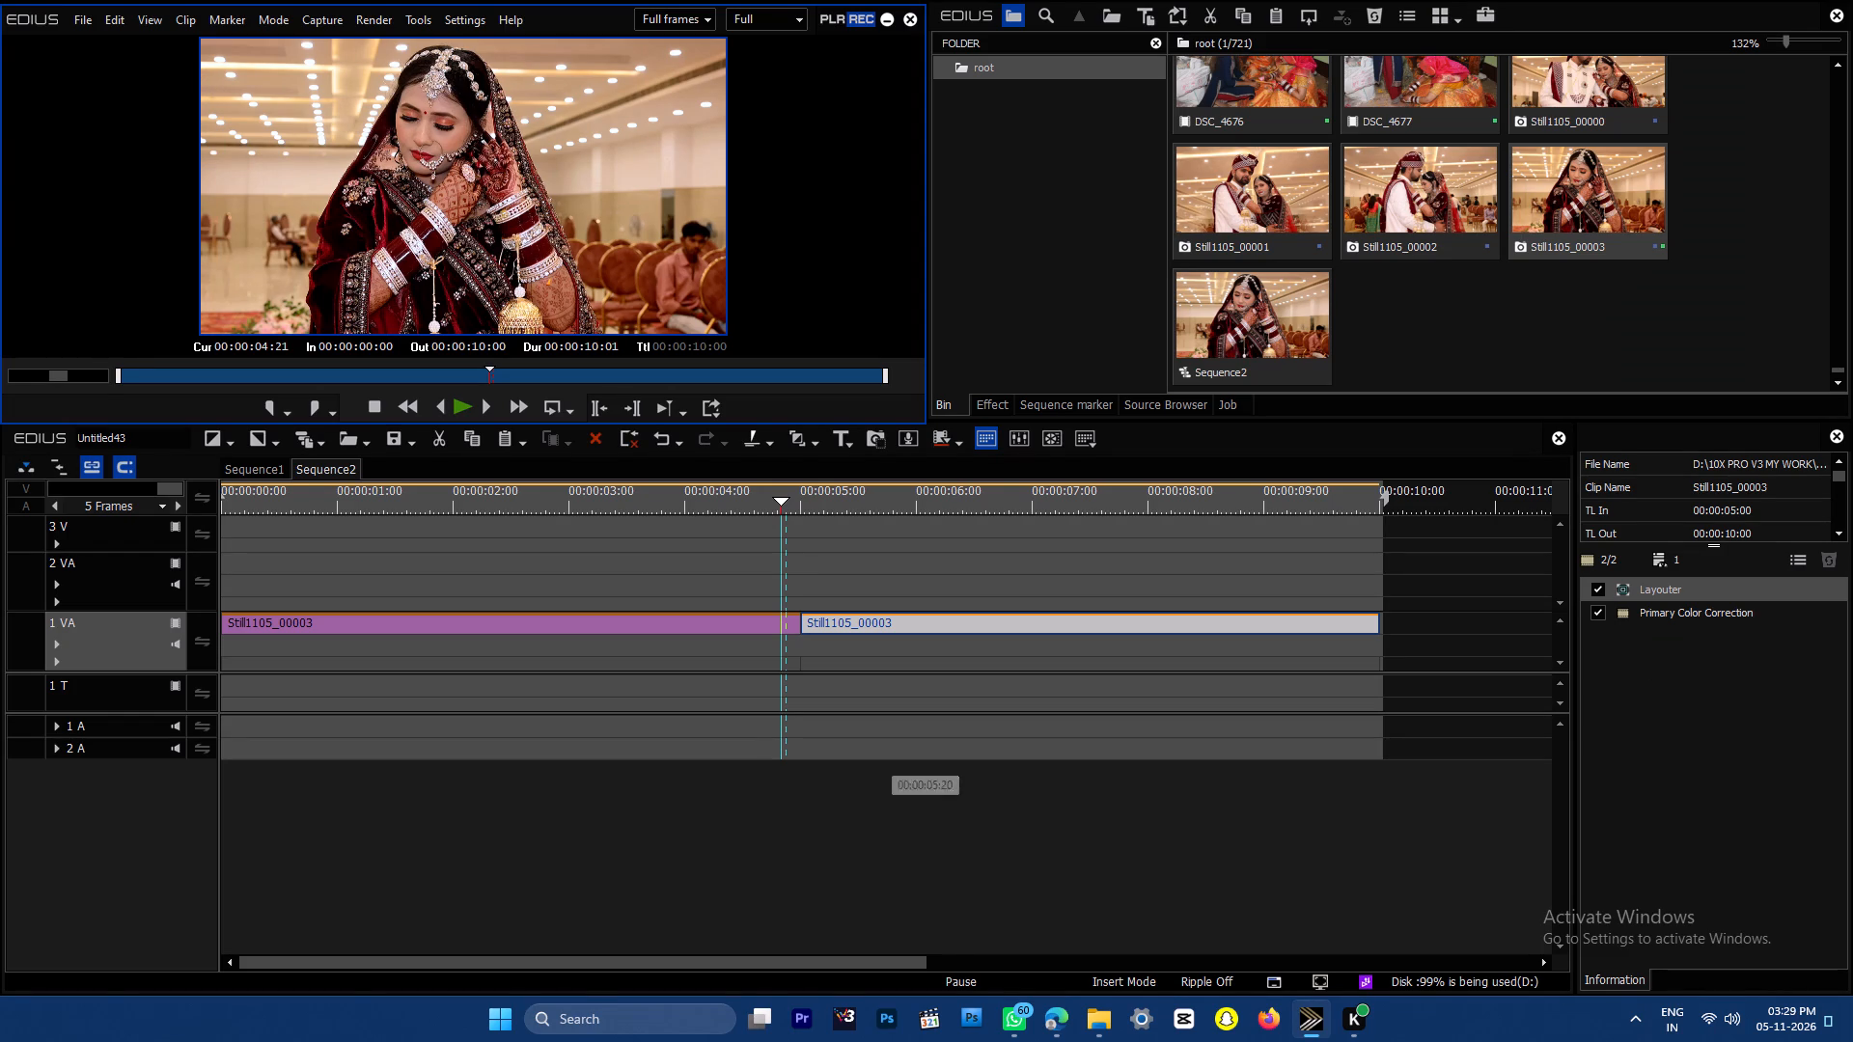
Delete the used Still1105_00003 still from the bin.
{"action": "left_click", "coordinate": [1364, 308]}
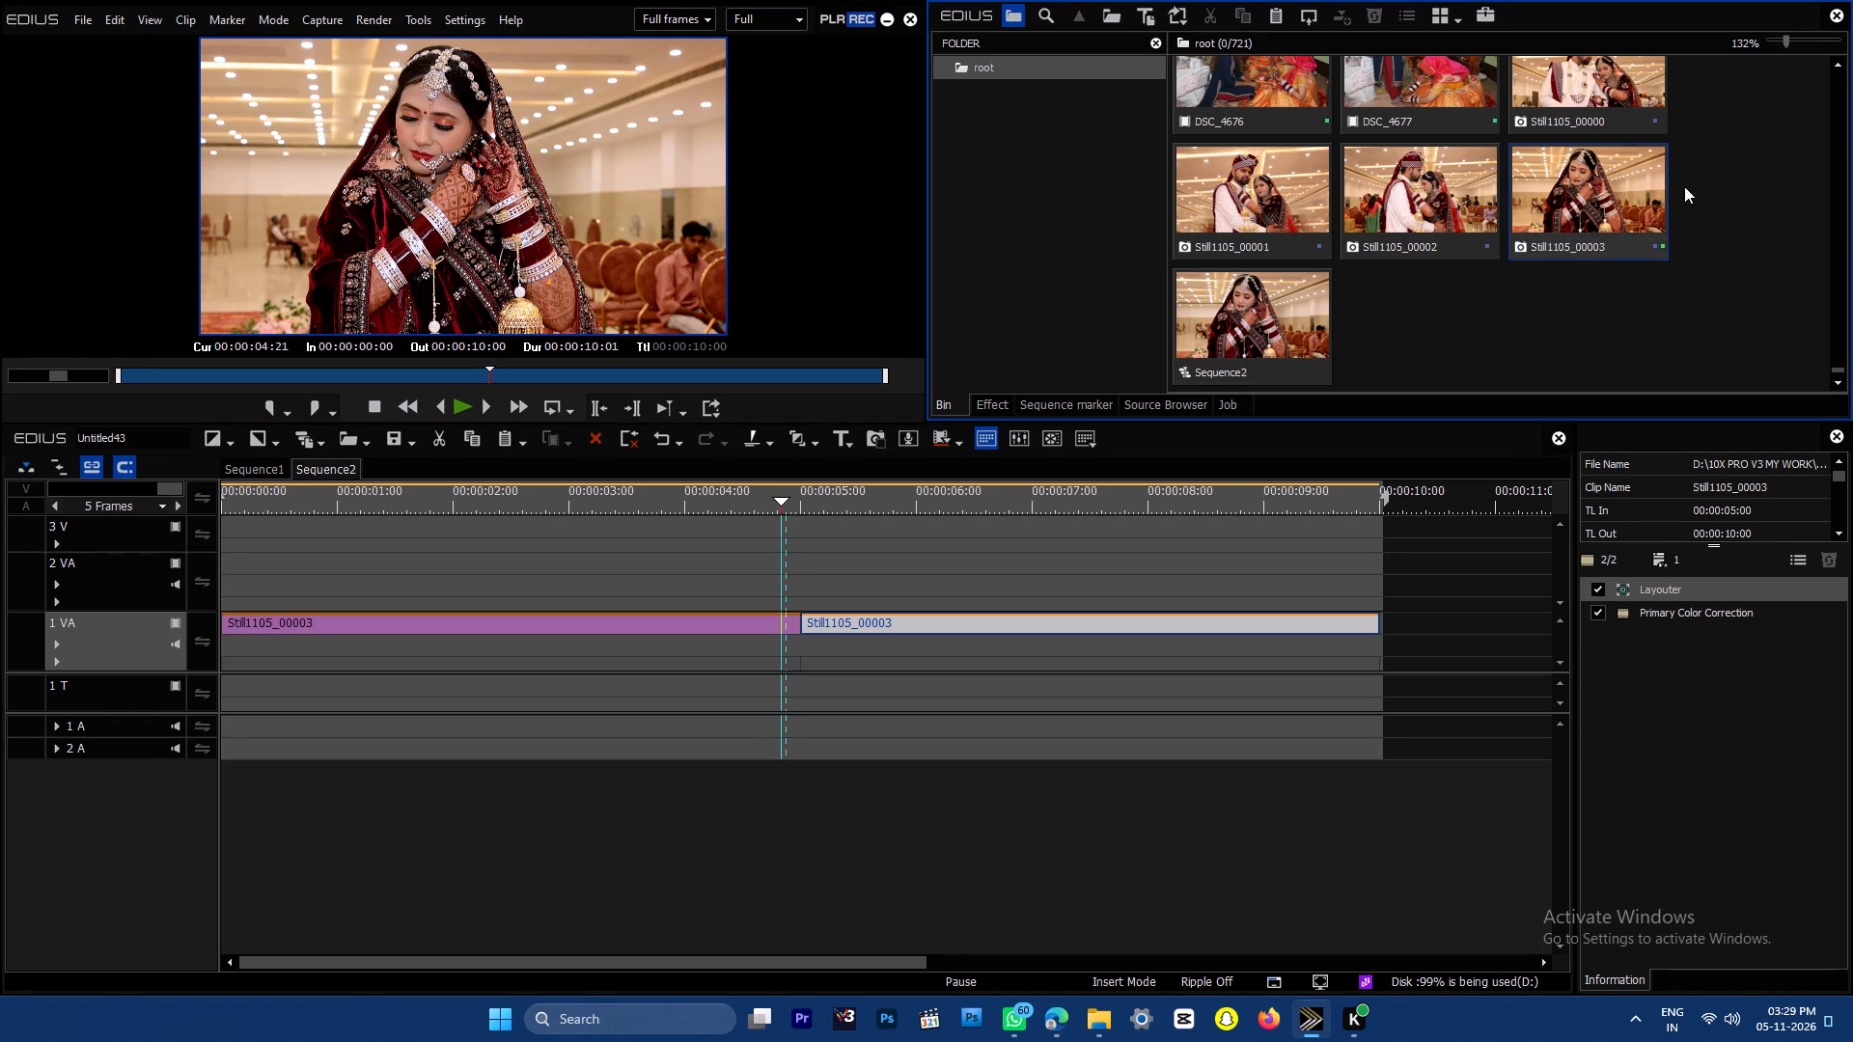
{"action": "left_click", "coordinate": [1624, 194]}
{"action": "key", "text": "Delete"}
Place the Still1105_00002 still at the start of track 2 VA, above the Still1105_00003 clips.
{"action": "left_click", "coordinate": [1389, 309]}
{"action": "left_click_drag", "start_coordinate": [1420, 318], "coordinate": [663, 476]}
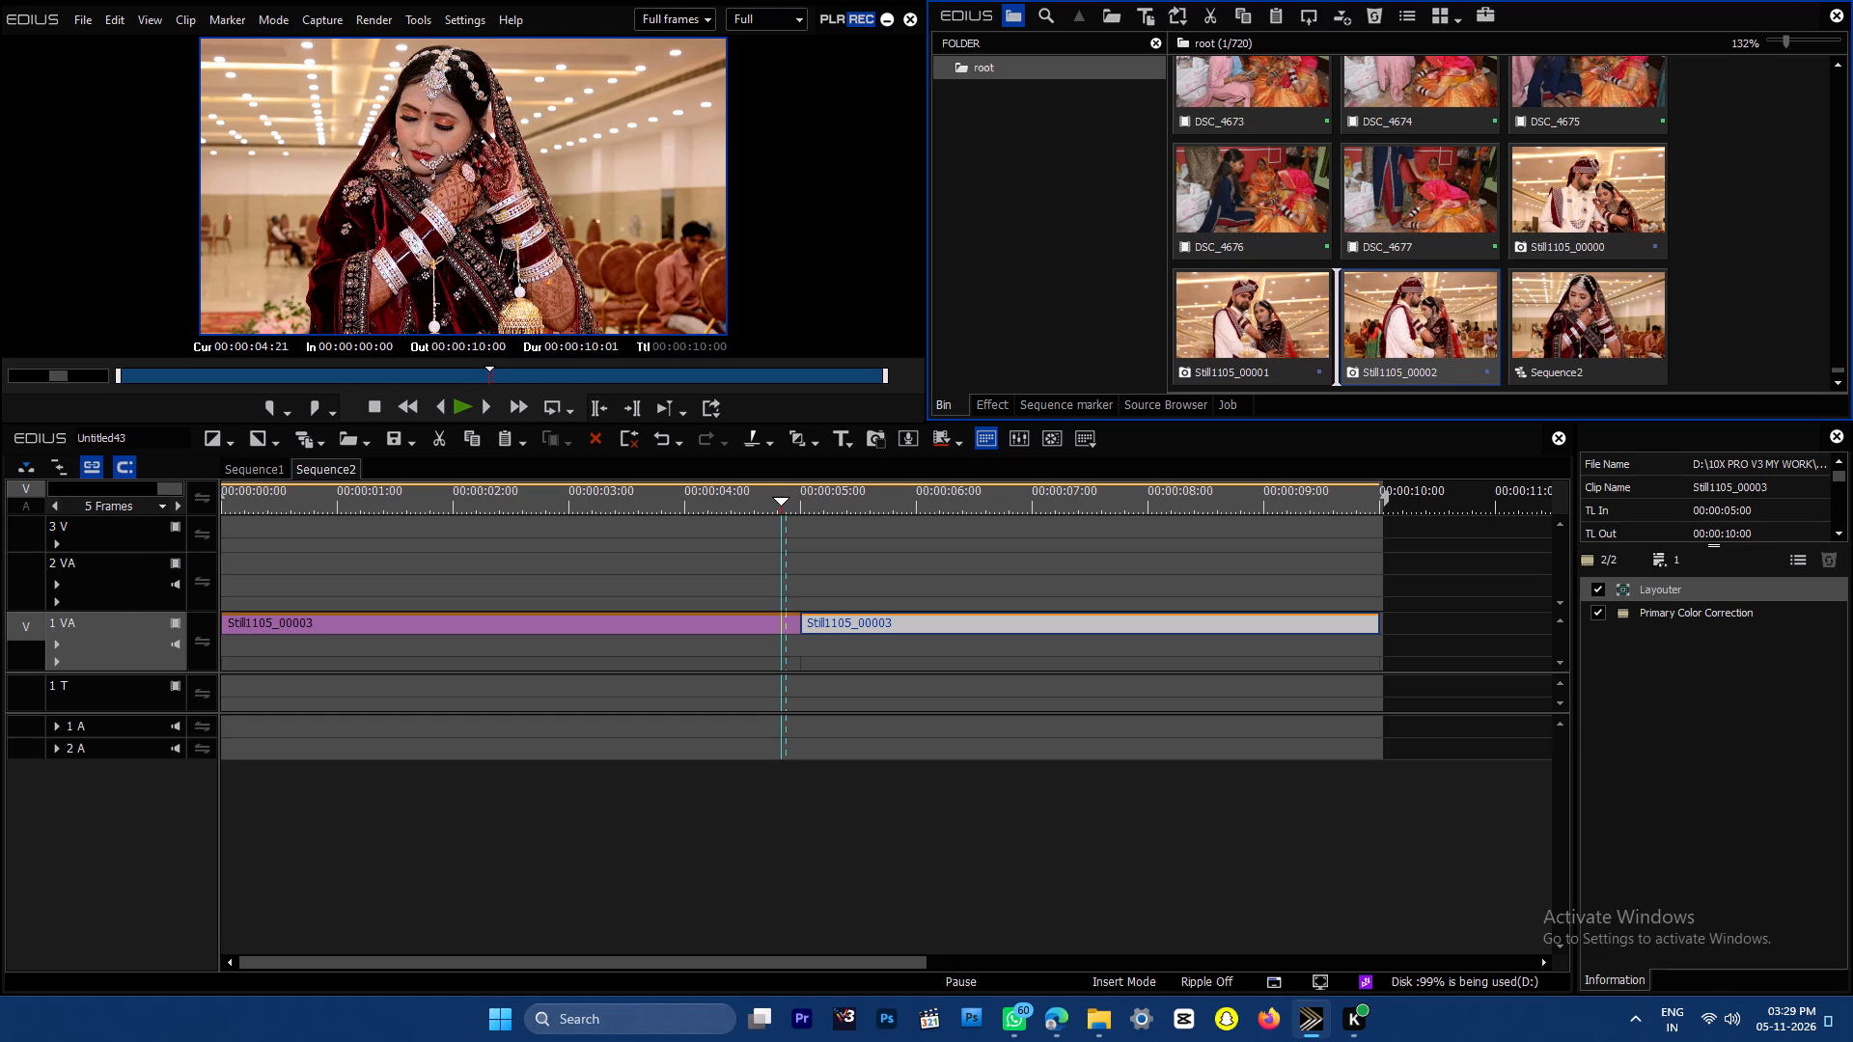
{"action": "left_click_drag", "start_coordinate": [663, 476], "coordinate": [41, 572]}
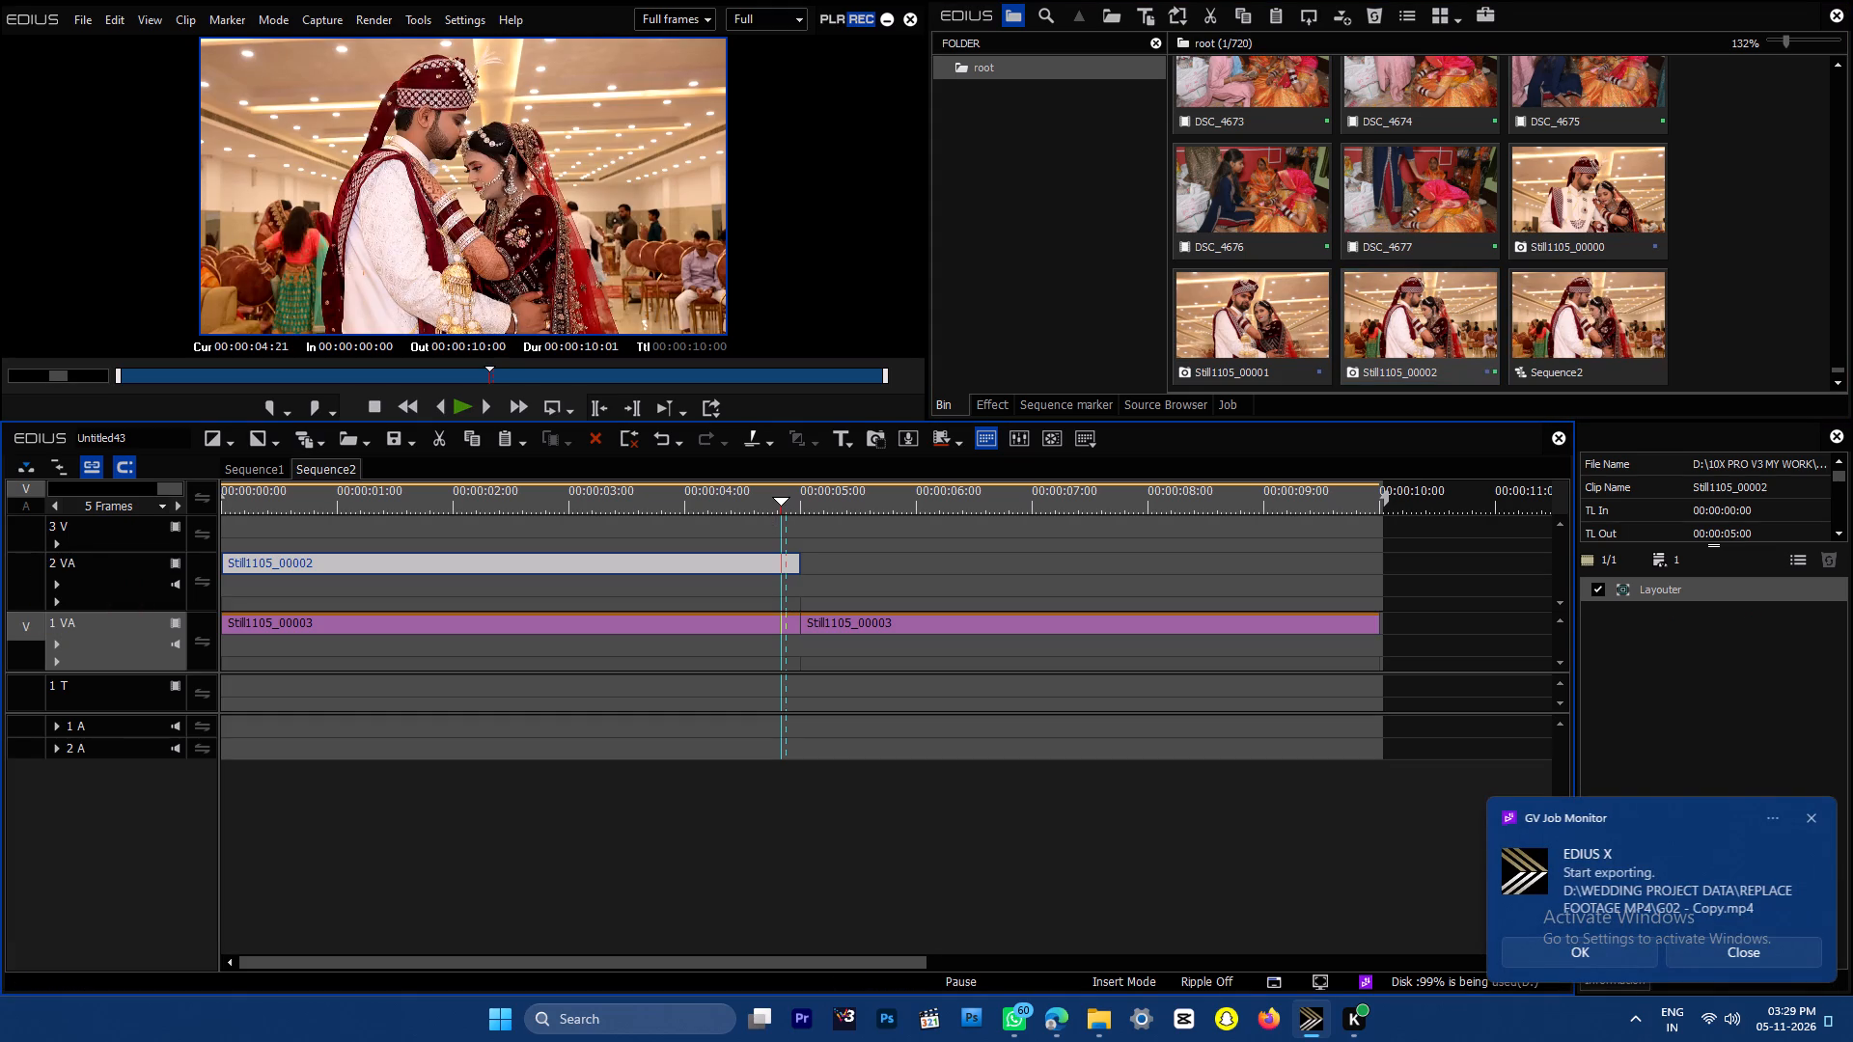
Copy the Still1105_00002 clip from track 2 VA and paste it at 00:00:05:00.
{"action": "left_click", "coordinate": [808, 505]}
{"action": "left_click_drag", "start_coordinate": [867, 557], "coordinate": [563, 562]}
{"action": "key", "text": "ctrl+c"}
{"action": "key", "text": "ctrl+v"}
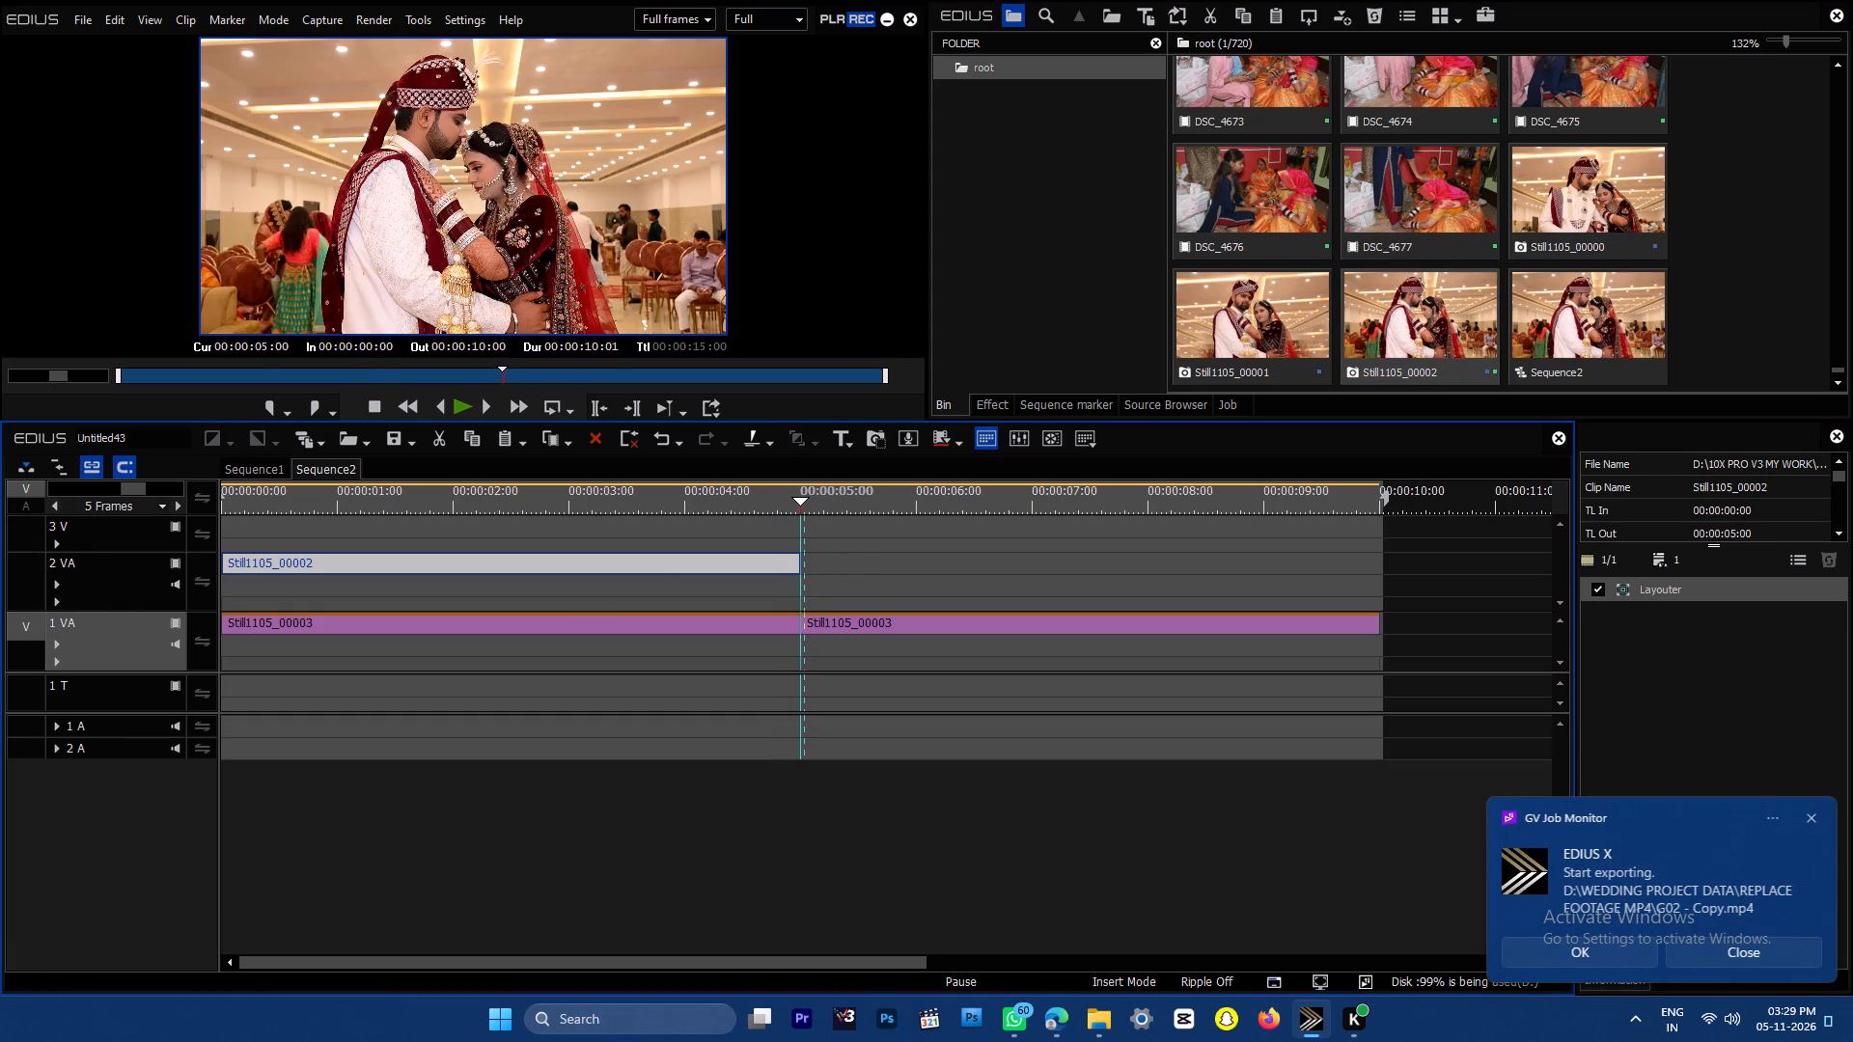
Delete the leftover Still1105_00003 clip after 00:00:10:00 on track 1 VA.
{"action": "left_click_drag", "start_coordinate": [848, 494], "coordinate": [872, 499]}
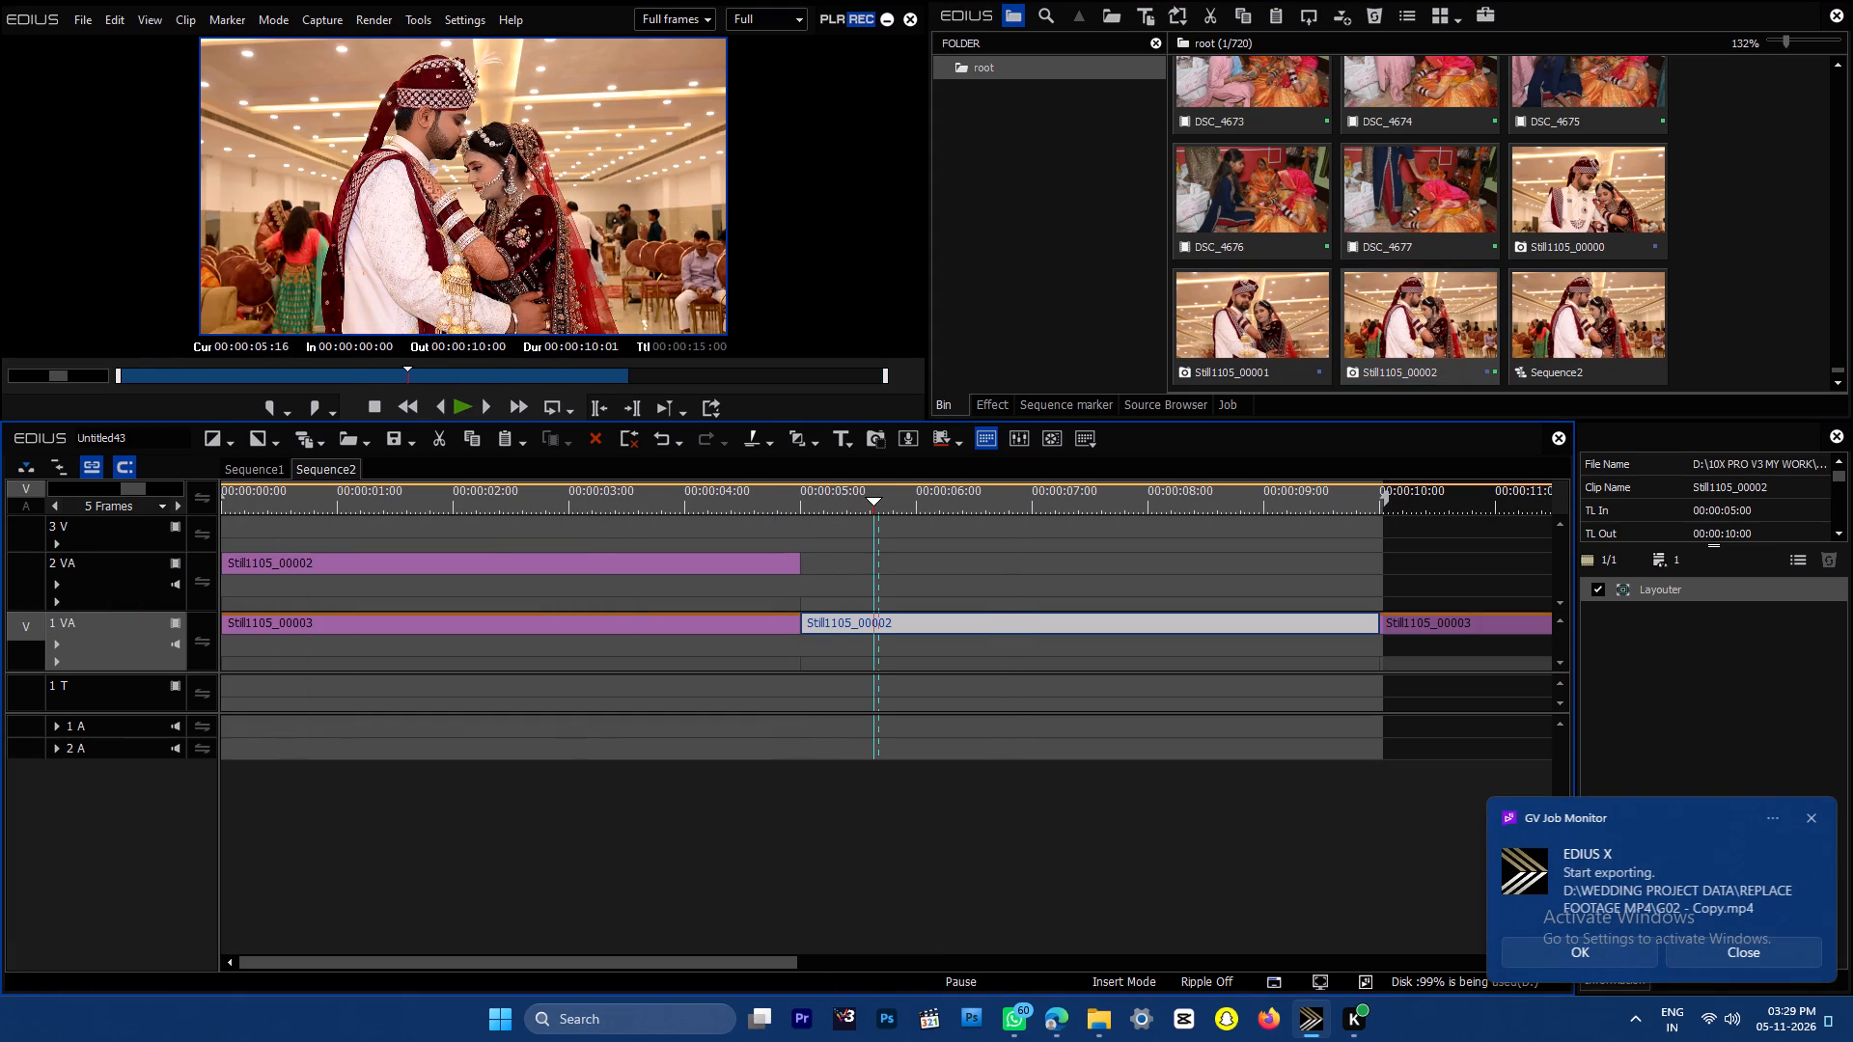
{"action": "left_click_drag", "start_coordinate": [1465, 590], "coordinate": [1481, 762]}
{"action": "key", "text": "Delete"}
Set the out point at 00:00:10:00 and export Sequence2 as an H.264 MP4 to REPLACE FOOTAGE MP4, replacing C05.mp4.
{"action": "left_click_drag", "start_coordinate": [972, 499], "coordinate": [1162, 521]}
{"action": "key", "text": "End"}
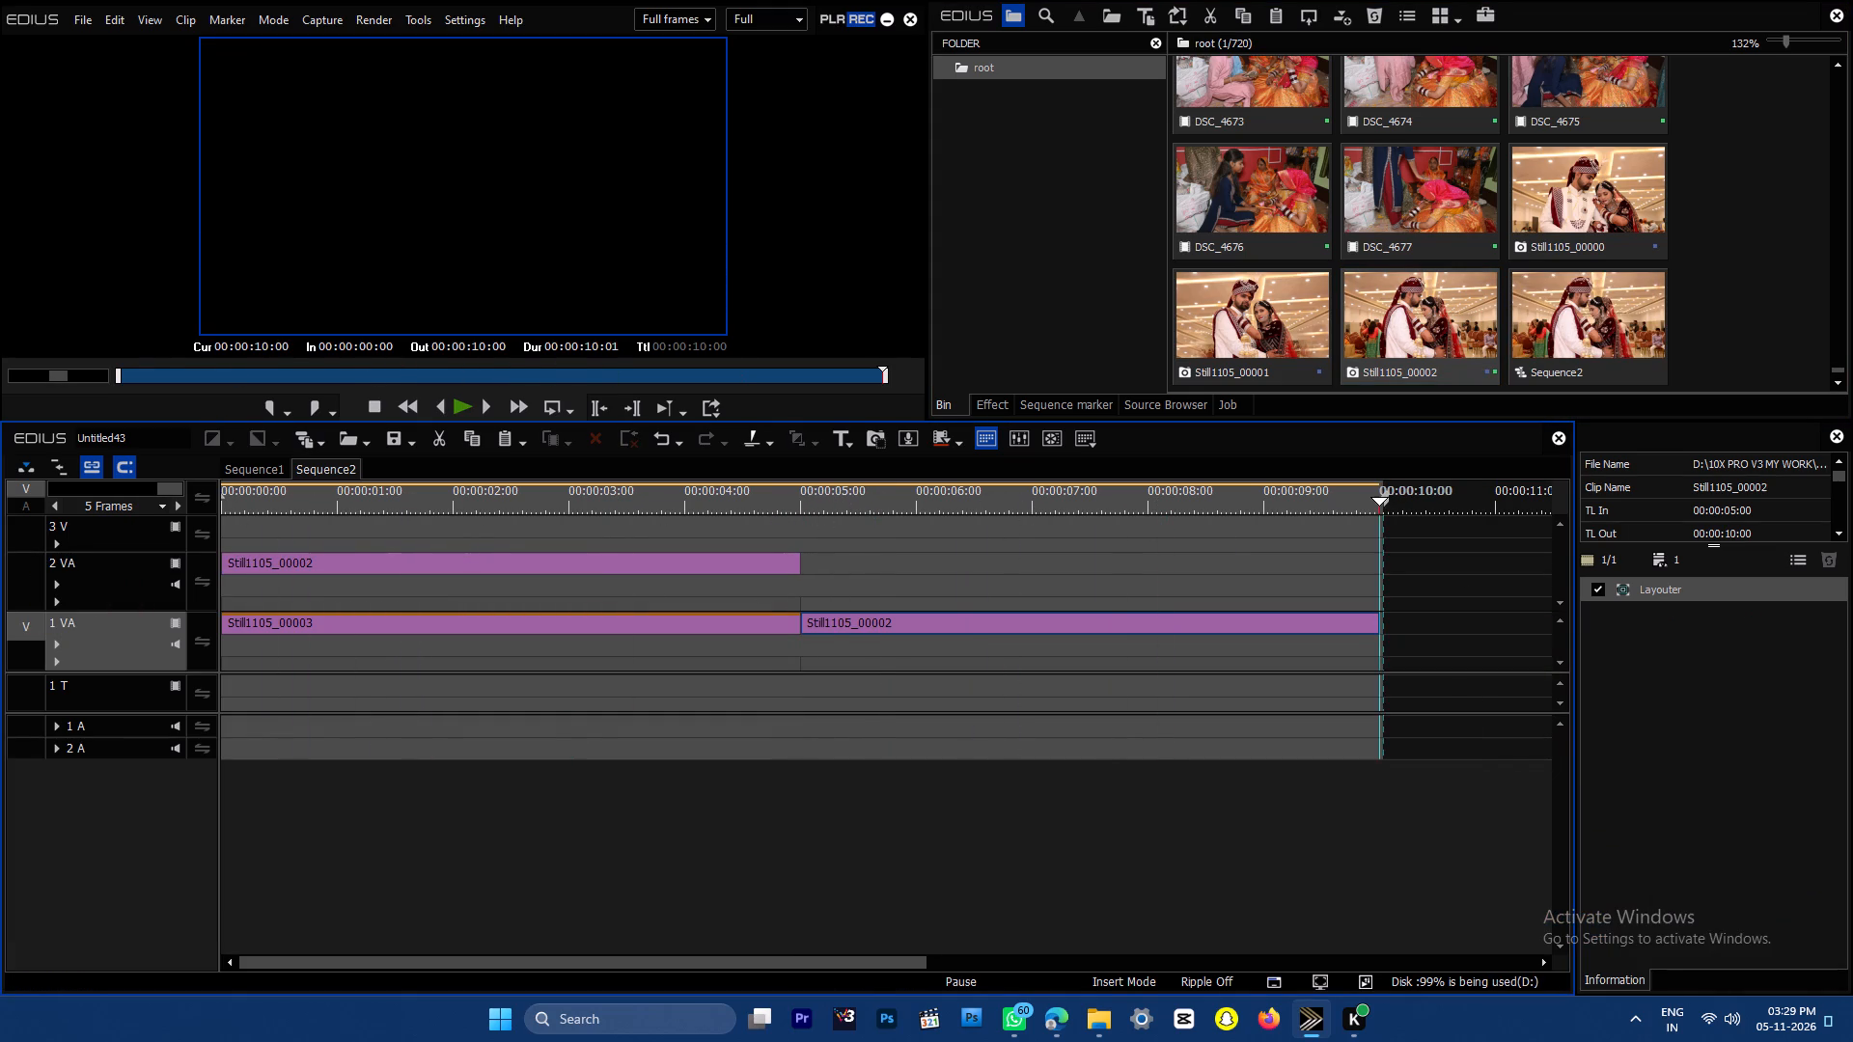
{"action": "key", "text": "o"}
{"action": "key", "text": "F11"}
{"action": "key", "text": "Return"}
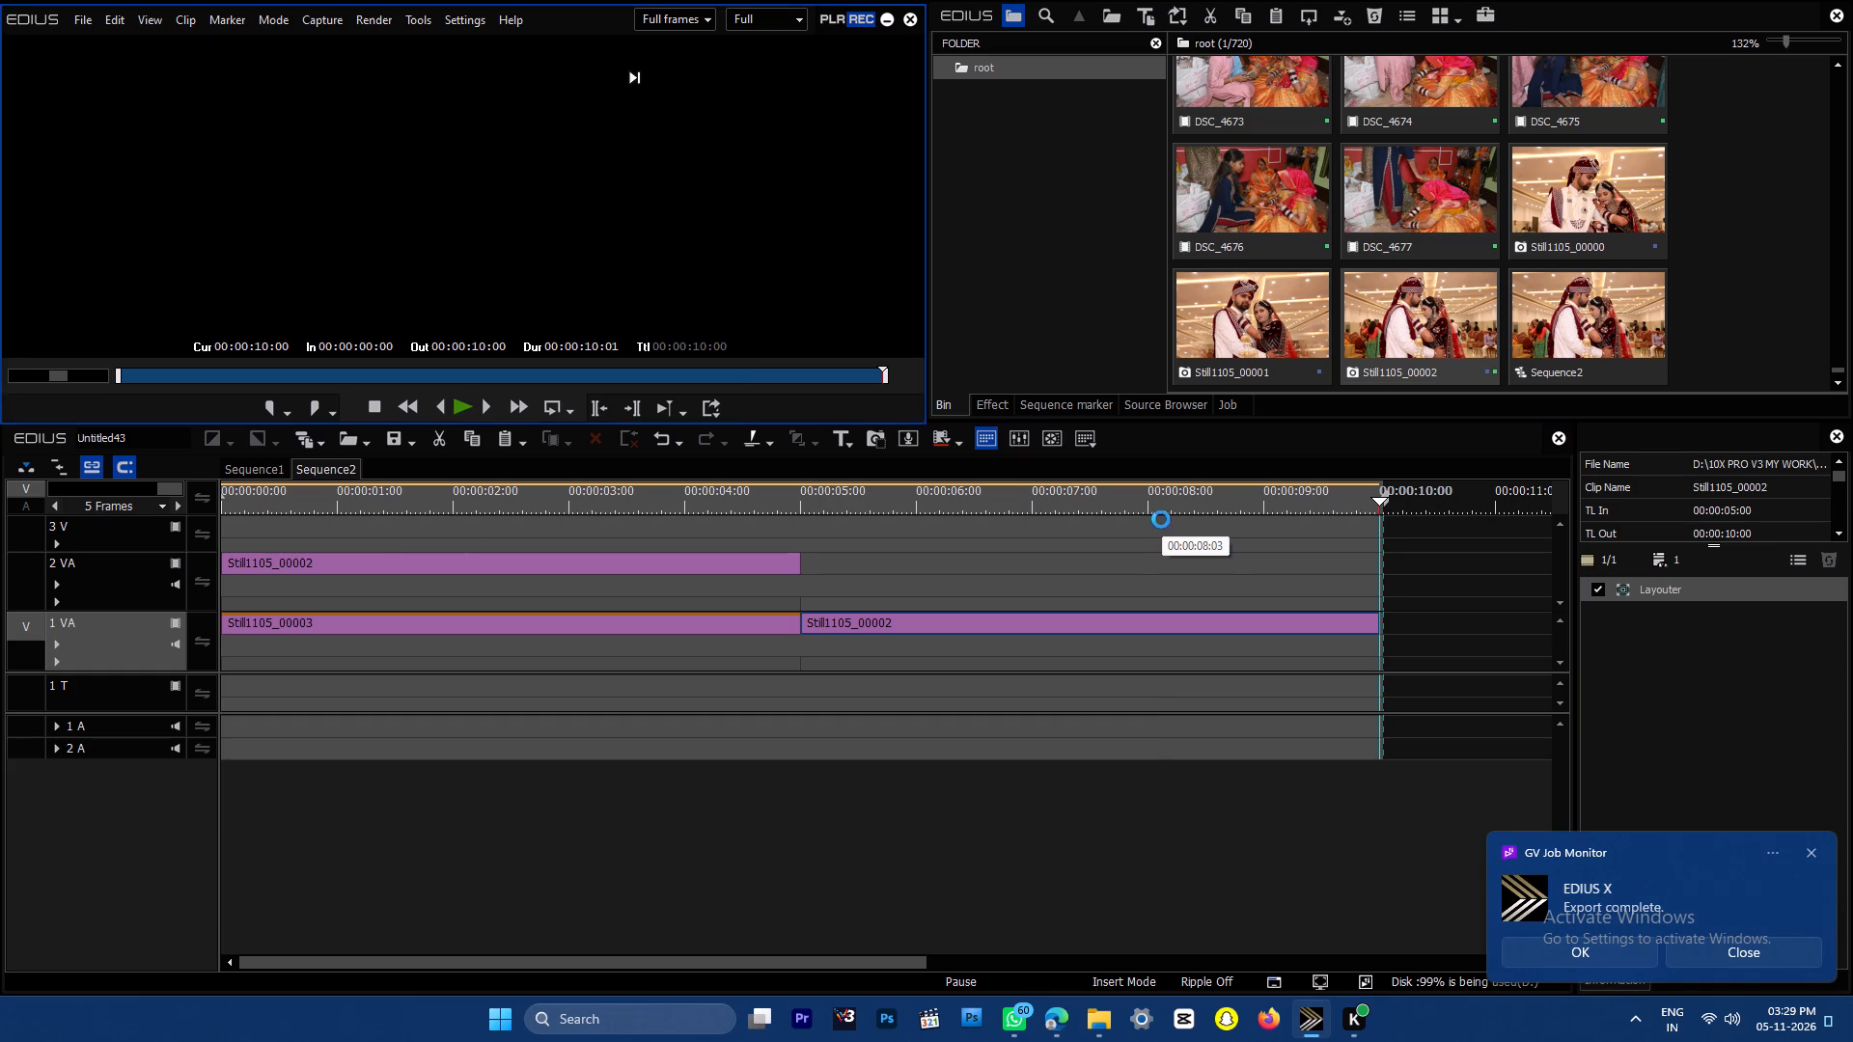
{"action": "left_click_drag", "start_coordinate": [1748, 192], "coordinate": [1732, 370]}
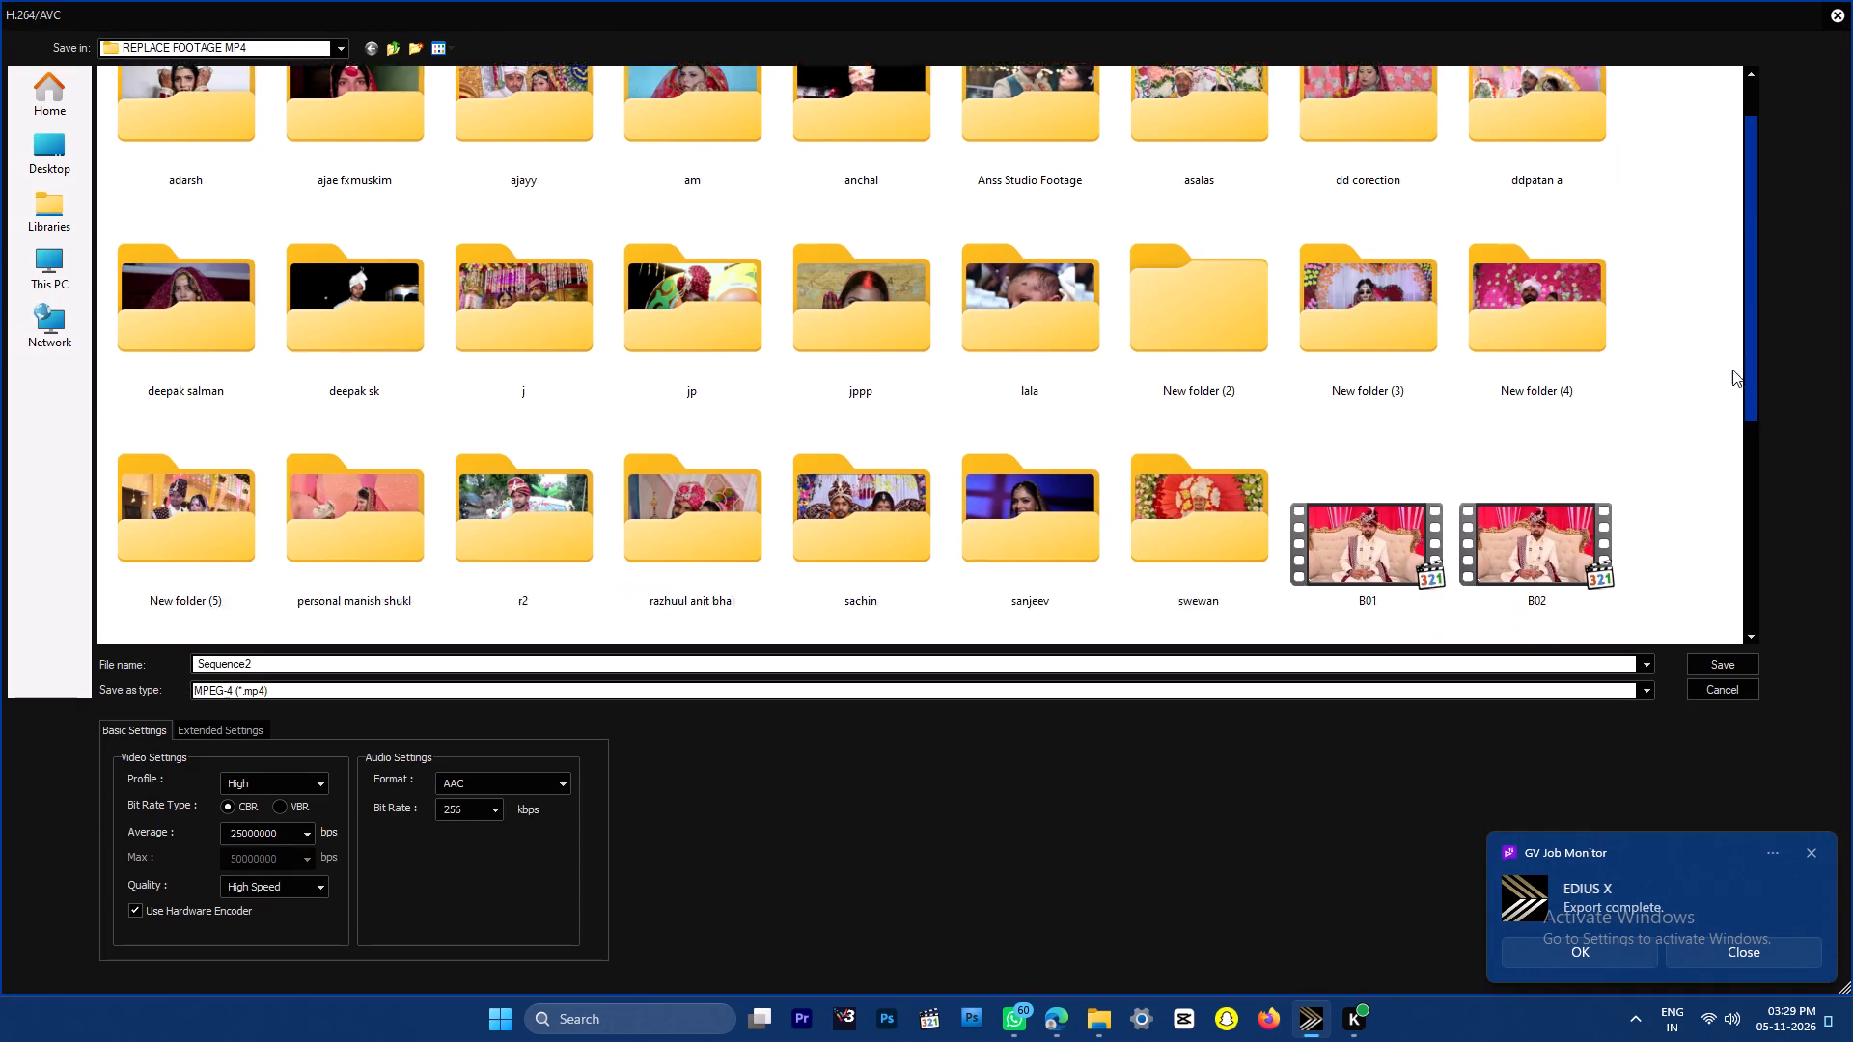
{"action": "left_click_drag", "start_coordinate": [1732, 370], "coordinate": [1719, 515]}
{"action": "left_click", "coordinate": [1077, 370]}
{"action": "key", "text": "Return"}
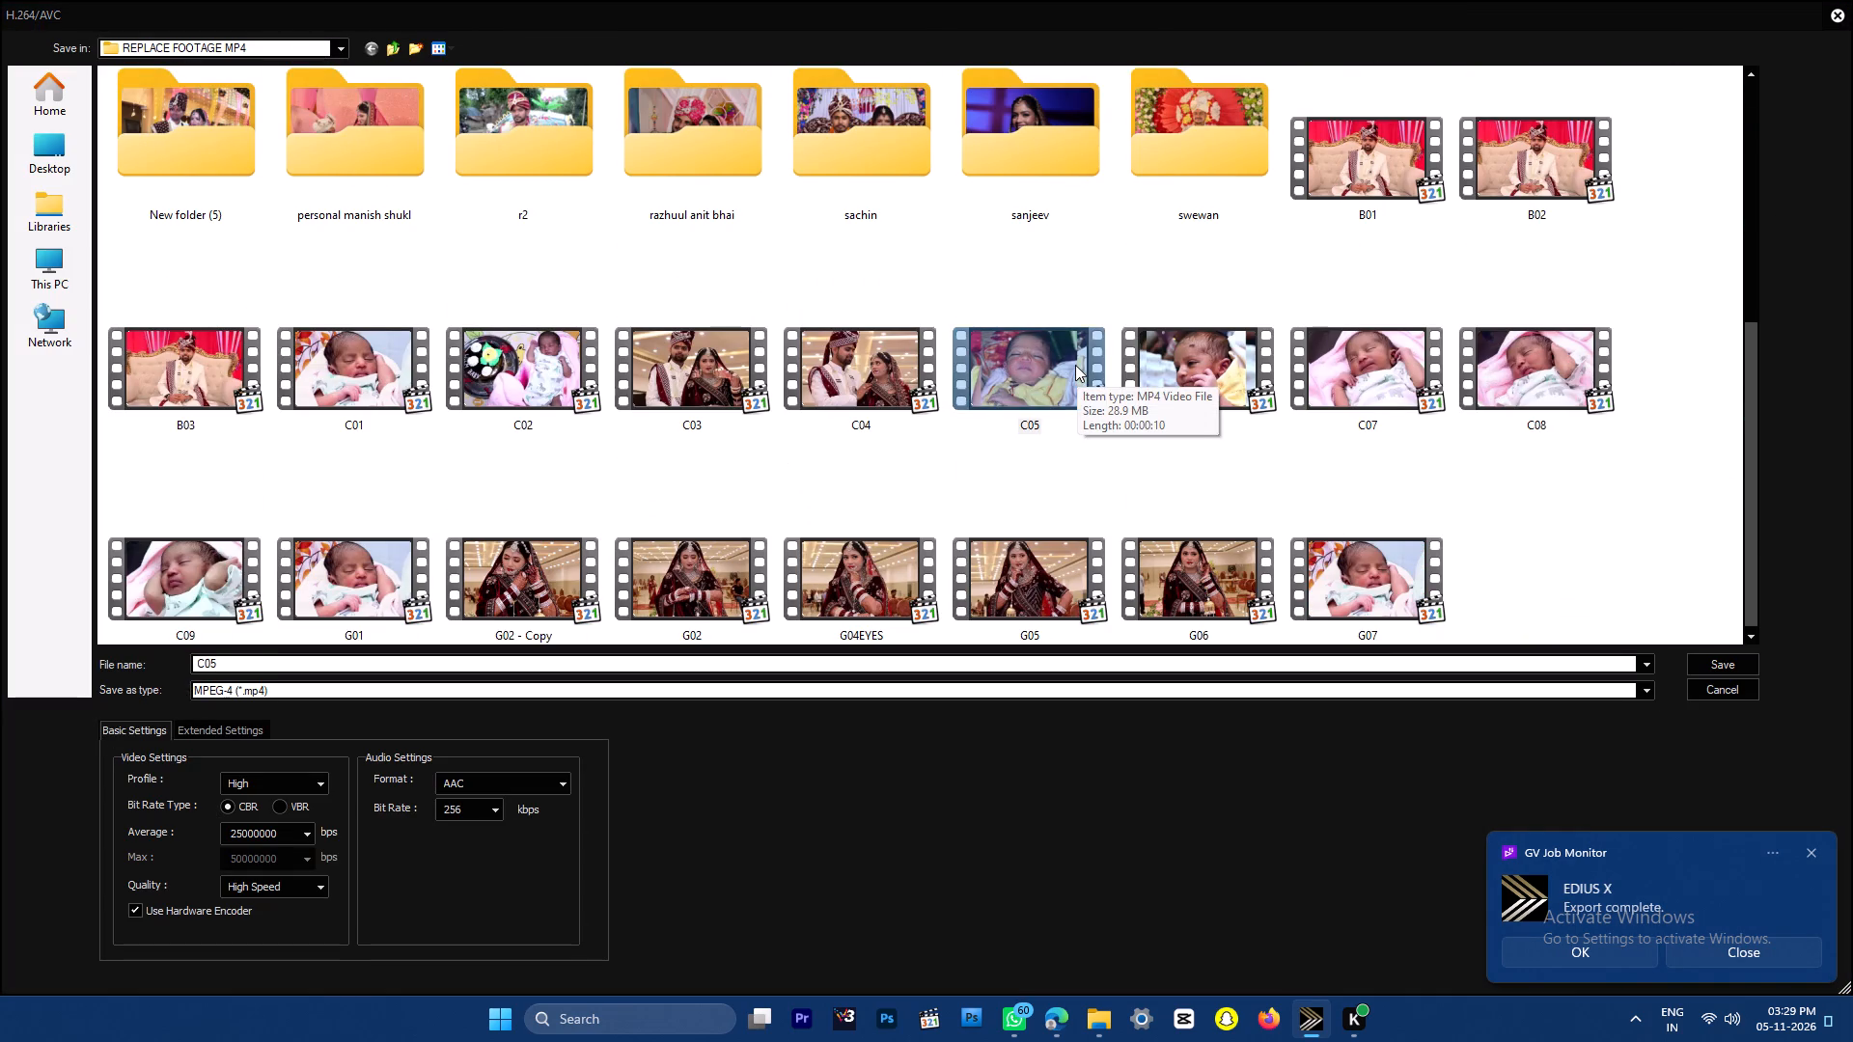
{"action": "key", "text": "Left"}
{"action": "key", "text": "Return"}
Review the Sequence2 clips and check the progress of the running export job.
{"action": "left_click_drag", "start_coordinate": [751, 493], "coordinate": [675, 502]}
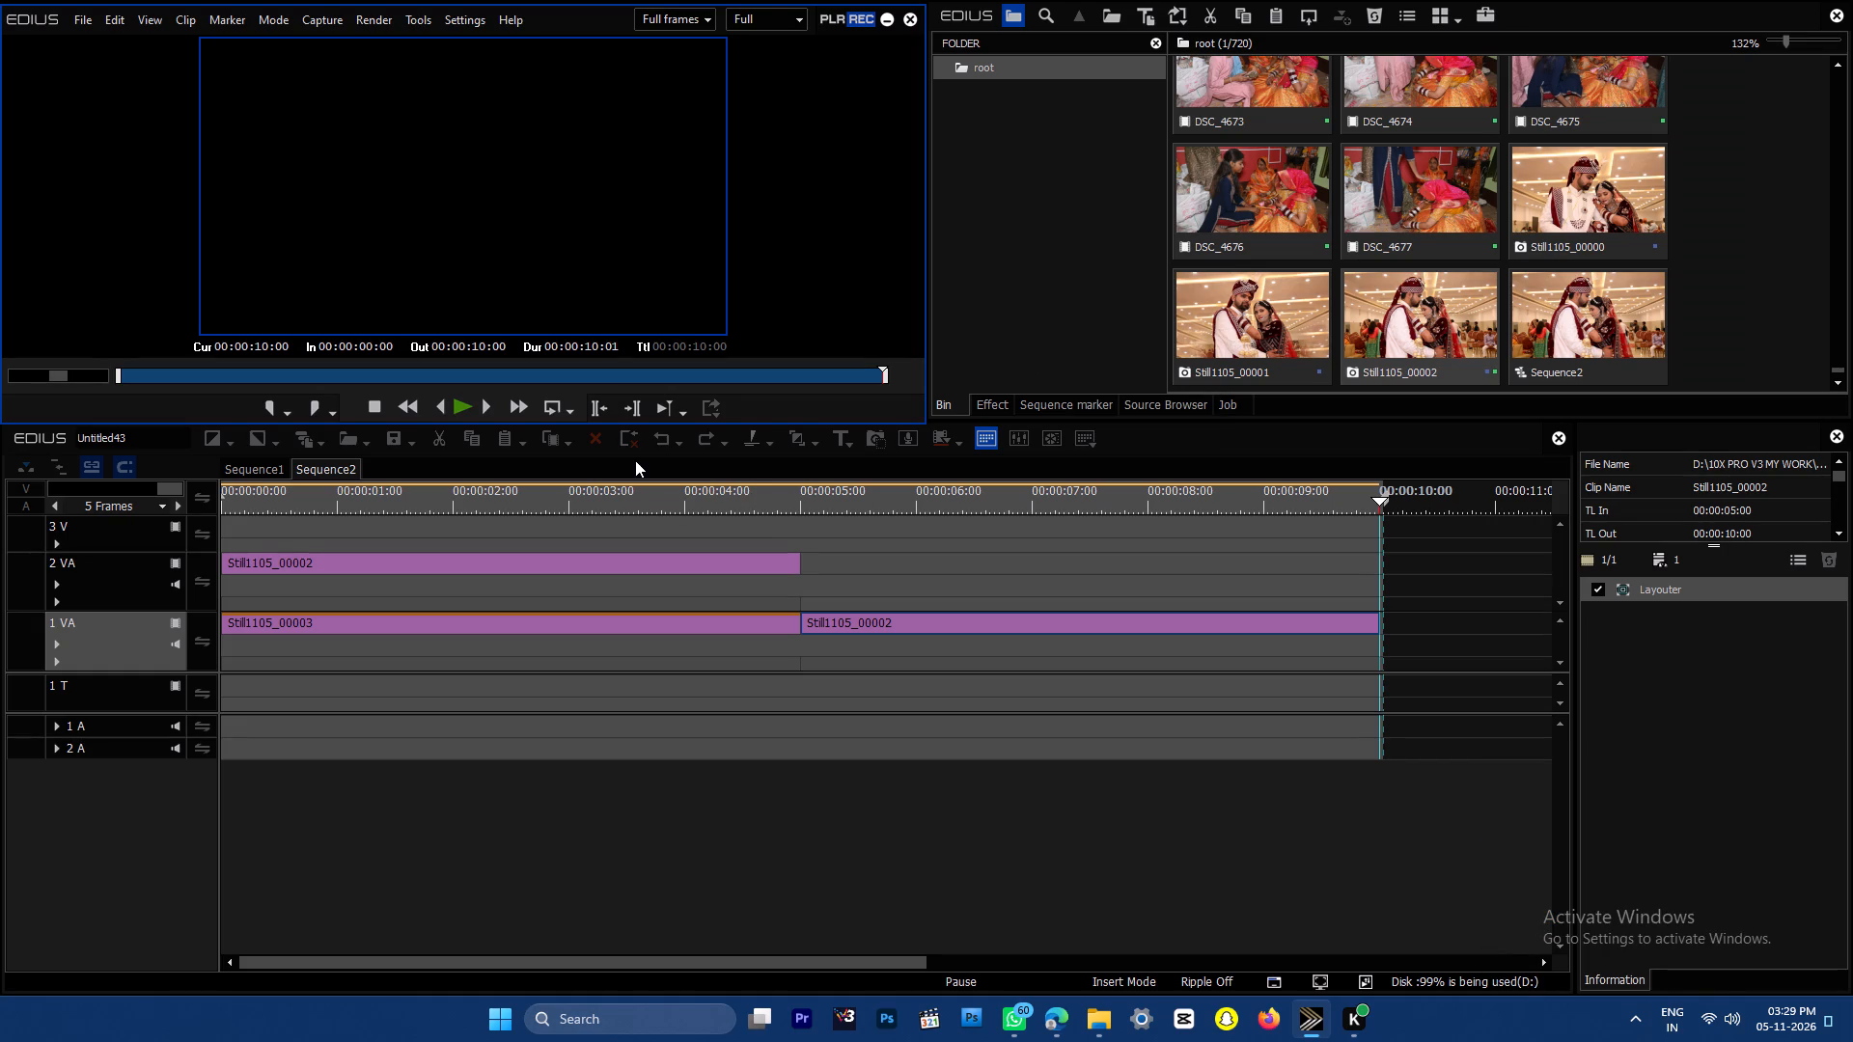
{"action": "left_click_drag", "start_coordinate": [841, 496], "coordinate": [855, 495]}
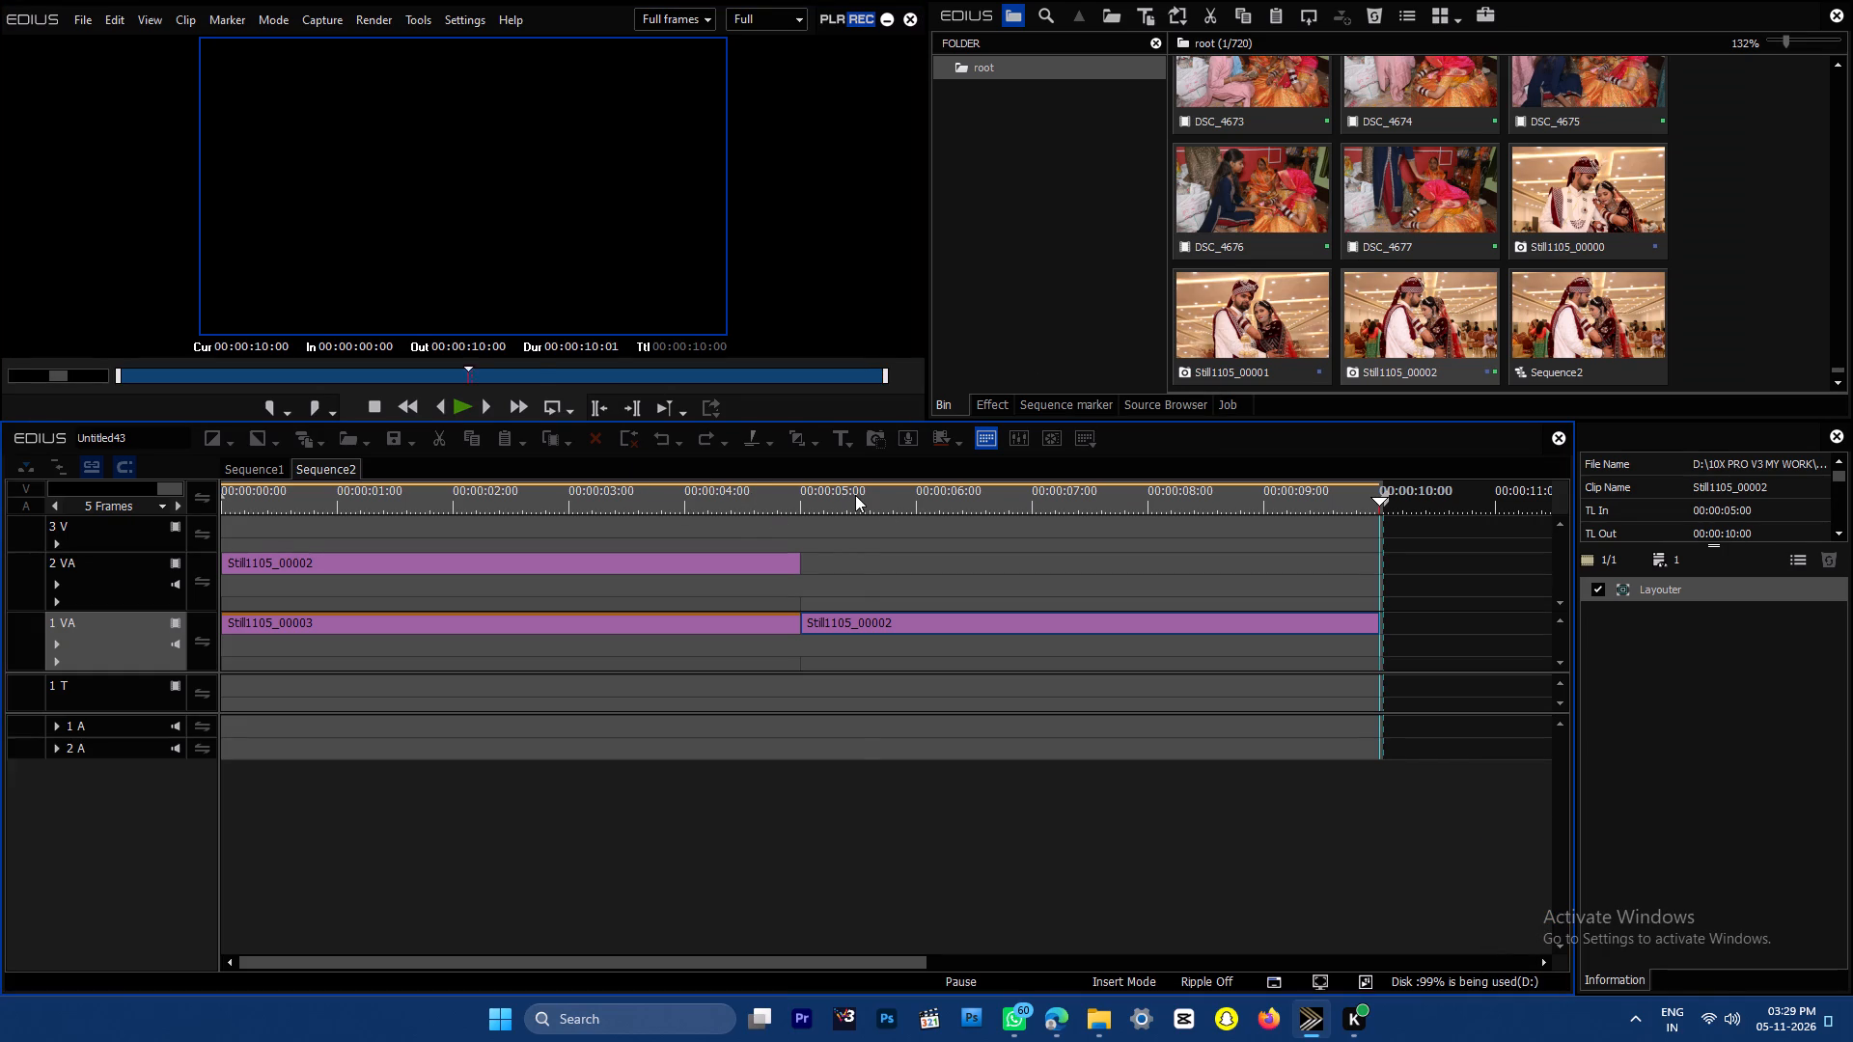
{"action": "left_click_drag", "start_coordinate": [855, 495], "coordinate": [314, 511]}
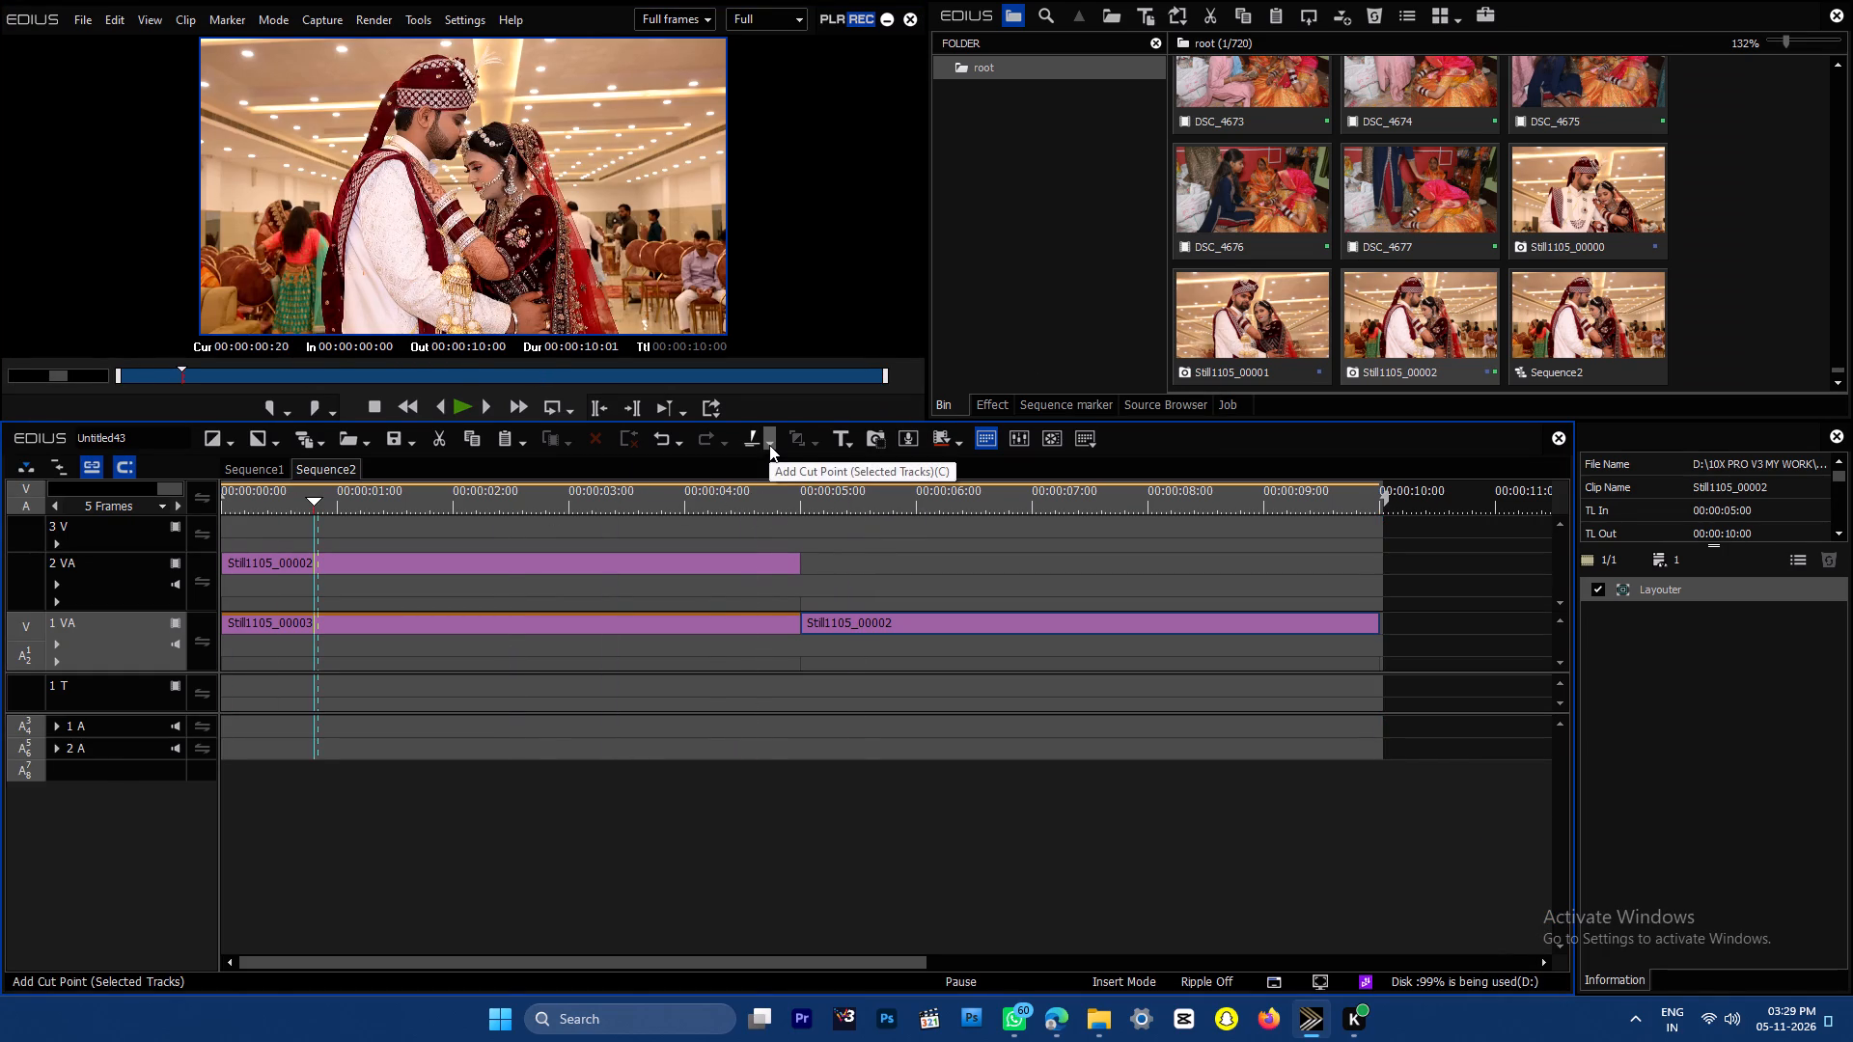
{"action": "left_click_drag", "start_coordinate": [917, 495], "coordinate": [568, 507]}
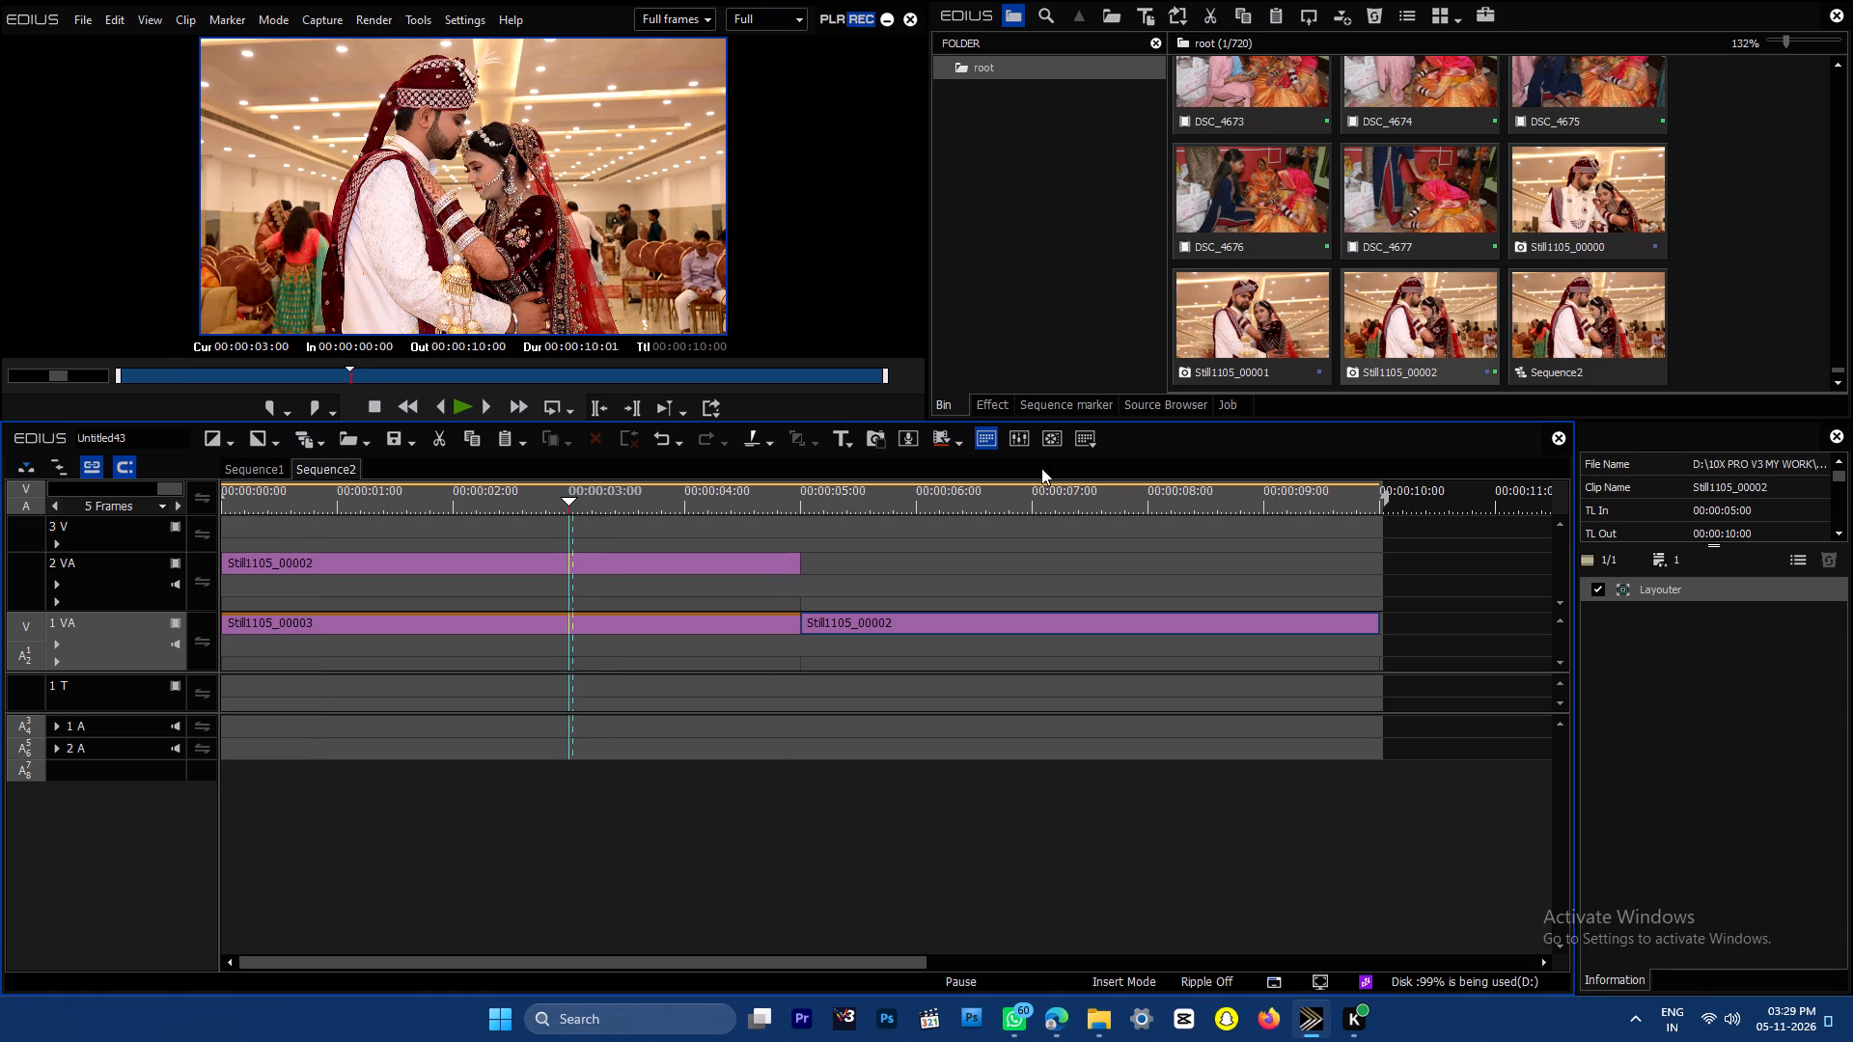
{"action": "left_click", "coordinate": [1047, 604]}
{"action": "left_click", "coordinate": [1229, 403]}
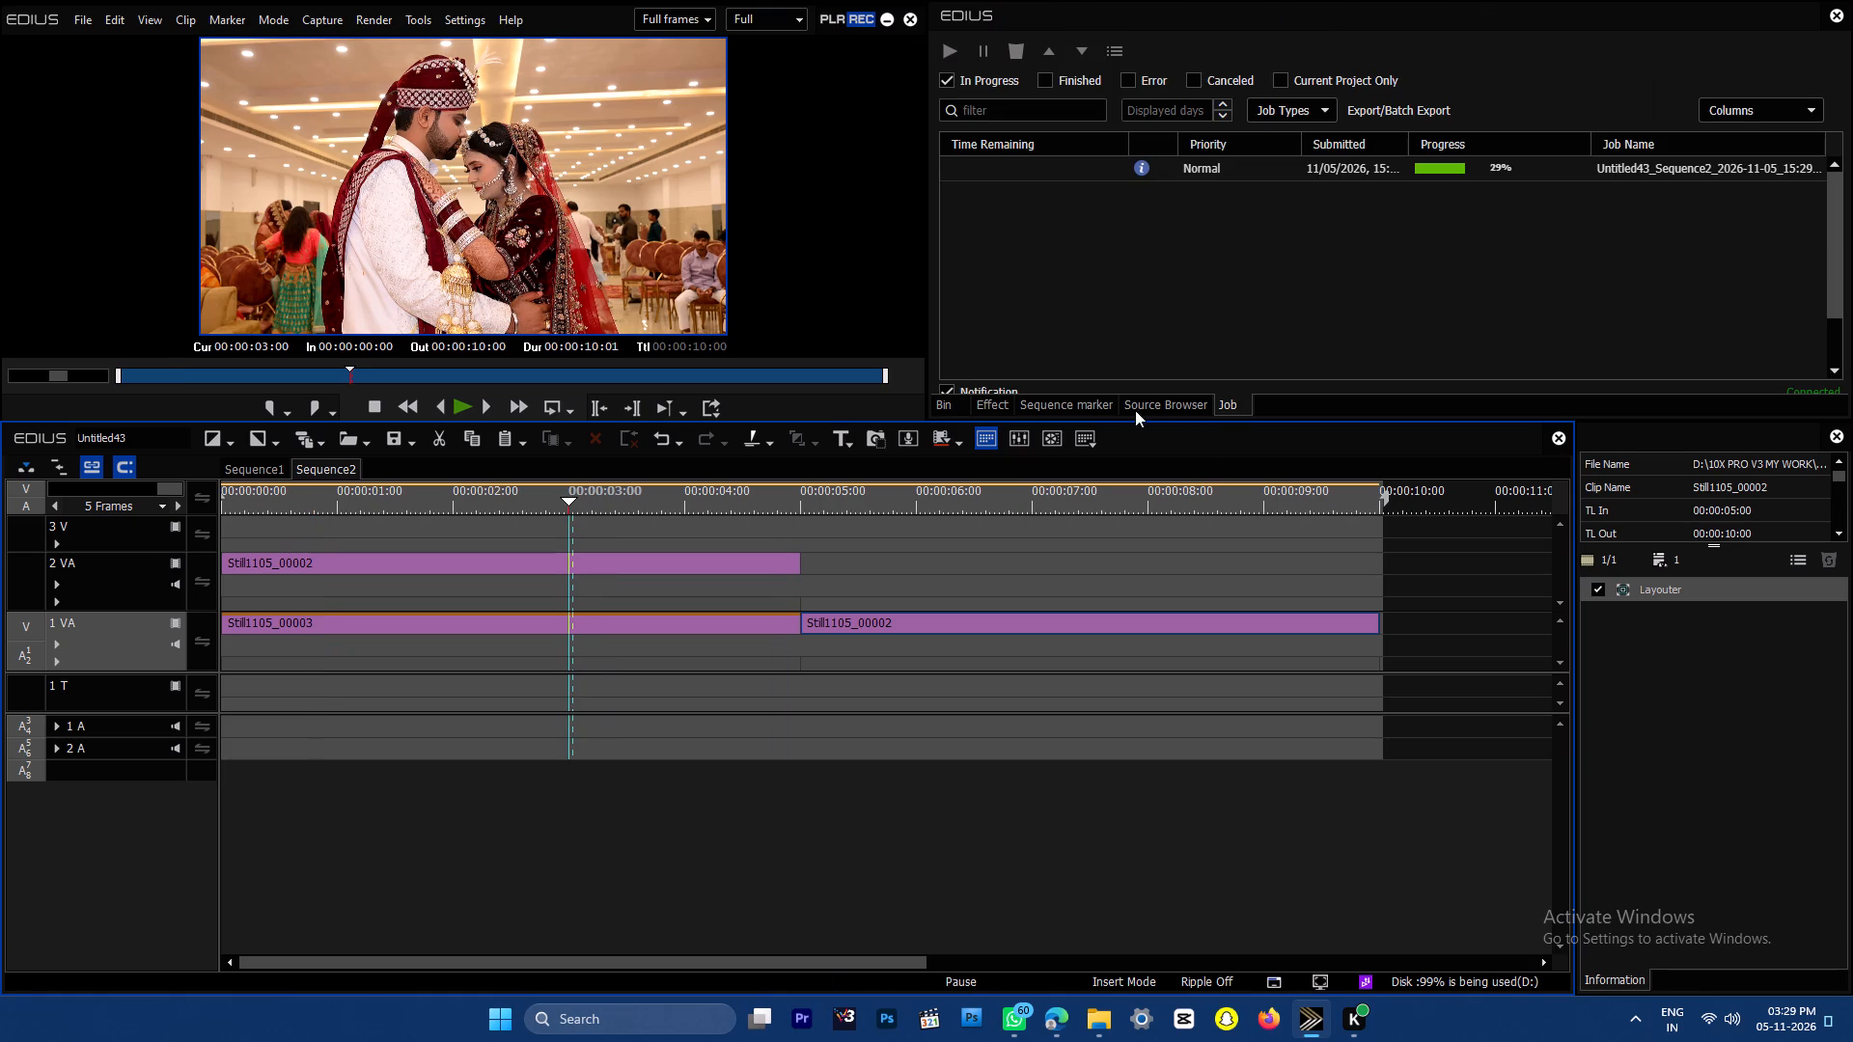
{"action": "left_click", "coordinate": [942, 401]}
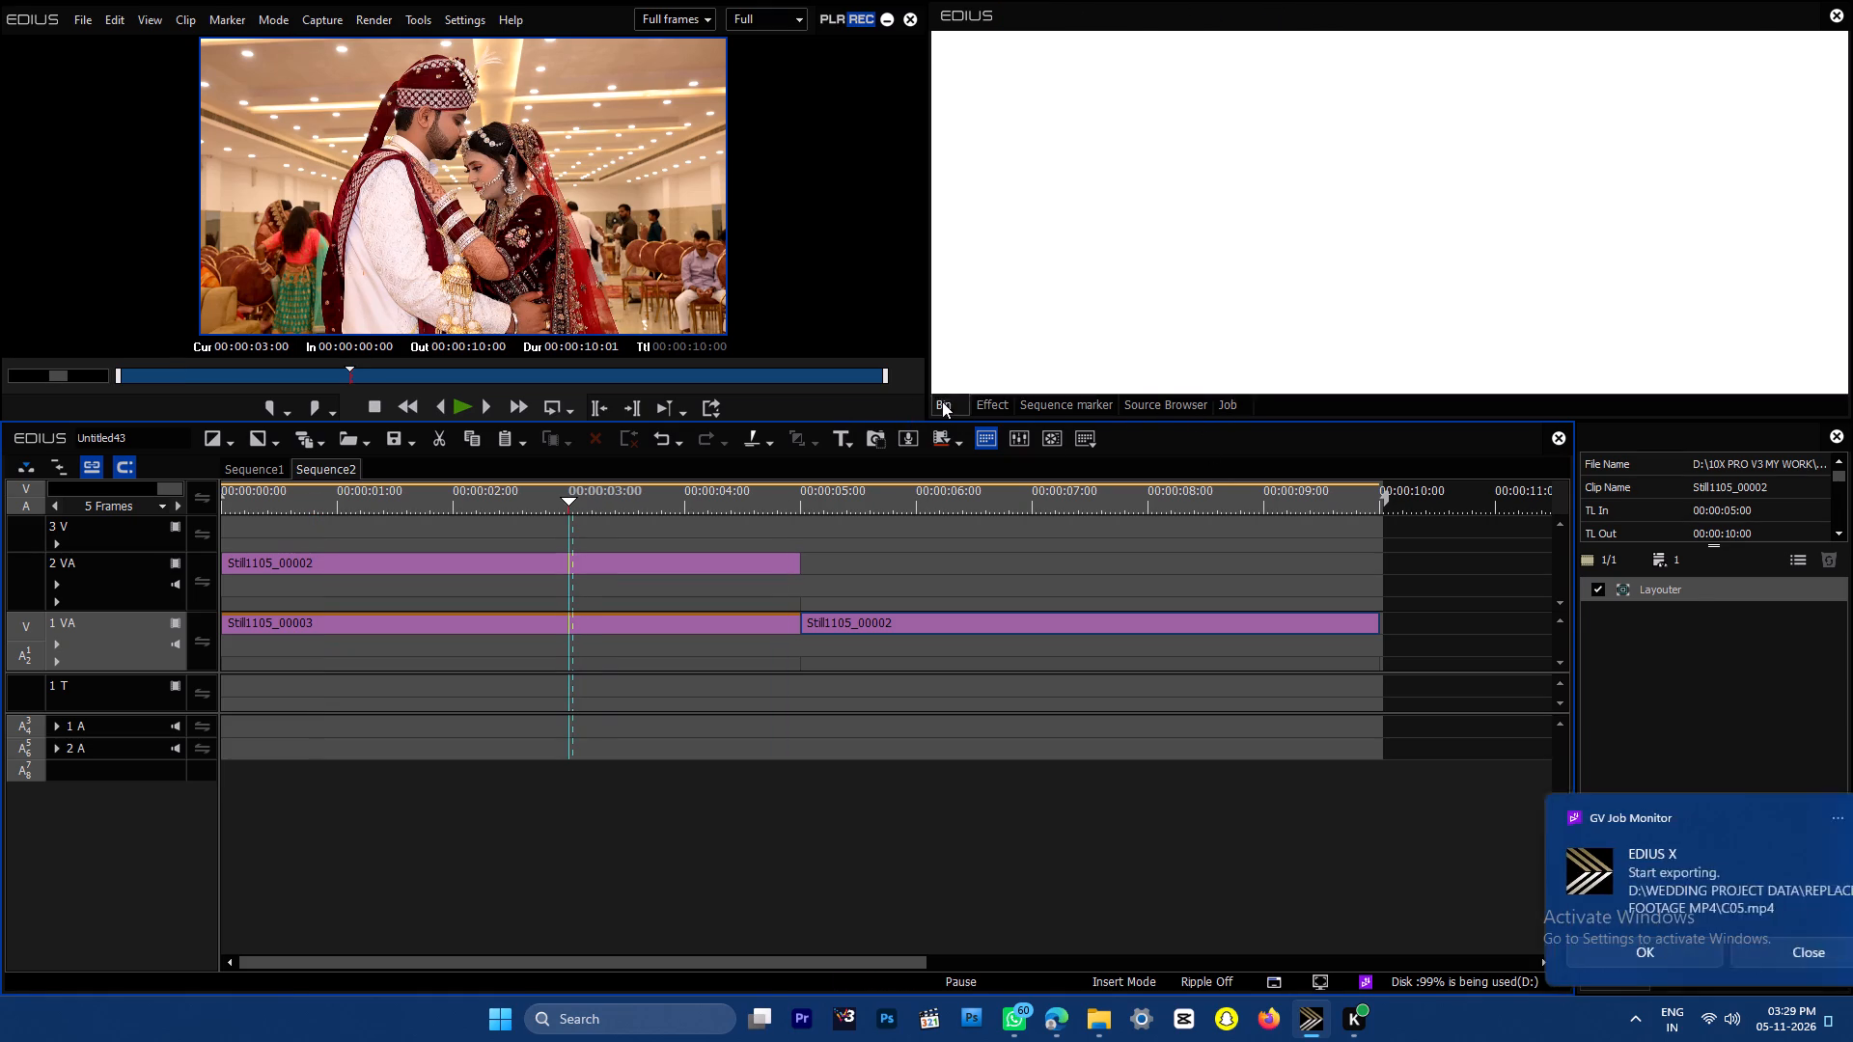
{"action": "left_click", "coordinate": [882, 560]}
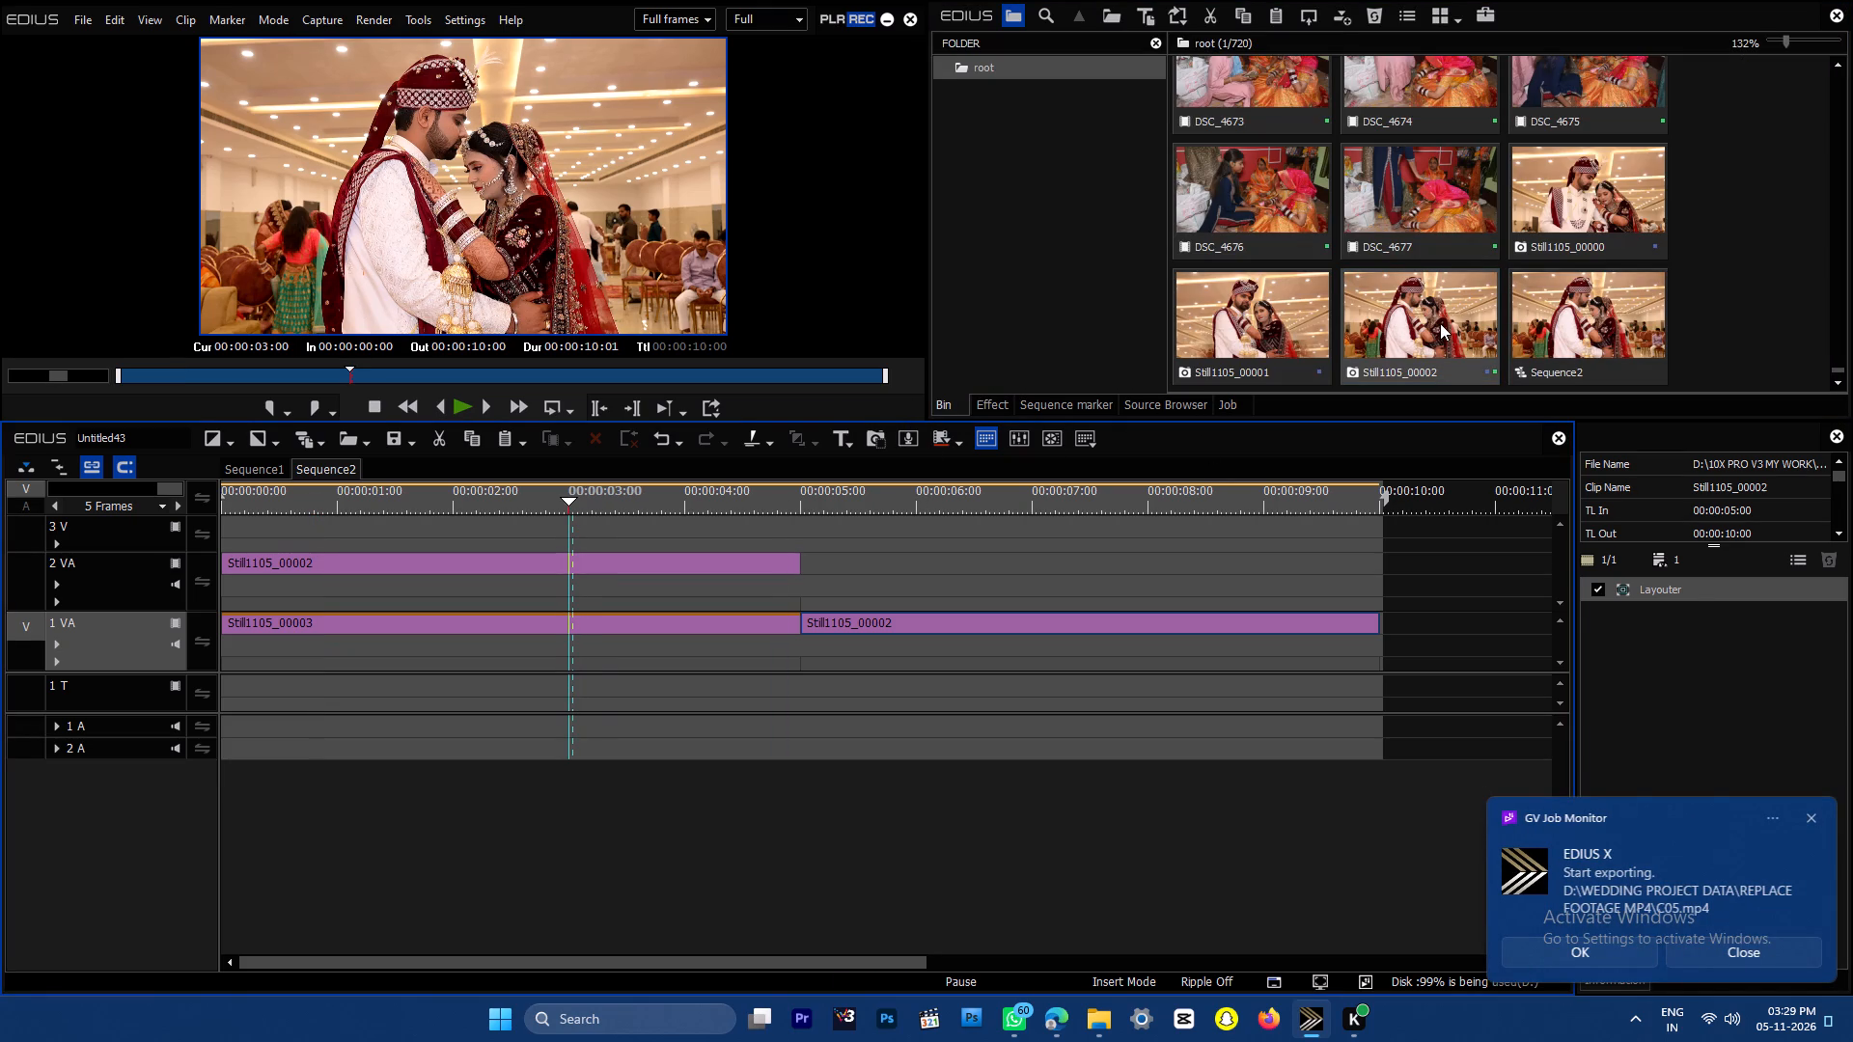
Delete the used Still1105_00002 still from the bin.
{"action": "left_click", "coordinate": [1440, 323]}
{"action": "key", "text": "Delete"}
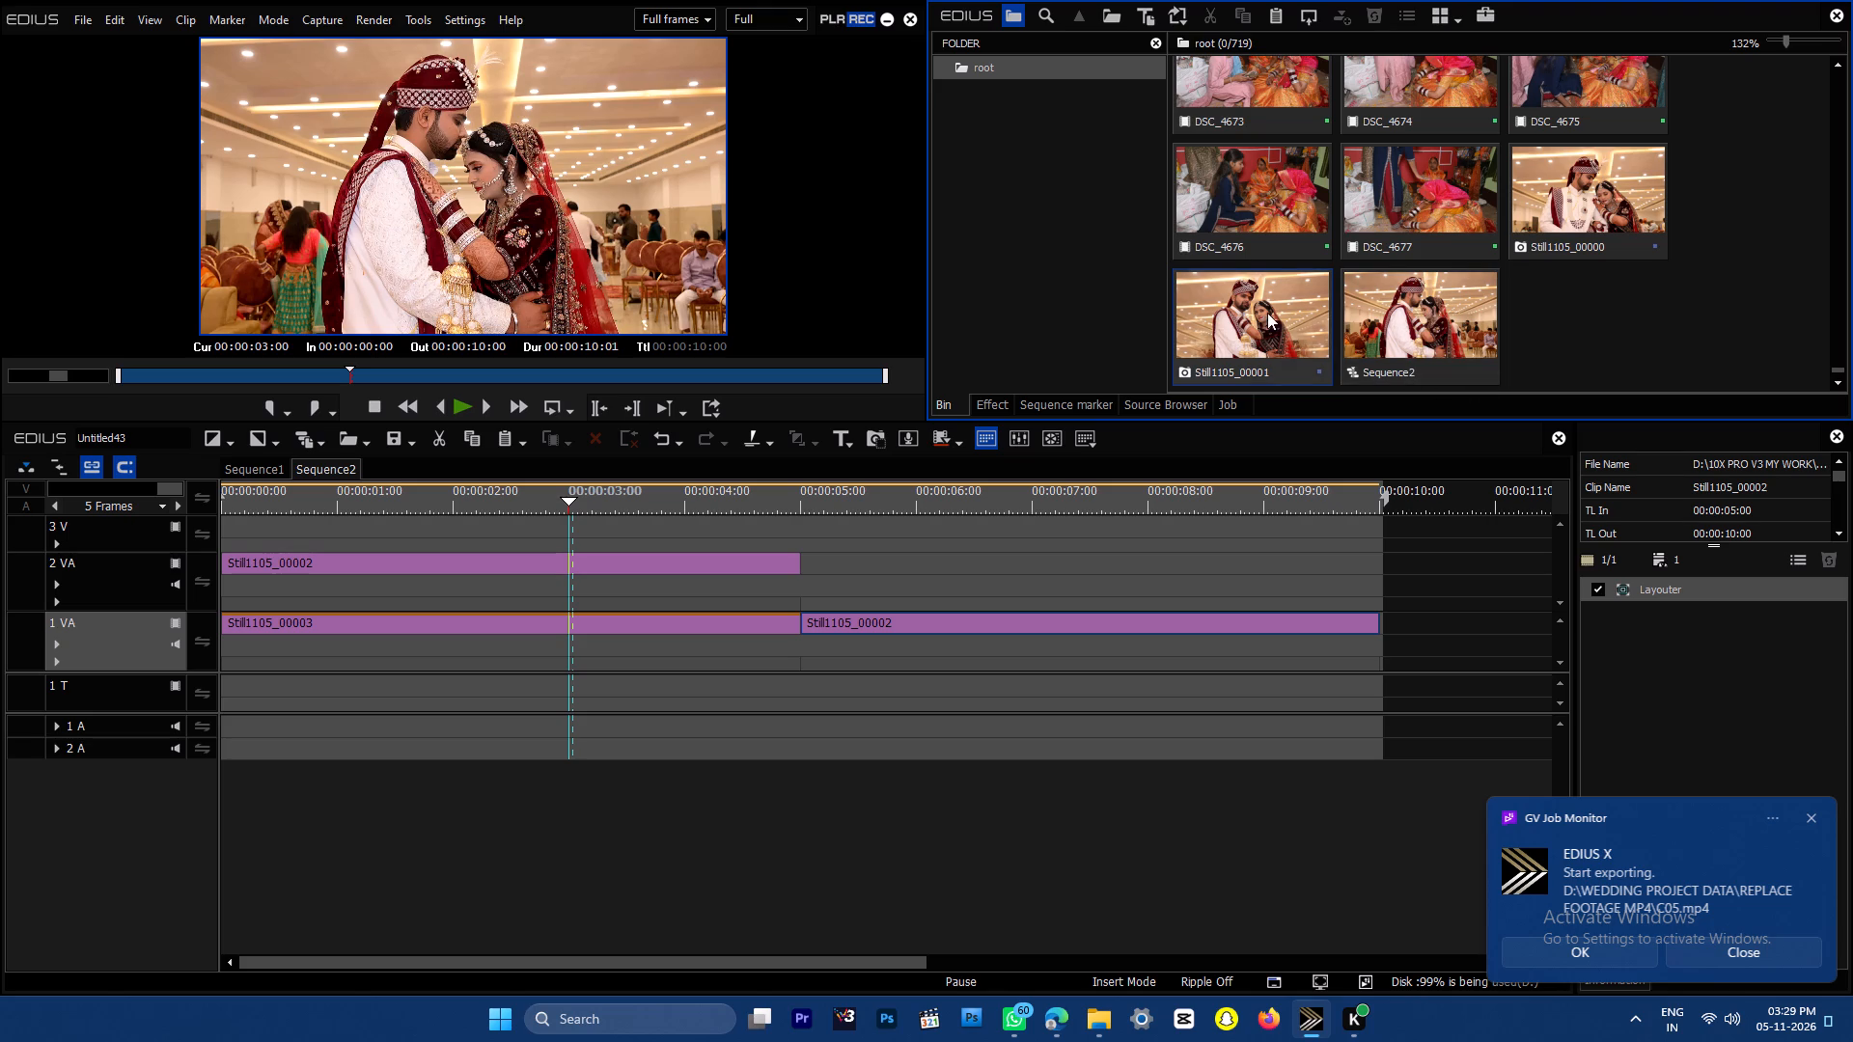
Replace the Still1105_00002 clip at the start of track 2 VA with the Still1105_00001 still.
{"action": "left_click", "coordinate": [1267, 313]}
{"action": "left_click", "coordinate": [766, 548]}
{"action": "left_click", "coordinate": [767, 556]}
{"action": "key", "text": "Delete"}
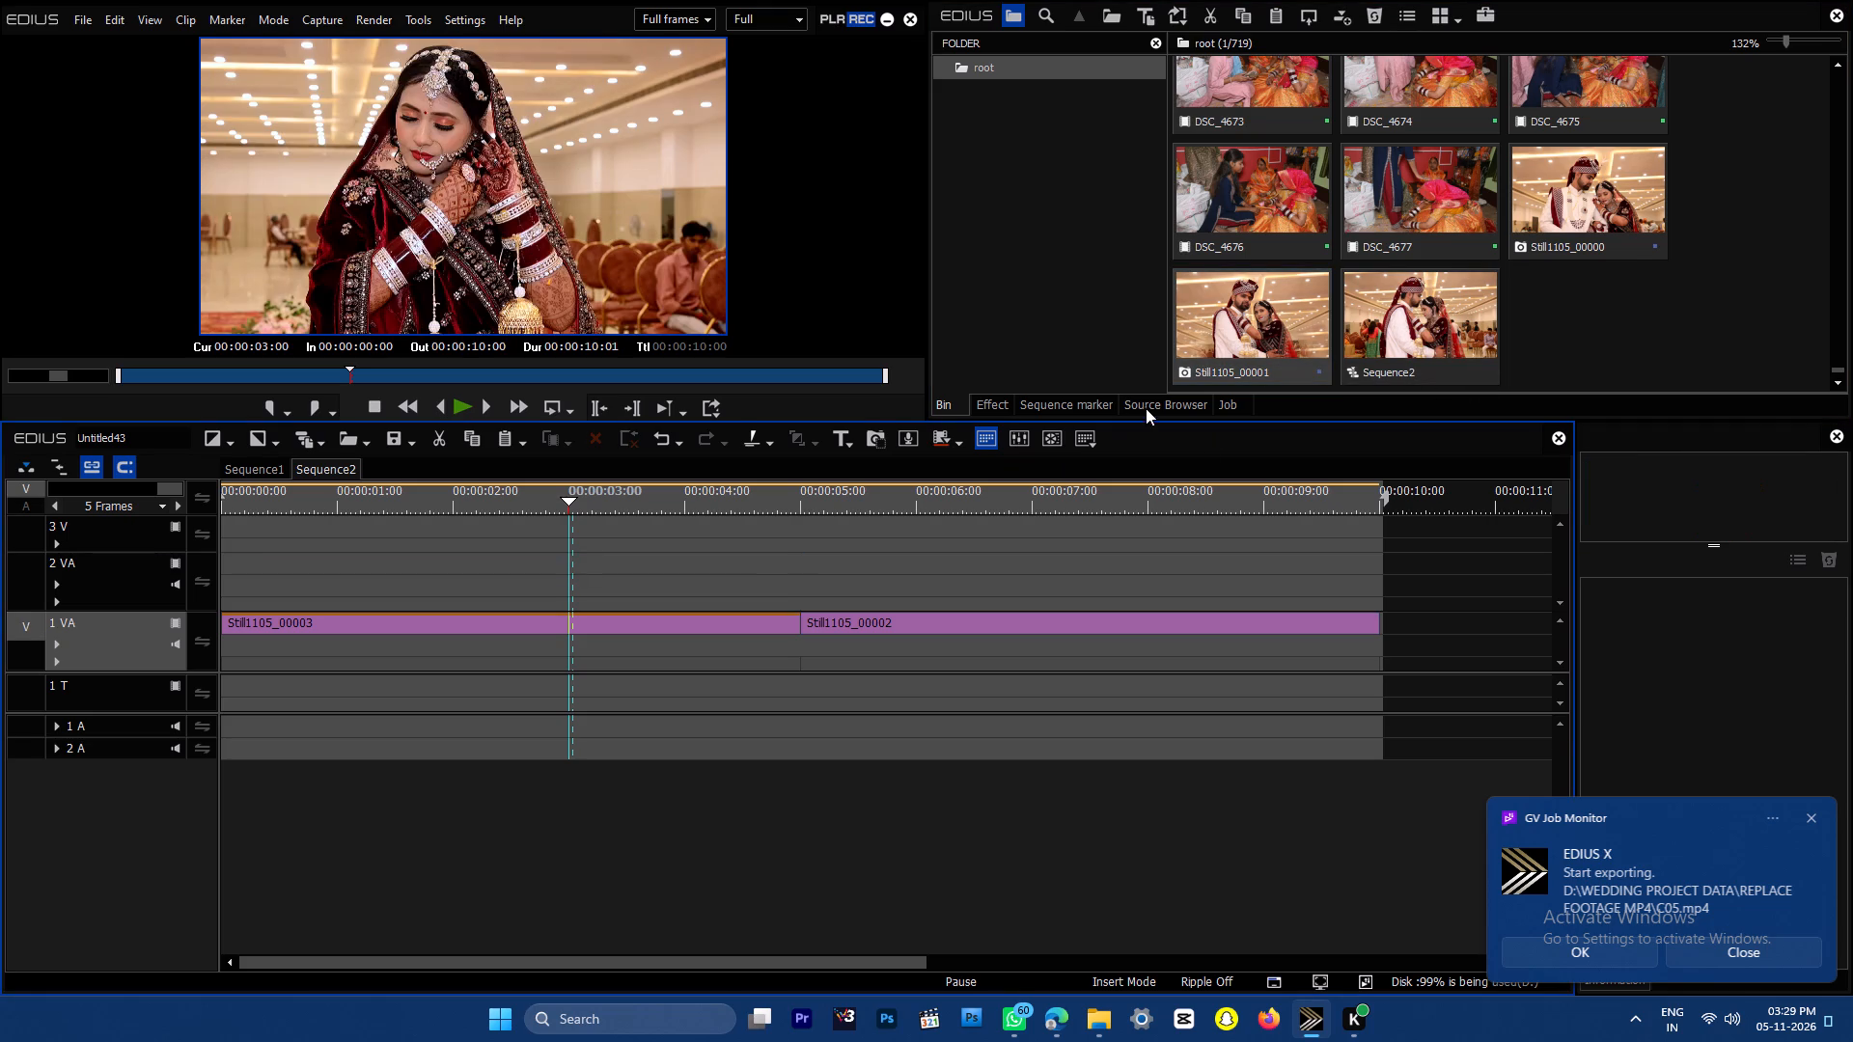
{"action": "left_click_drag", "start_coordinate": [1226, 320], "coordinate": [39, 582]}
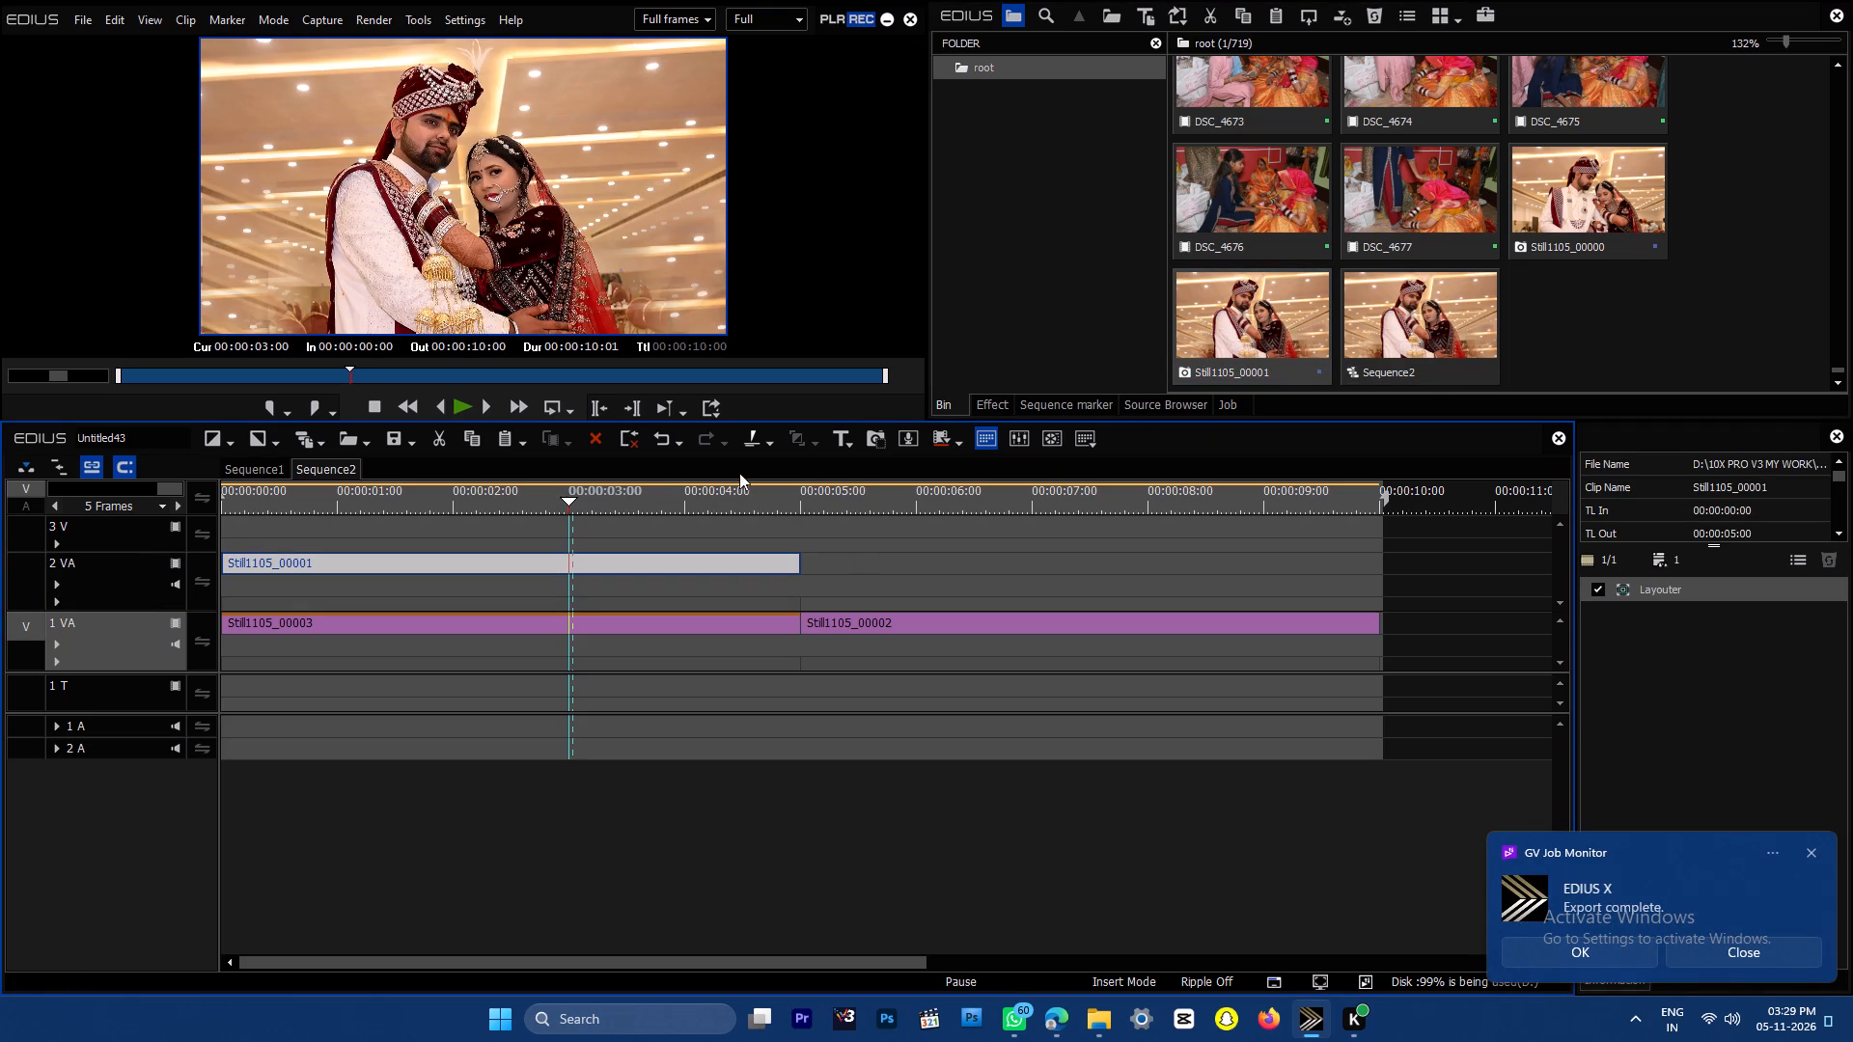
Copy the Still1105_00001 clip from track 2 VA and paste it at 00:00:05:00 on track 1 VA.
{"action": "left_click", "coordinate": [887, 612]}
{"action": "left_click", "coordinate": [1158, 508]}
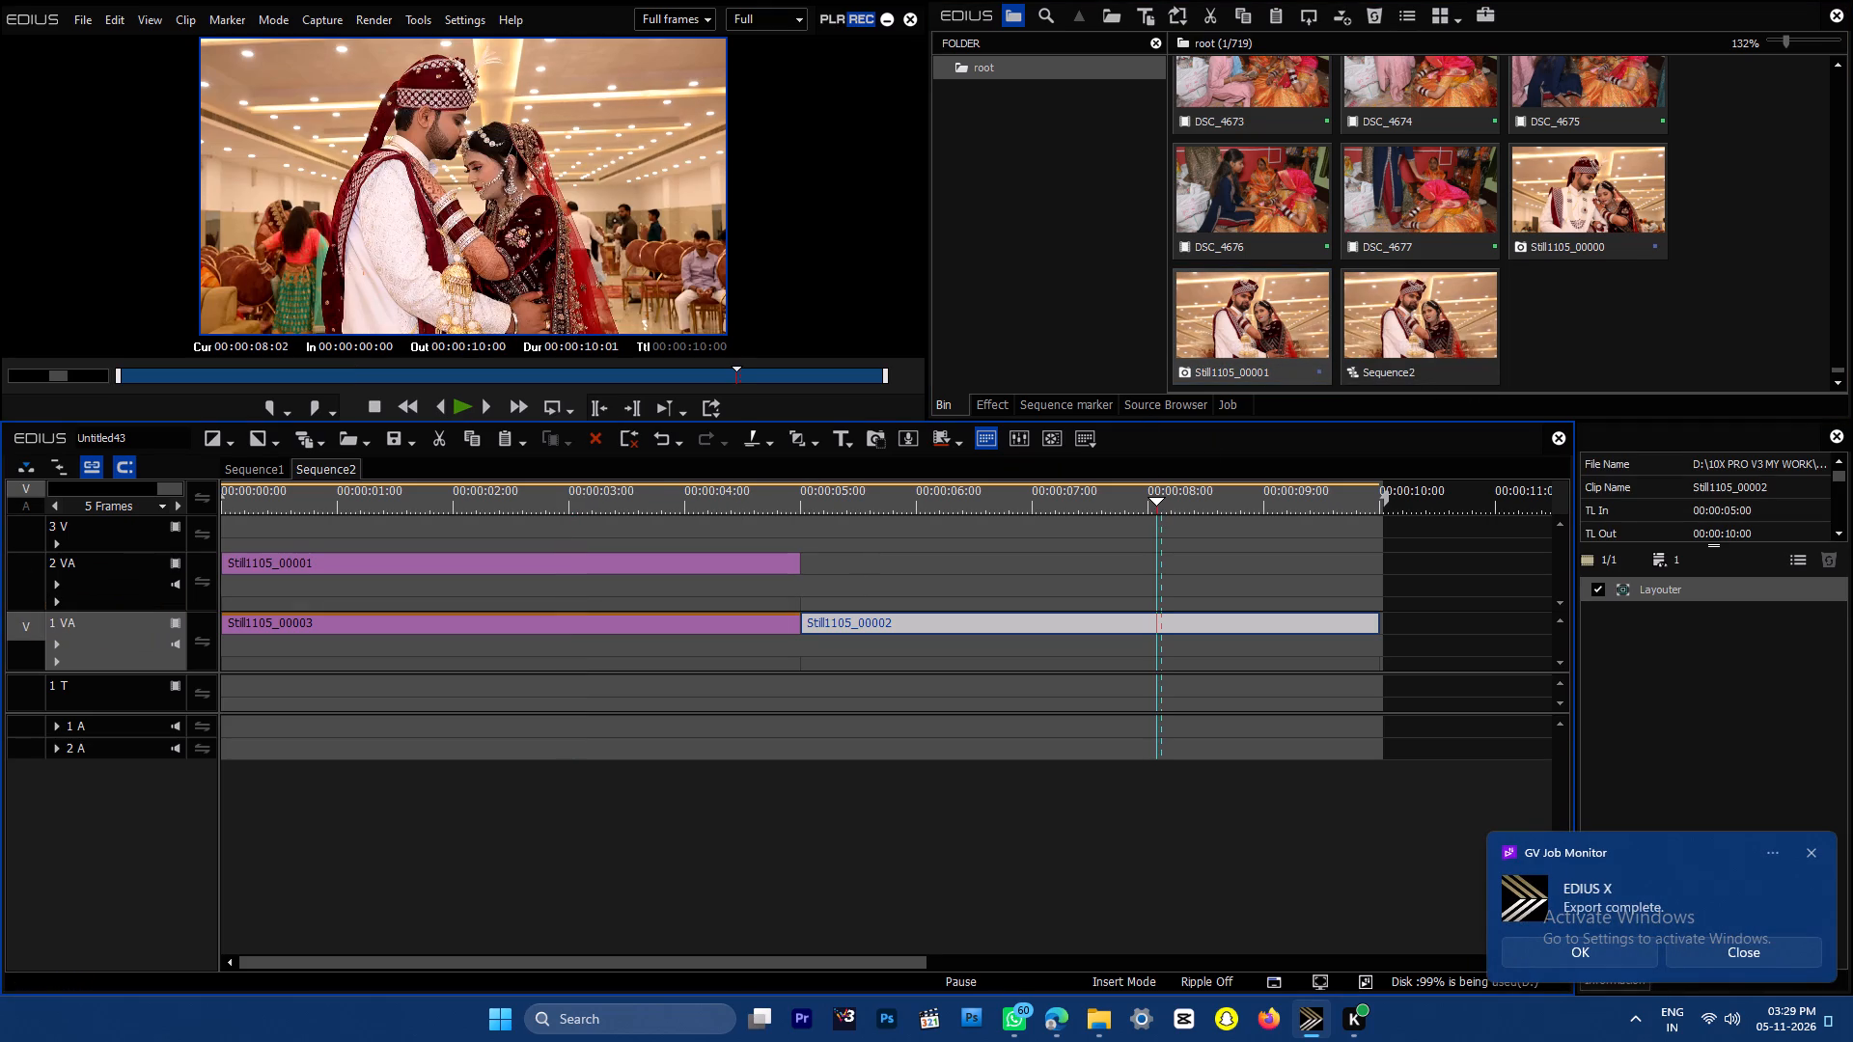
{"action": "left_click", "coordinate": [723, 627]}
{"action": "left_click_drag", "start_coordinate": [774, 510], "coordinate": [807, 507]}
{"action": "left_click_drag", "start_coordinate": [840, 562], "coordinate": [825, 564]}
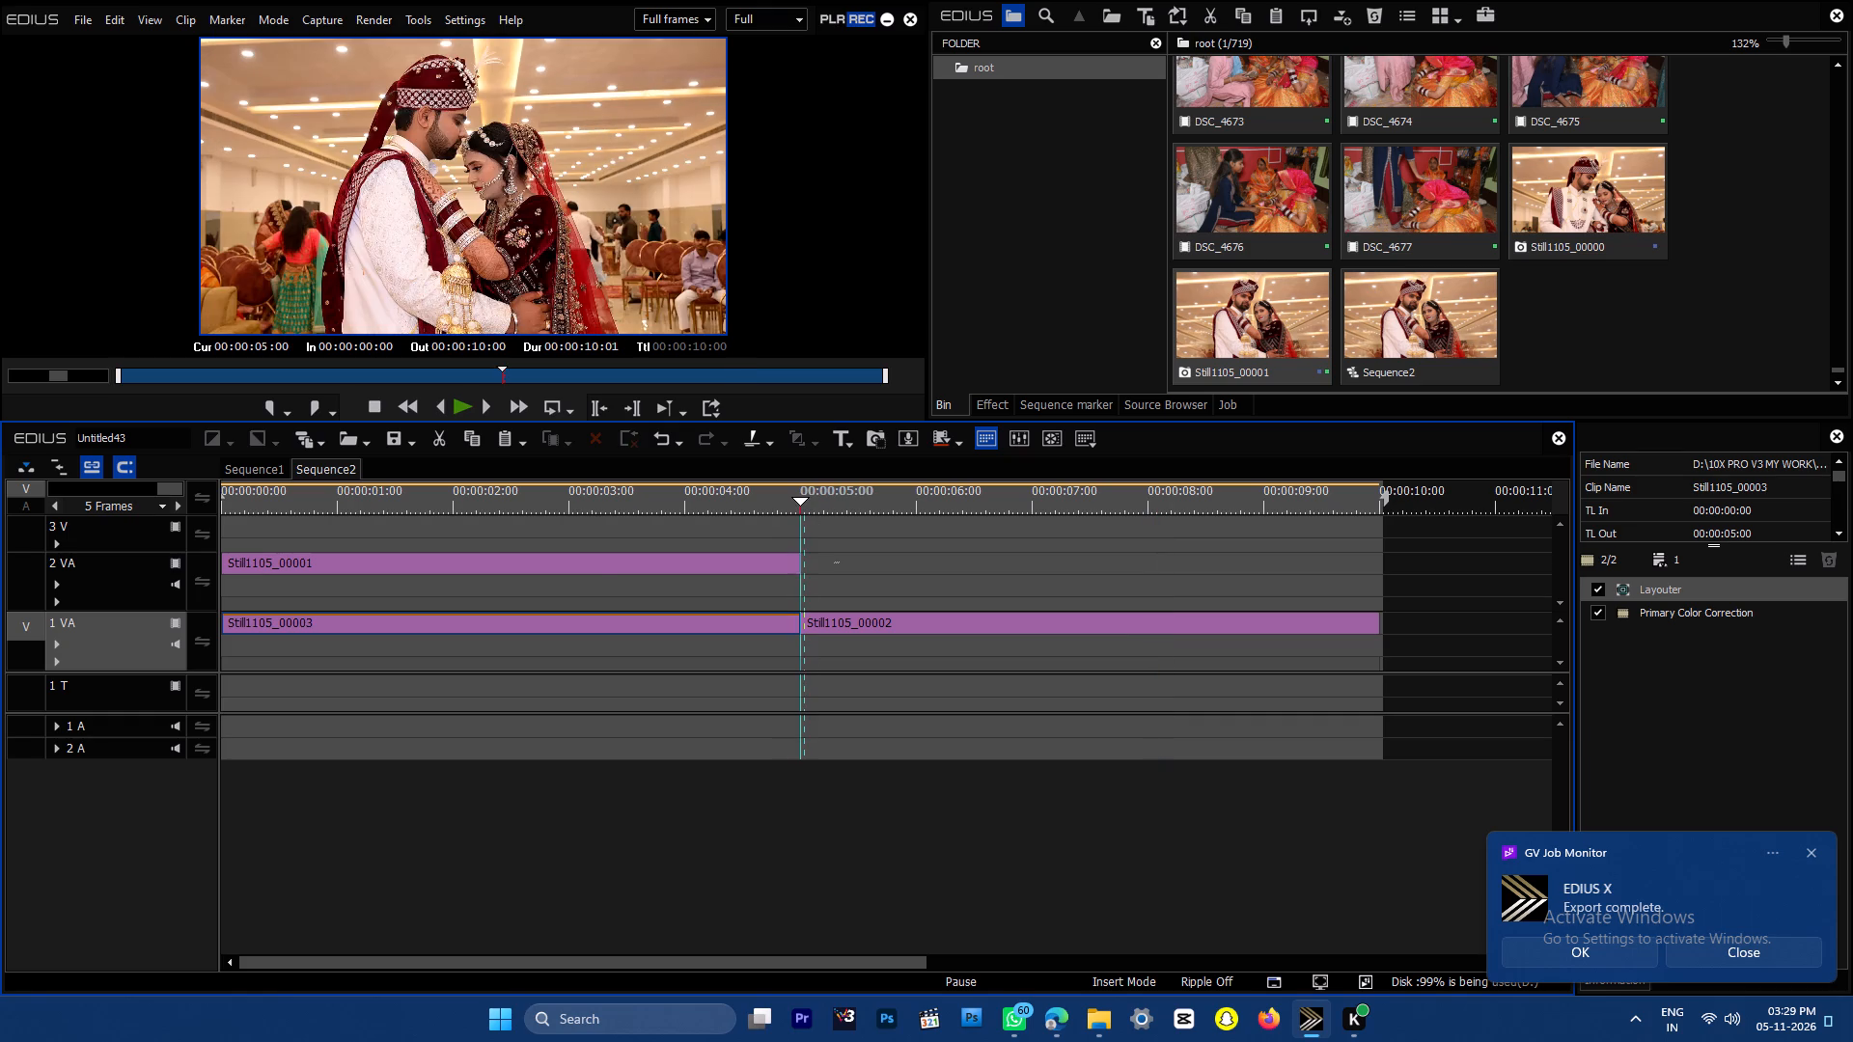
{"action": "left_click_drag", "start_coordinate": [825, 564], "coordinate": [527, 549]}
{"action": "key", "text": "ctrl+c"}
{"action": "key", "text": "ctrl+v"}
Delete the leftover Still1105_00002 clip after 00:00:10:00 on track 1 VA.
{"action": "left_click_drag", "start_coordinate": [848, 503], "coordinate": [832, 520]}
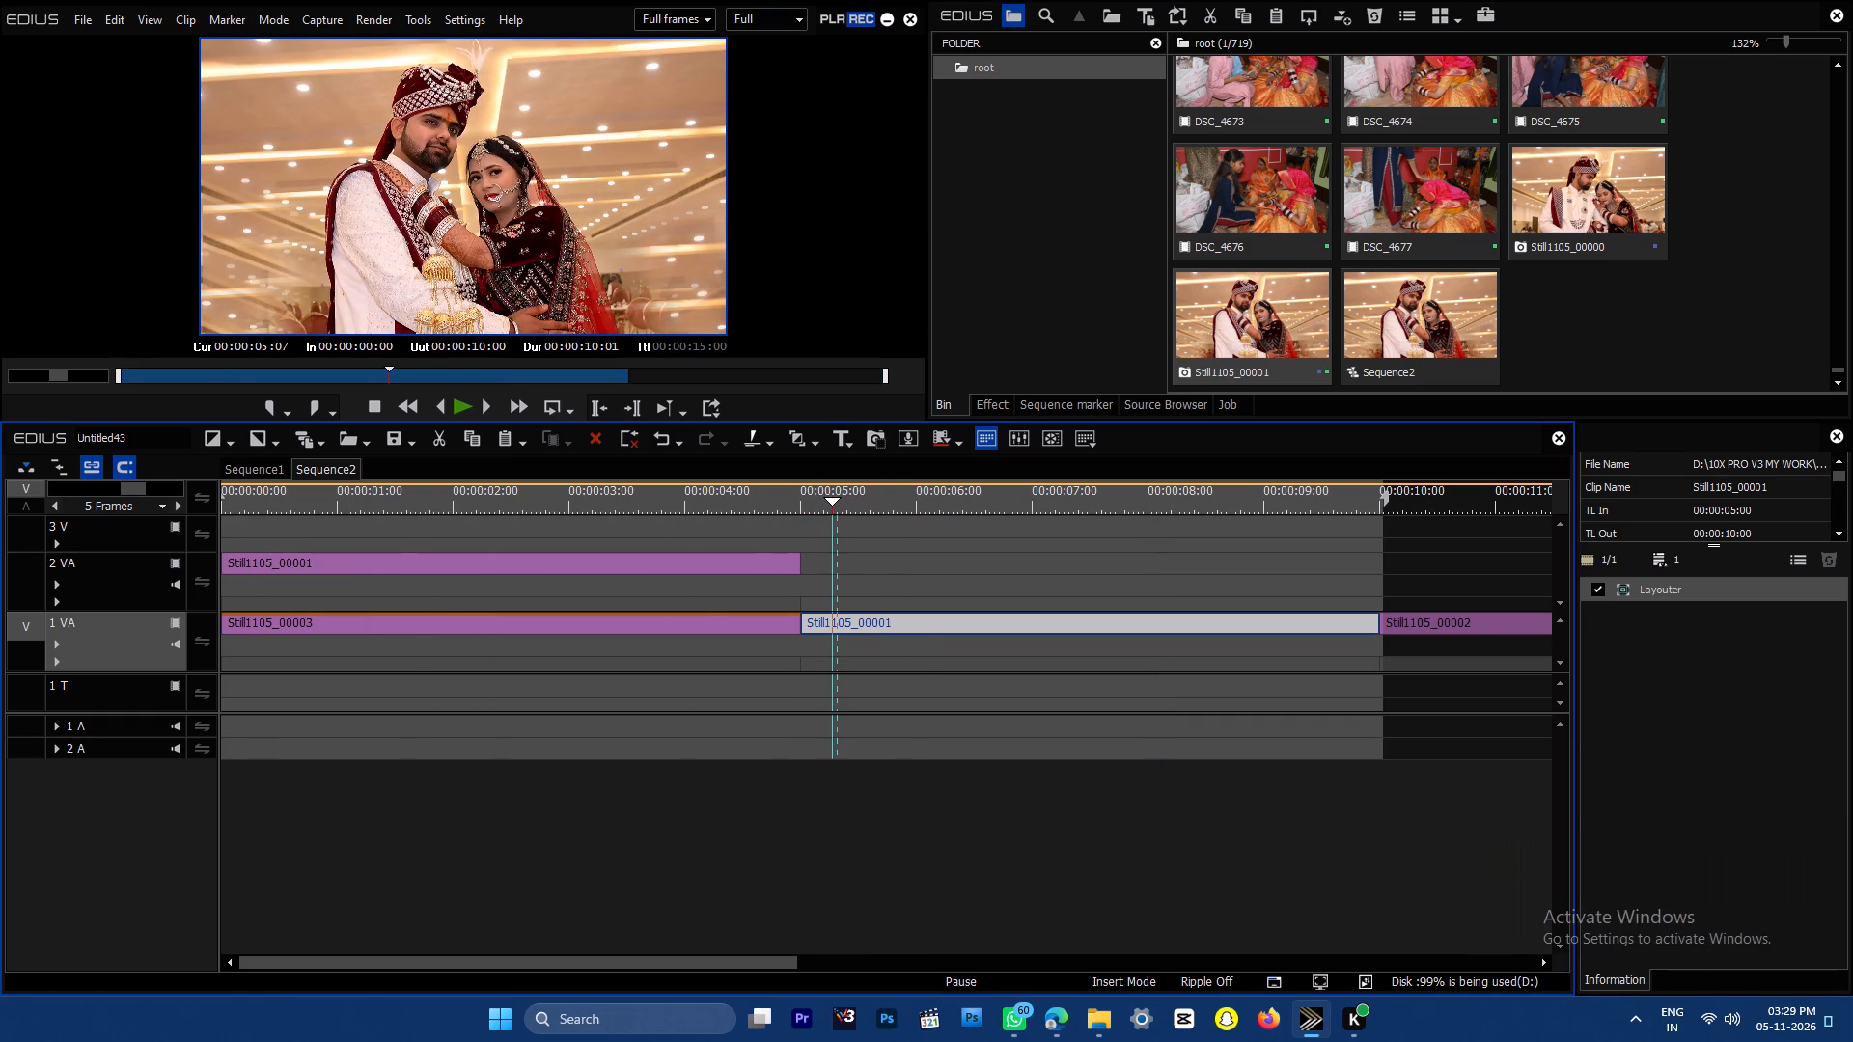
{"action": "left_click_drag", "start_coordinate": [1494, 554], "coordinate": [1466, 766]}
{"action": "key", "text": "Delete"}
Export Sequence2 as an H.264 MP4 to the REPLACE FOOTAGE MP4 folder, replacing C02.mp4.
{"action": "left_click_drag", "start_coordinate": [921, 493], "coordinate": [960, 534]}
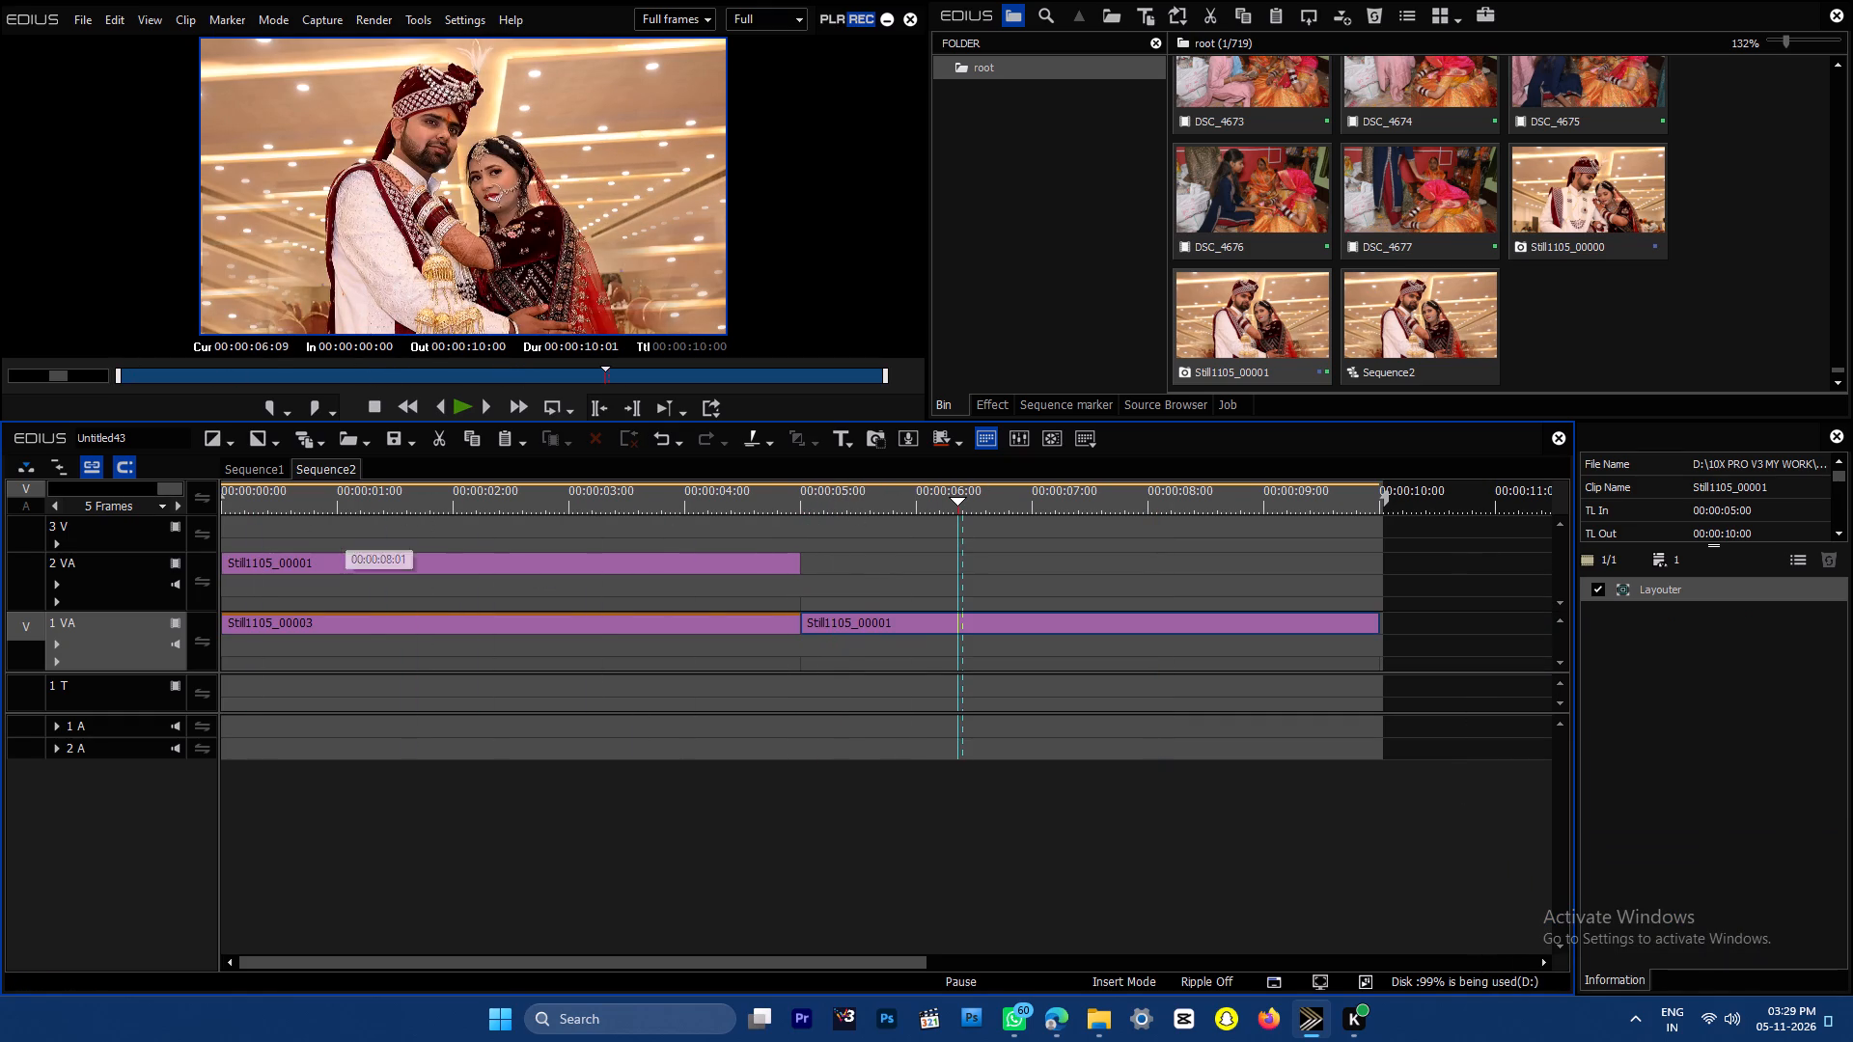
{"action": "key", "text": "F11"}
{"action": "key", "text": "Return"}
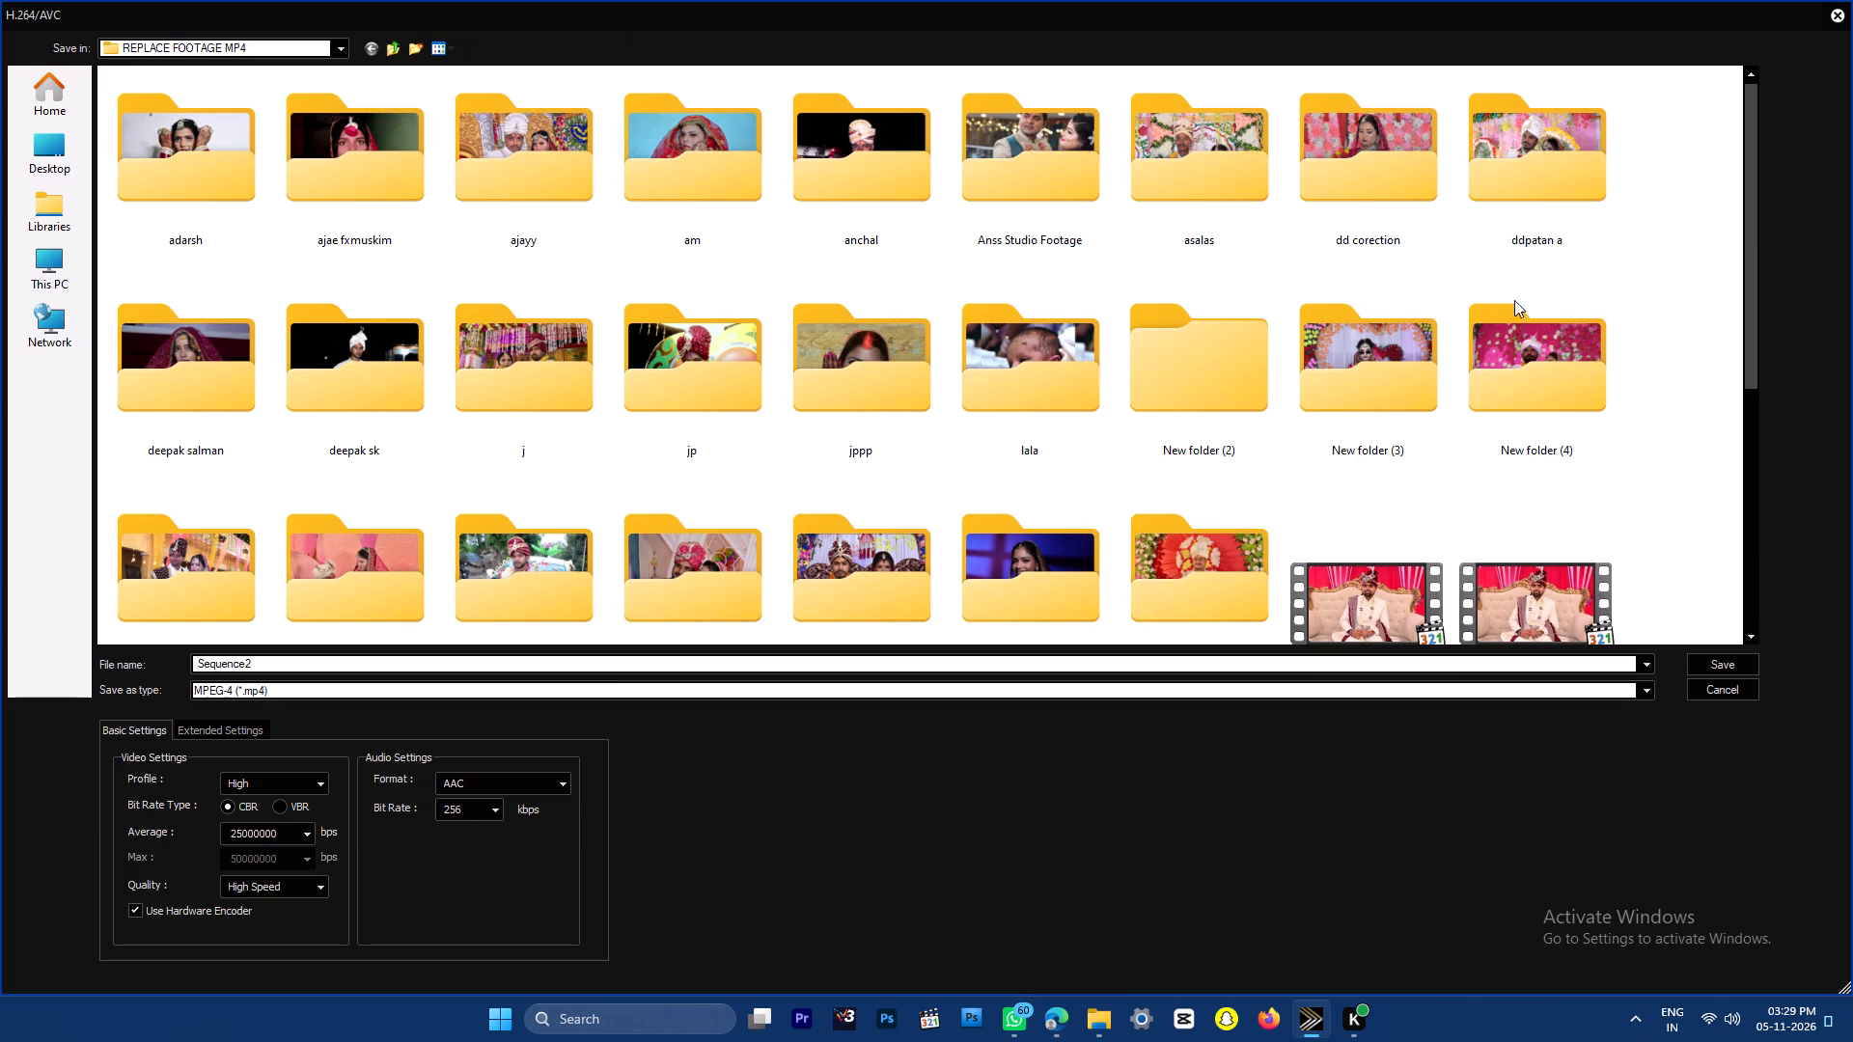
{"action": "scroll", "coordinate": [1450, 459], "scroll_direction": "down", "scroll_amount": 1}
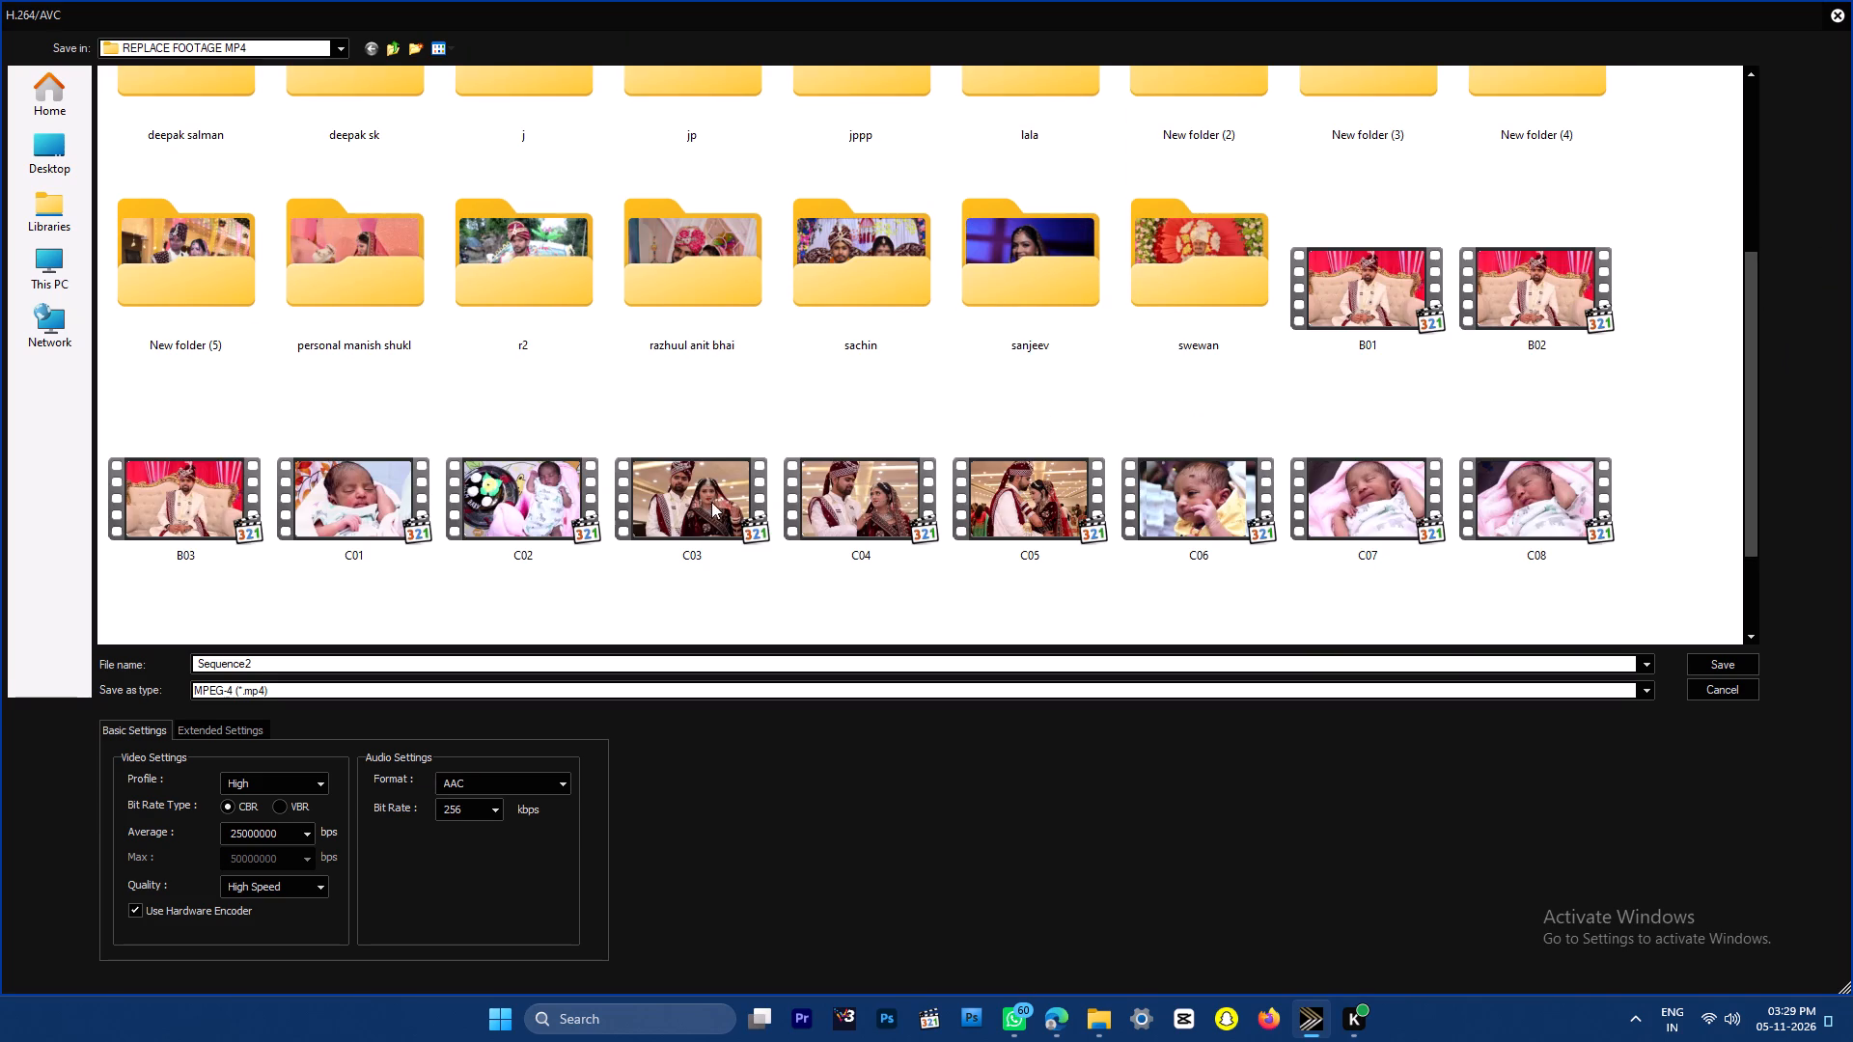
{"action": "double_click", "coordinate": [548, 489]}
{"action": "left_click", "coordinate": [890, 544]}
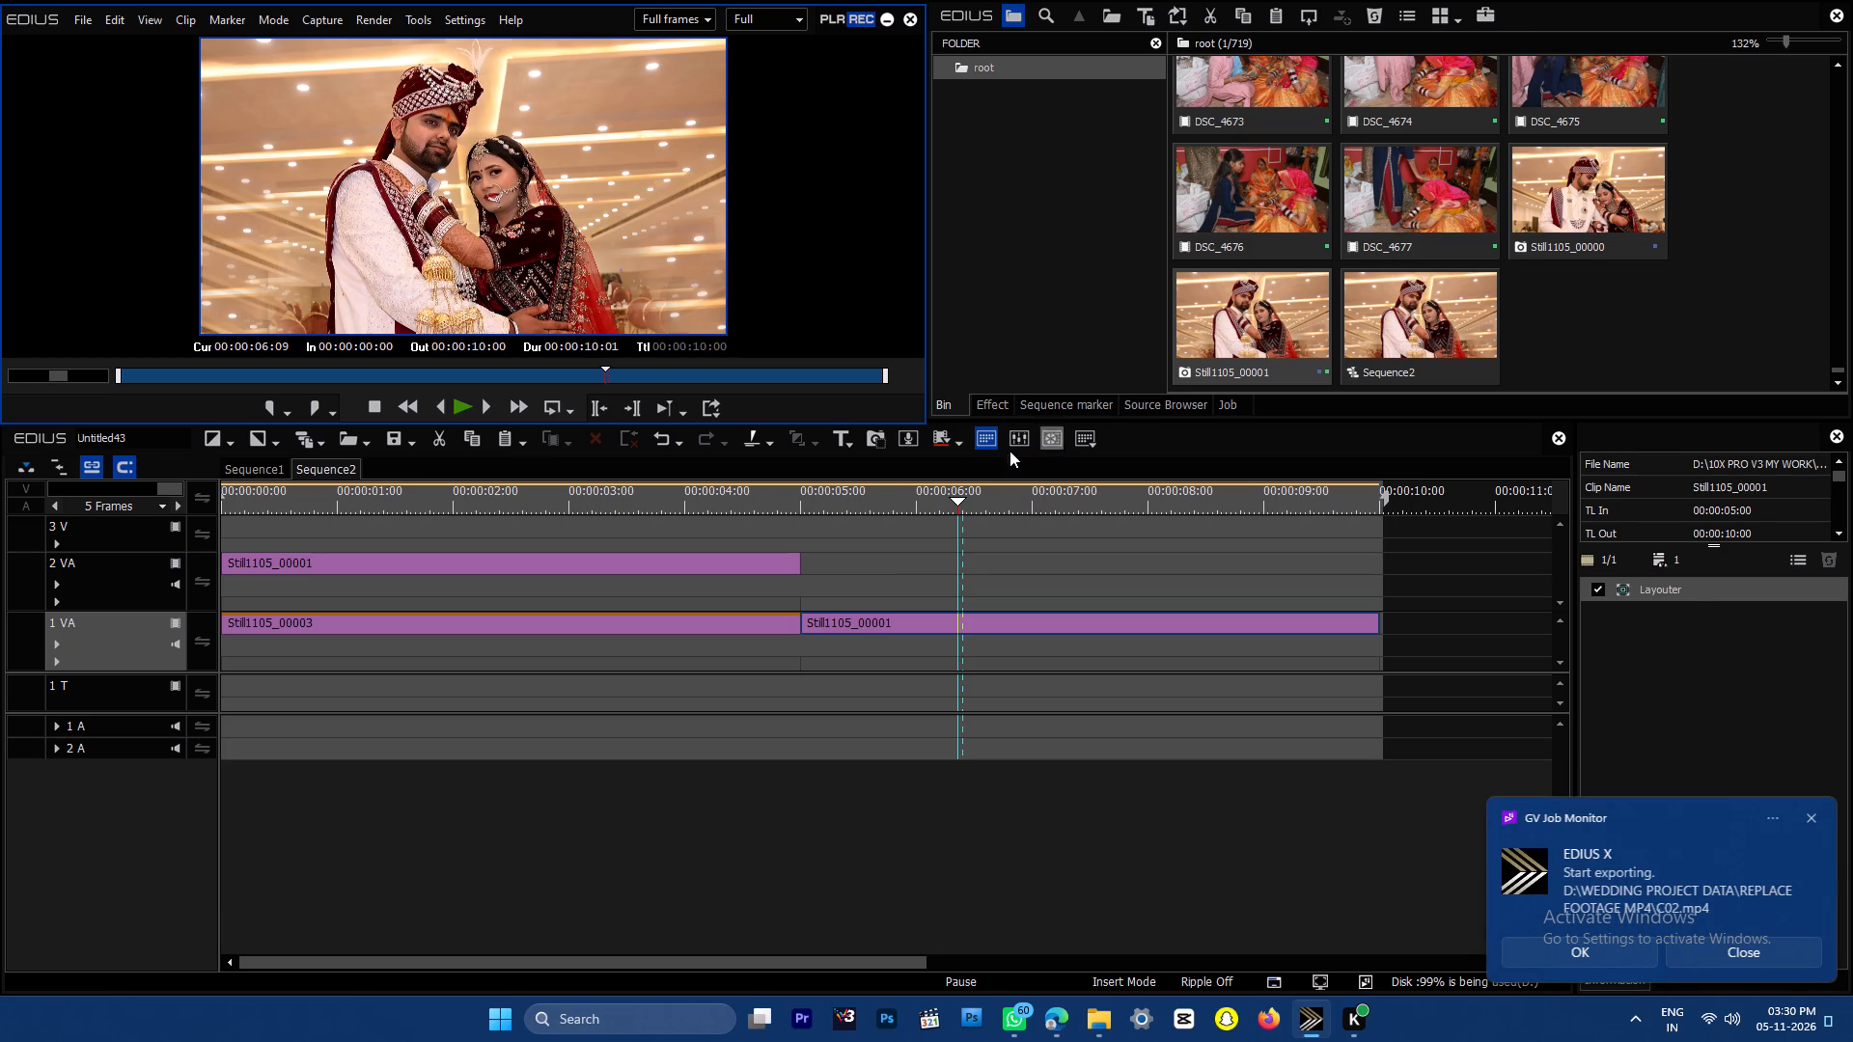
Delete the used Still1105_00001 still from the bin.
{"action": "left_click", "coordinate": [1277, 317]}
{"action": "key", "text": "Delete"}
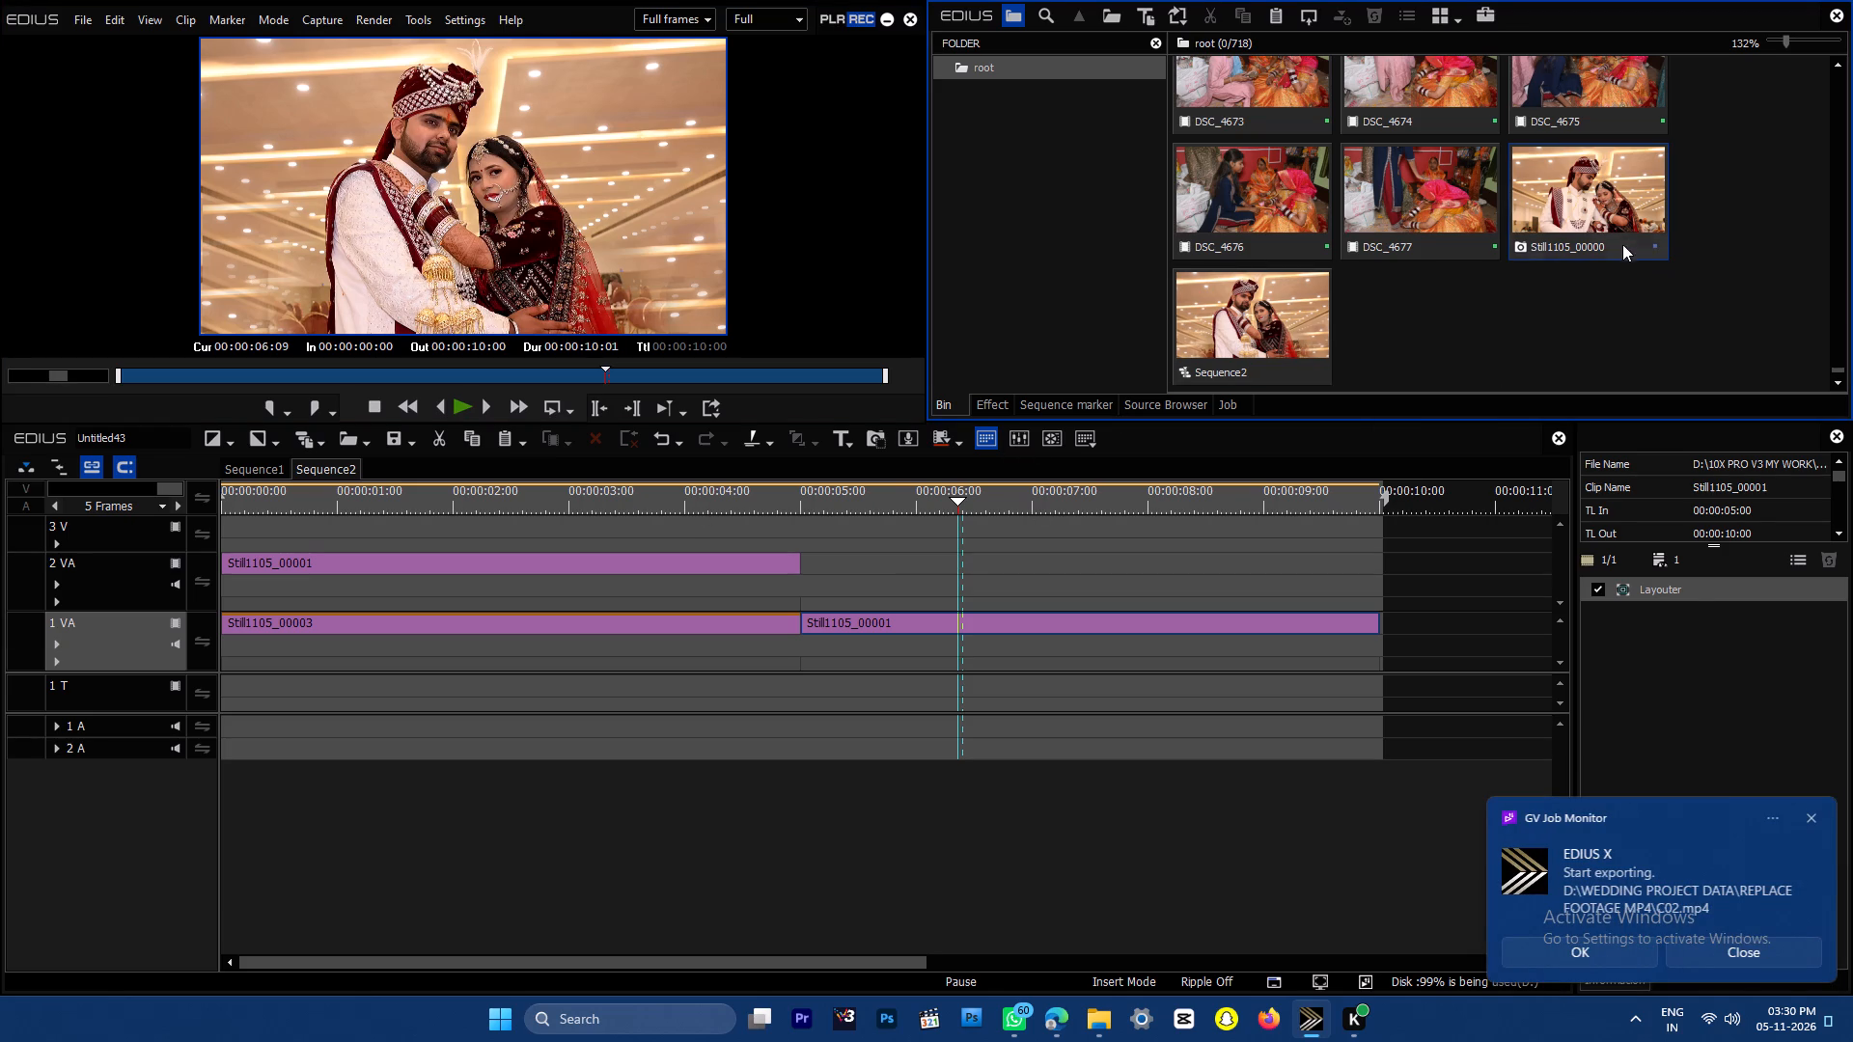
Place the Still1105_00000 still on track 2 VA at 00:00:05:00, directly after the Still1105_00001 clip.
{"action": "left_click_drag", "start_coordinate": [1608, 210], "coordinate": [797, 561]}
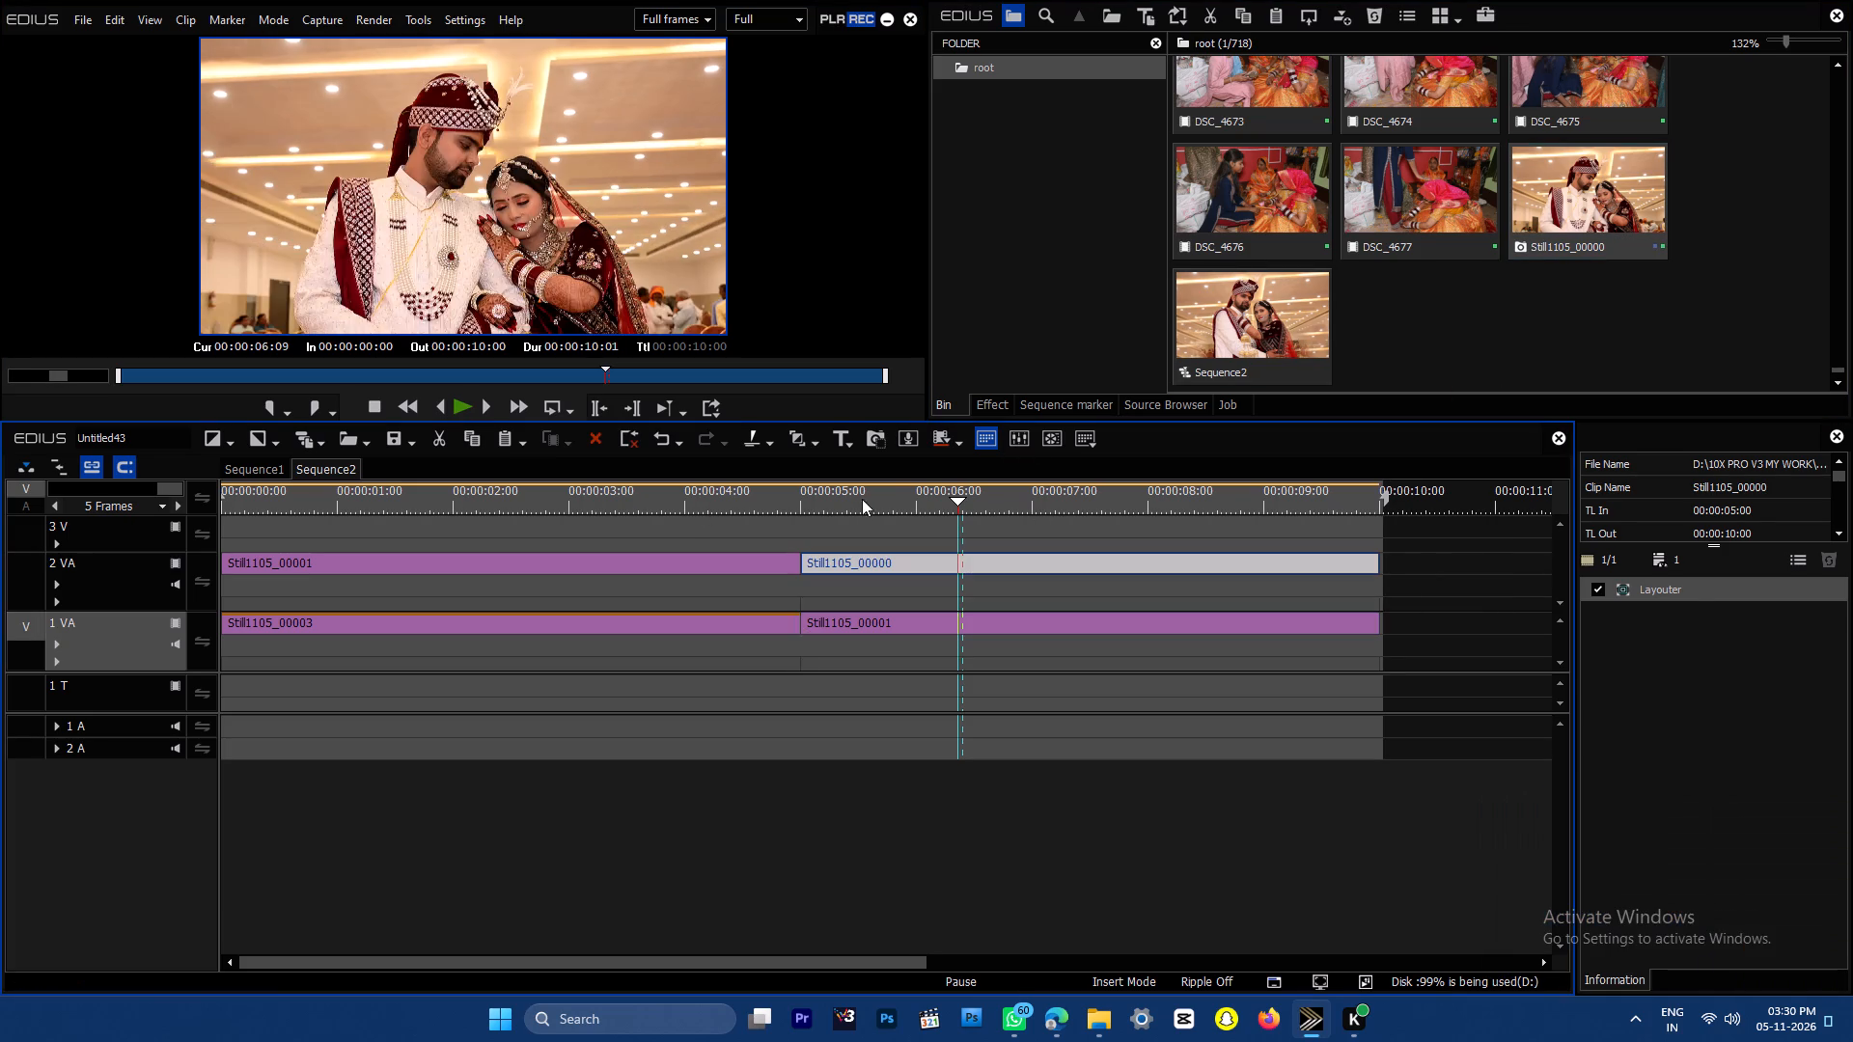
{"action": "left_click_drag", "start_coordinate": [864, 497], "coordinate": [639, 535]}
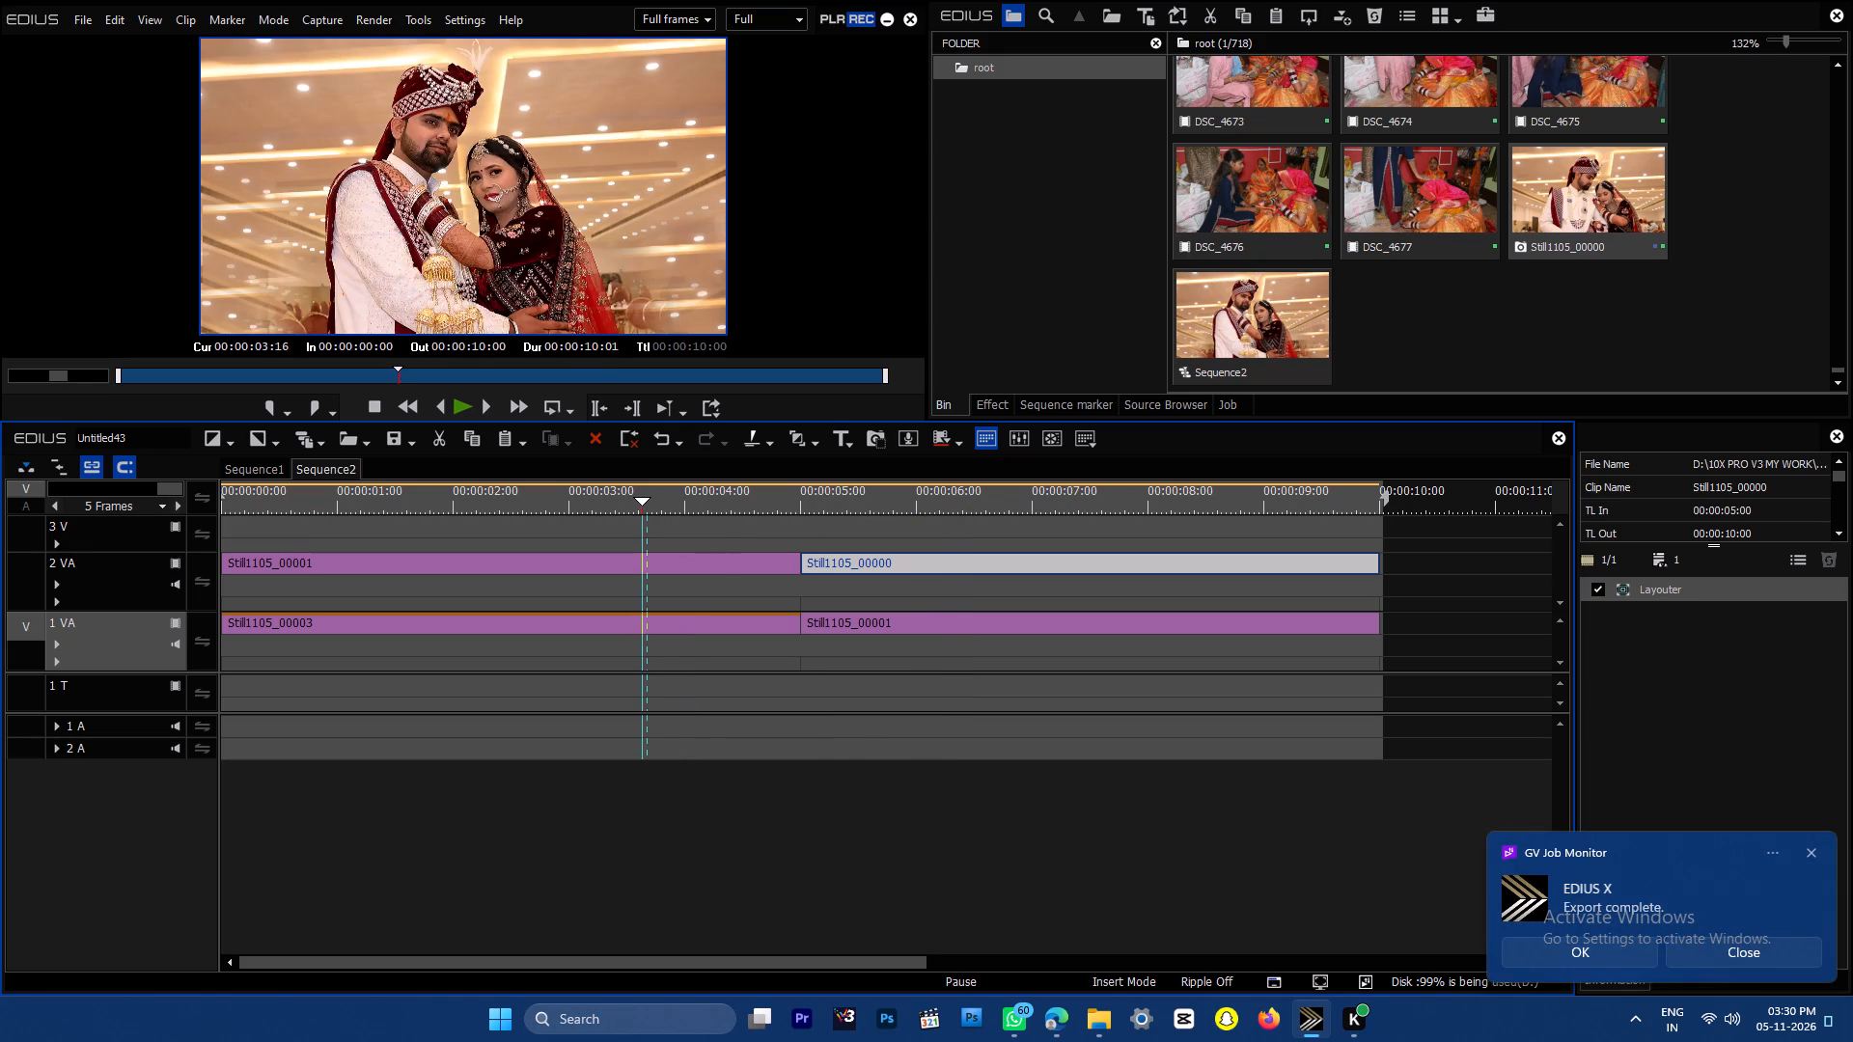
Apply the Still1105_00003 clip's Primary Color Correction to the Still1105_00000 clip on track 2 VA.
{"action": "left_click", "coordinate": [687, 628]}
{"action": "left_click_drag", "start_coordinate": [1705, 615], "coordinate": [1094, 562]}
{"action": "left_click_drag", "start_coordinate": [1014, 491], "coordinate": [1029, 491]}
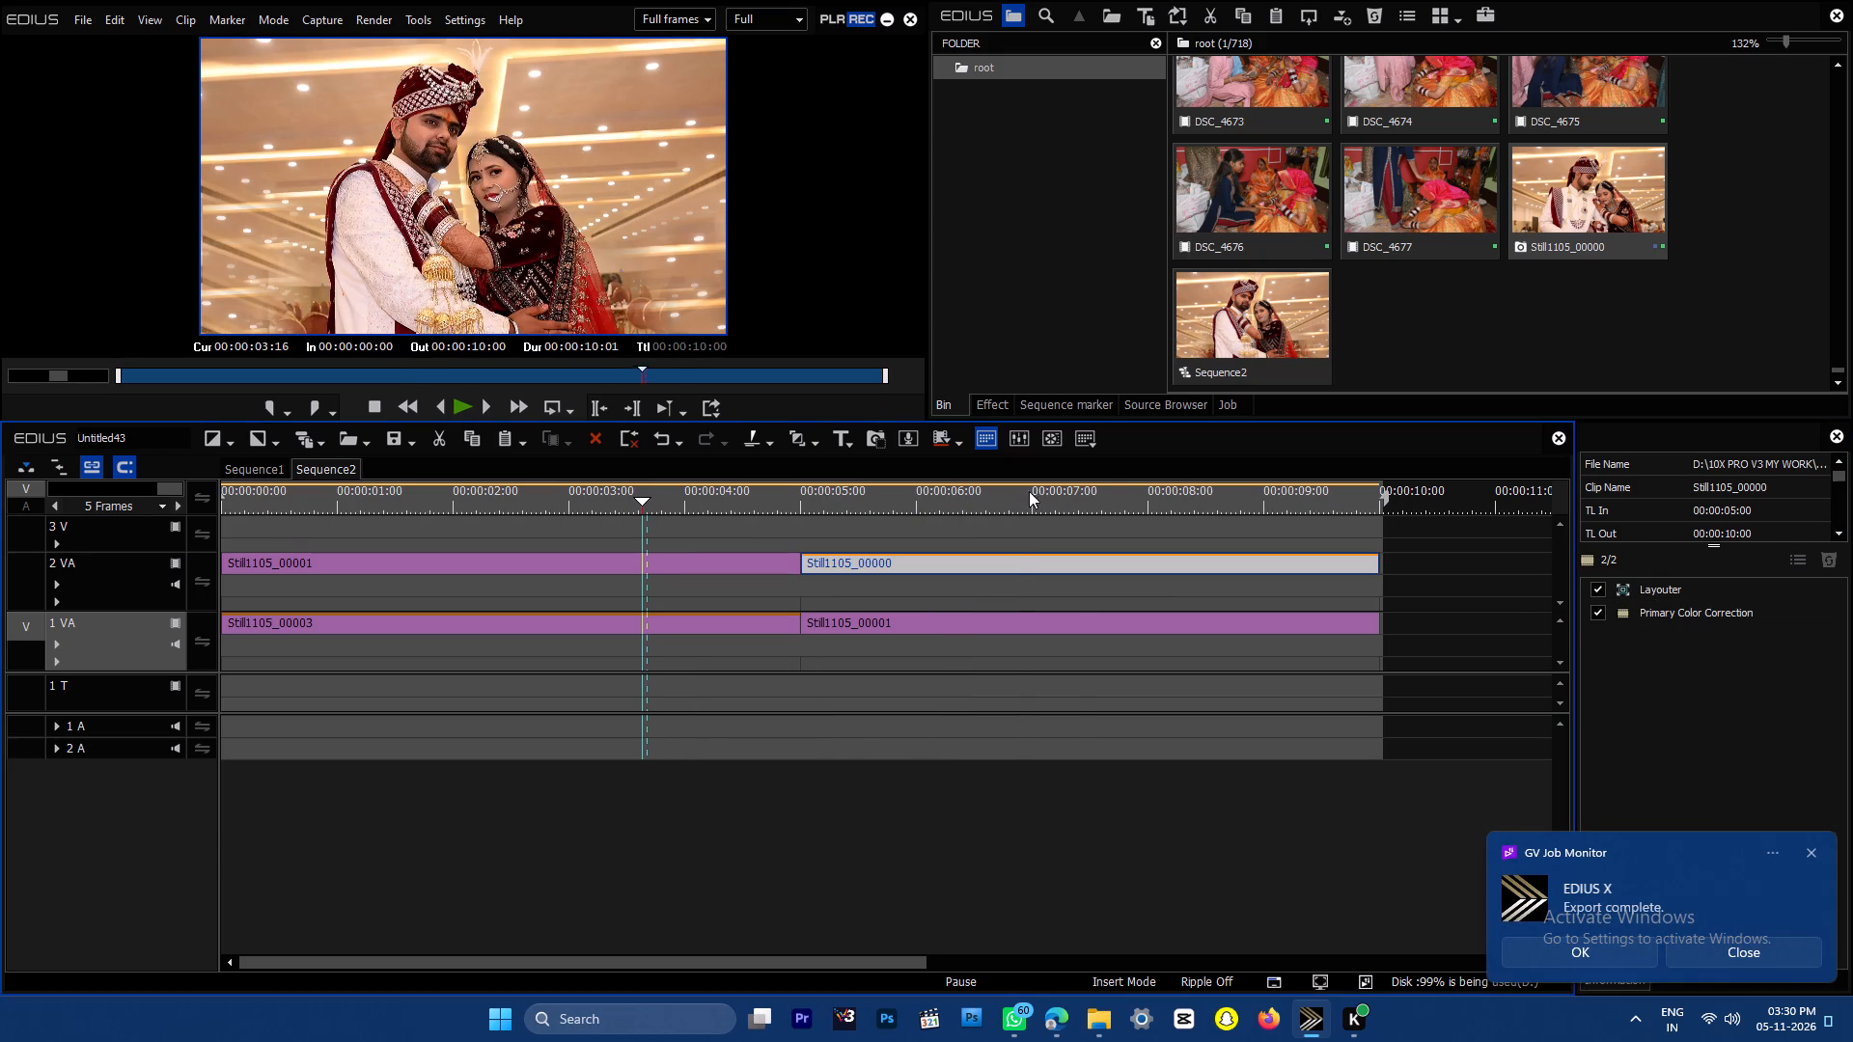
{"action": "left_click_drag", "start_coordinate": [1029, 491], "coordinate": [1077, 493]}
Delete the Still1105_00001 clip from track 2 VA and move the Still1105_00000 clip to the track's start.
{"action": "left_click", "coordinate": [718, 561]}
{"action": "key", "text": "Delete"}
{"action": "left_click_drag", "start_coordinate": [950, 559], "coordinate": [658, 576]}
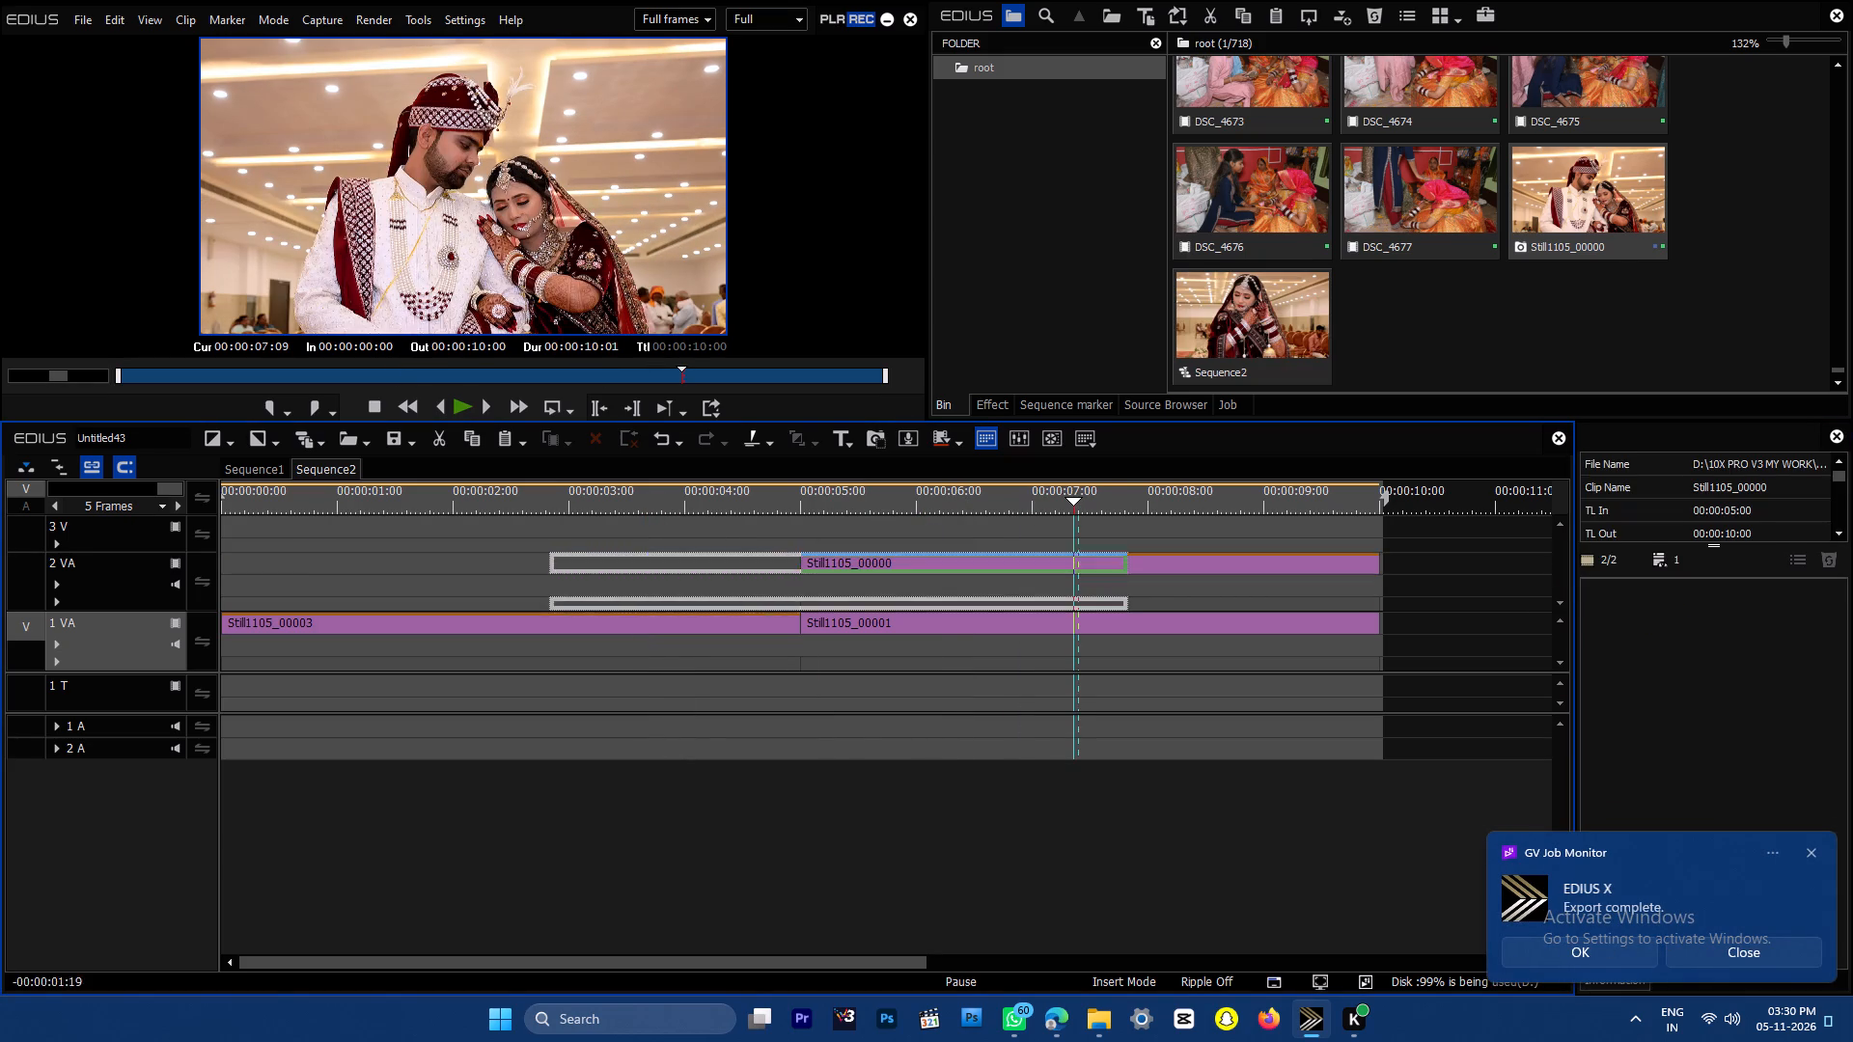
{"action": "left_click_drag", "start_coordinate": [658, 576], "coordinate": [128, 575]}
Delete the Still1105_00003 and Still1105_00001 clips from track 1 VA.
{"action": "left_click_drag", "start_coordinate": [1158, 754], "coordinate": [594, 632]}
{"action": "key", "text": "Delete"}
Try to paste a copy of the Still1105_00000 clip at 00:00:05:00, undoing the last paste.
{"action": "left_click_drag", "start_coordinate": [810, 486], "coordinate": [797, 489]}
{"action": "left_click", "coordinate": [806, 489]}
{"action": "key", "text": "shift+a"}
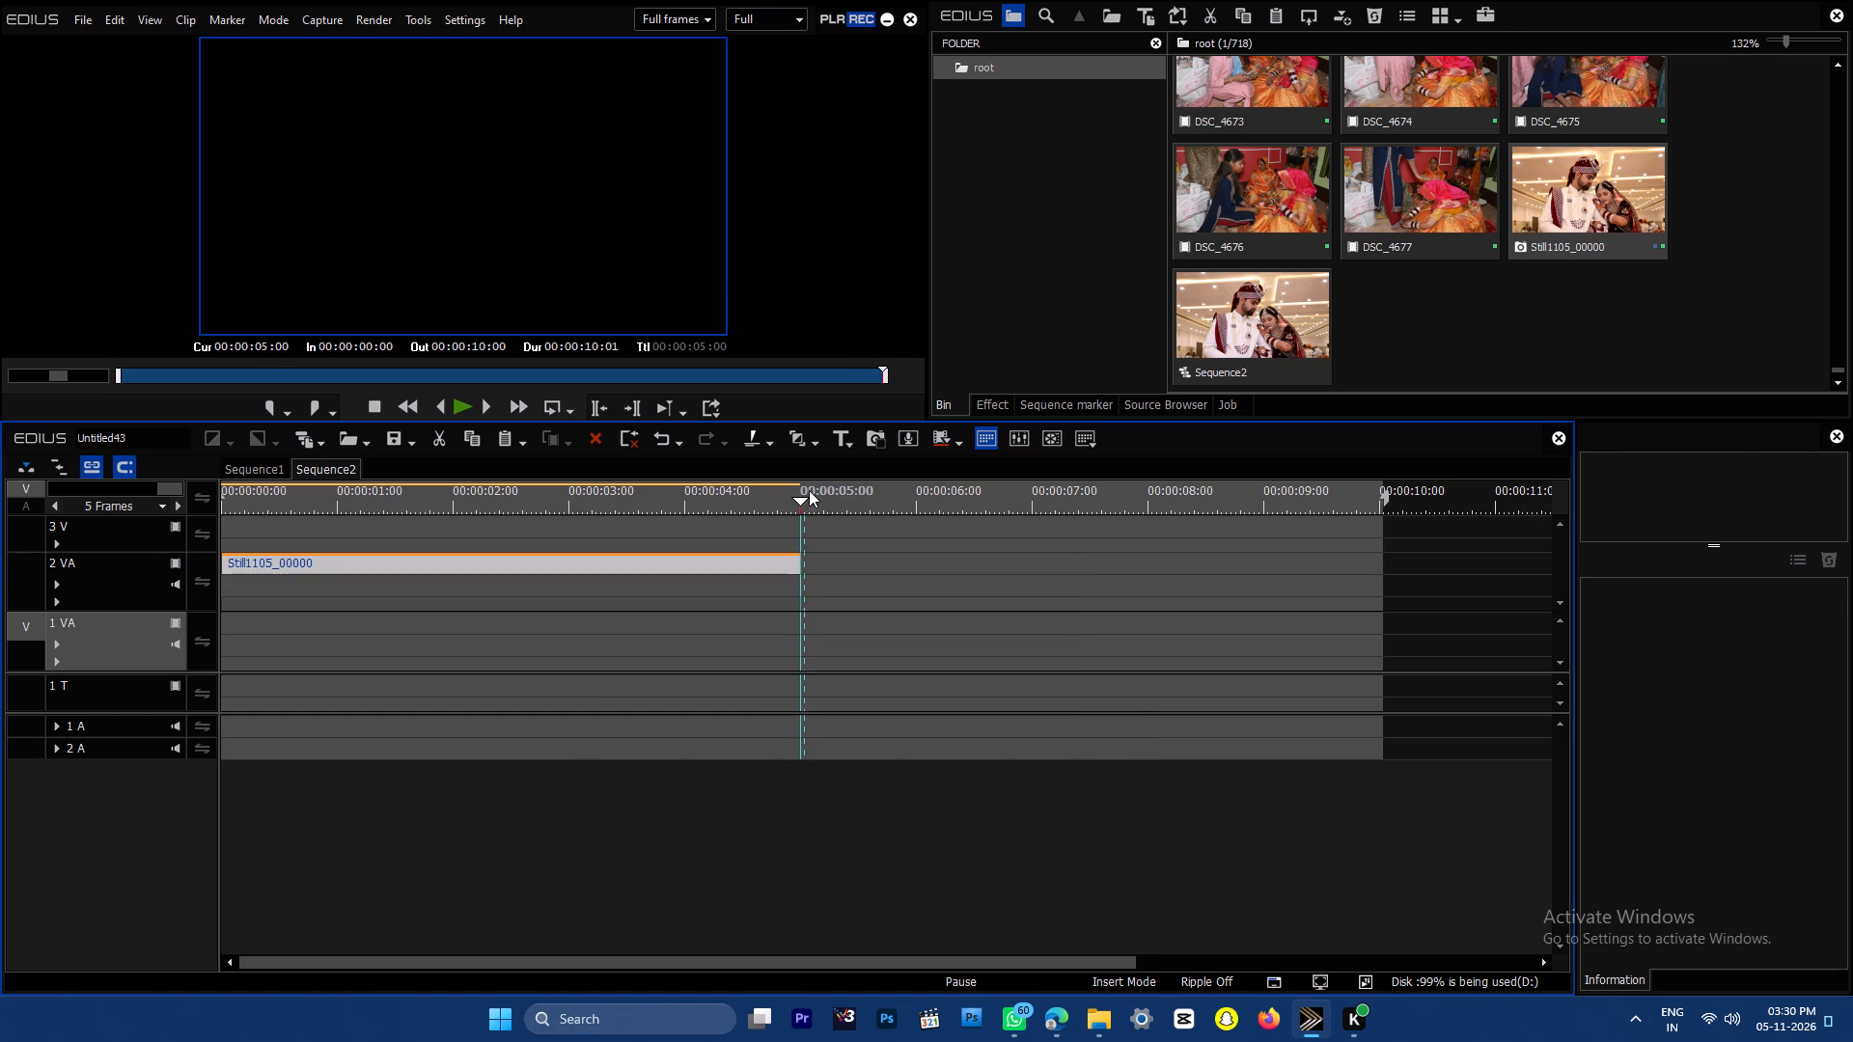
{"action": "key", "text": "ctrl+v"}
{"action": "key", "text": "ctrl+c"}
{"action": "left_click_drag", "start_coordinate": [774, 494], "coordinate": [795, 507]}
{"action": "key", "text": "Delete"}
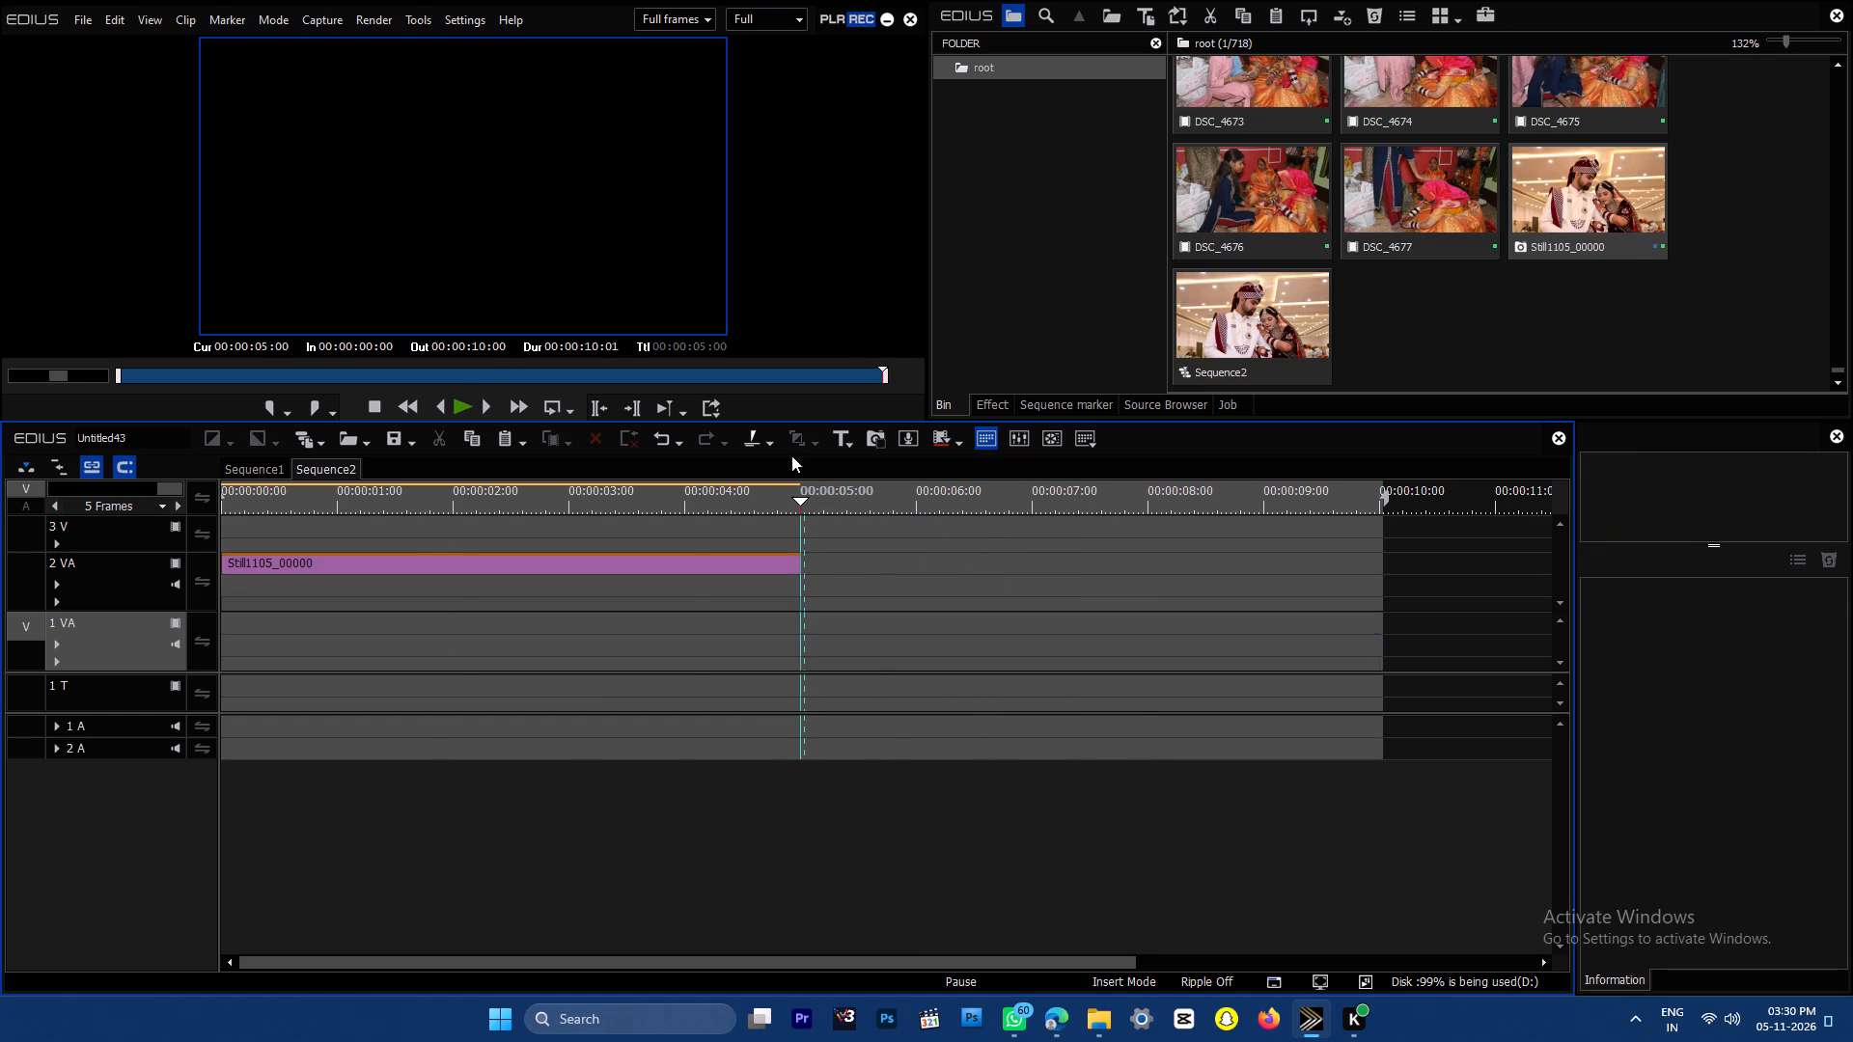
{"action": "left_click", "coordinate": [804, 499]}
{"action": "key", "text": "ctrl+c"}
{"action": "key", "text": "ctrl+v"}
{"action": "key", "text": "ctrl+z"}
Copy the colour-corrected Still1105_00000 clip from track 2 VA and paste it at 00:00:05:00 on track 1 VA.
{"action": "left_click_drag", "start_coordinate": [840, 499], "coordinate": [505, 490]}
{"action": "left_click_drag", "start_coordinate": [826, 486], "coordinate": [662, 486]}
{"action": "left_click_drag", "start_coordinate": [865, 498], "coordinate": [808, 493]}
{"action": "left_click_drag", "start_coordinate": [808, 493], "coordinate": [810, 493]}
{"action": "left_click_drag", "start_coordinate": [959, 765], "coordinate": [493, 420]}
{"action": "key", "text": "ctrl+c"}
{"action": "key", "text": "ctrl+v"}
Export Sequence2 as an H.264 MP4 to the REPLACE FOOTAGE MP4 folder, replacing C01.mp4.
{"action": "left_click_drag", "start_coordinate": [888, 501], "coordinate": [802, 502]}
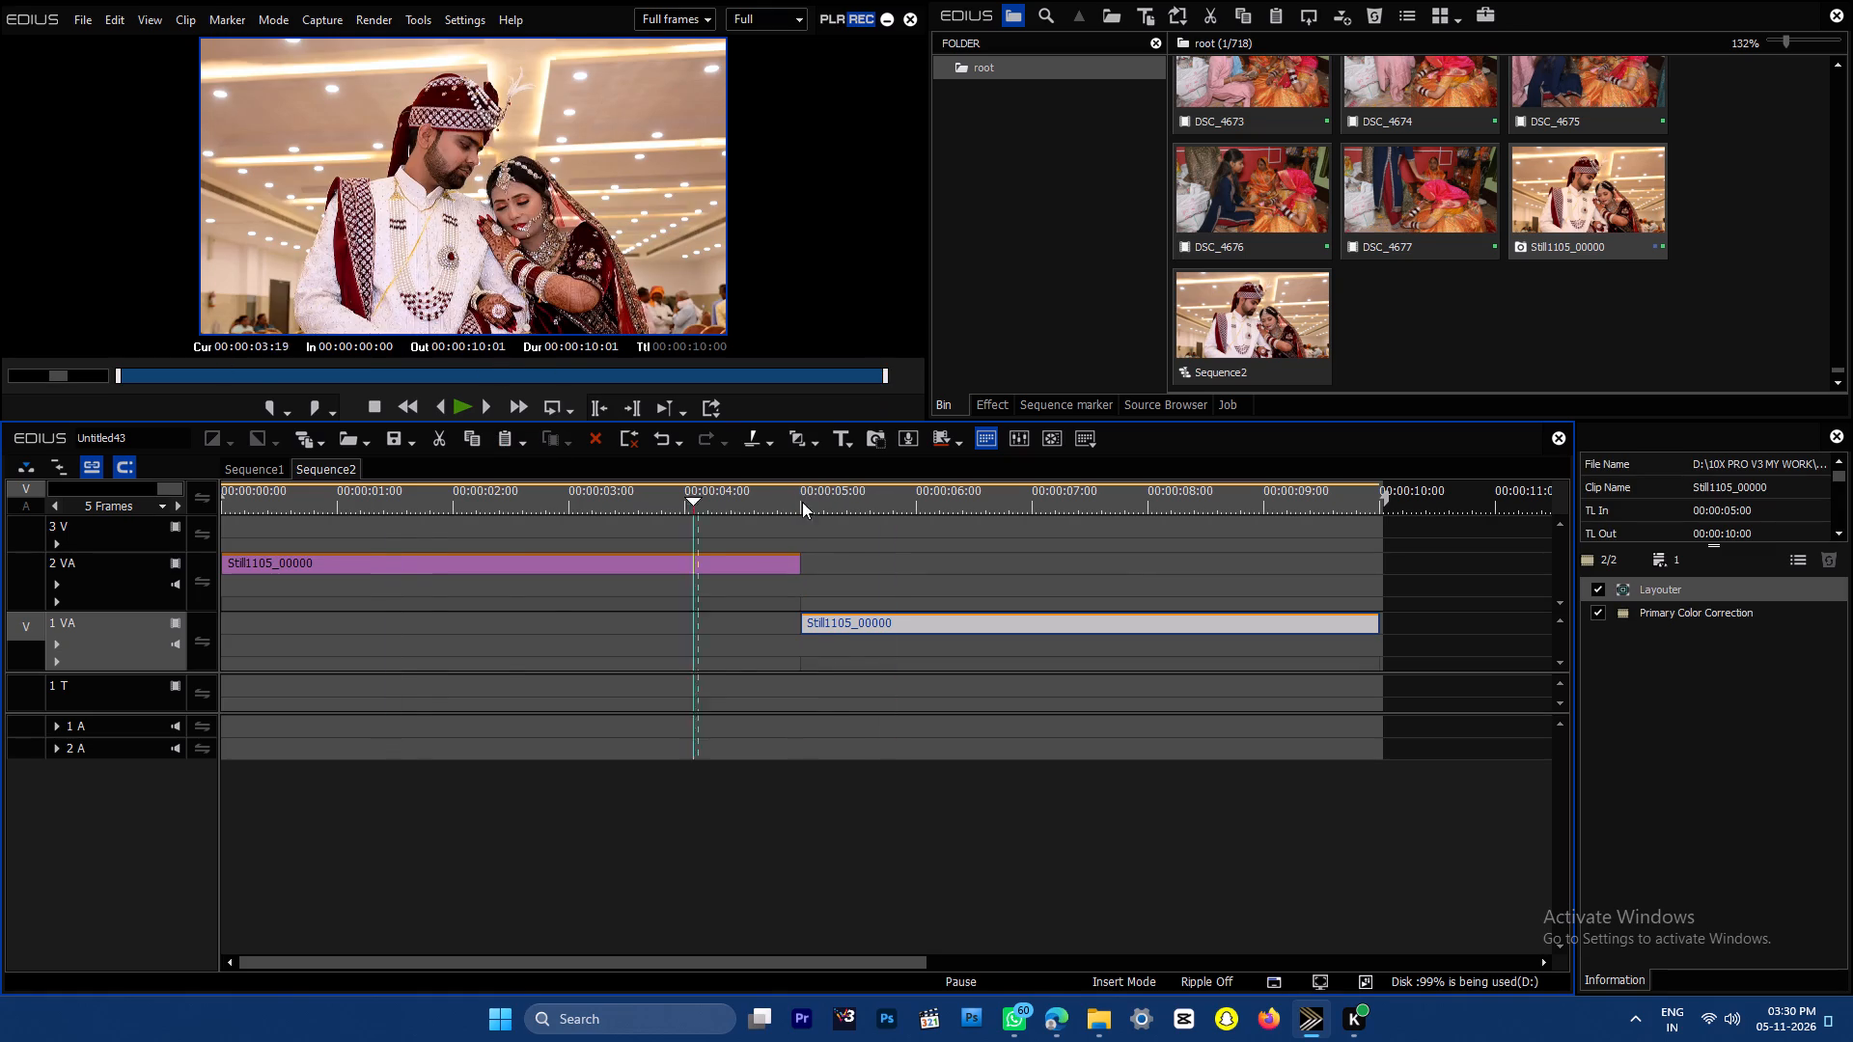
{"action": "left_click_drag", "start_coordinate": [802, 502], "coordinate": [906, 509]}
{"action": "key", "text": "F11"}
{"action": "key", "text": "Return"}
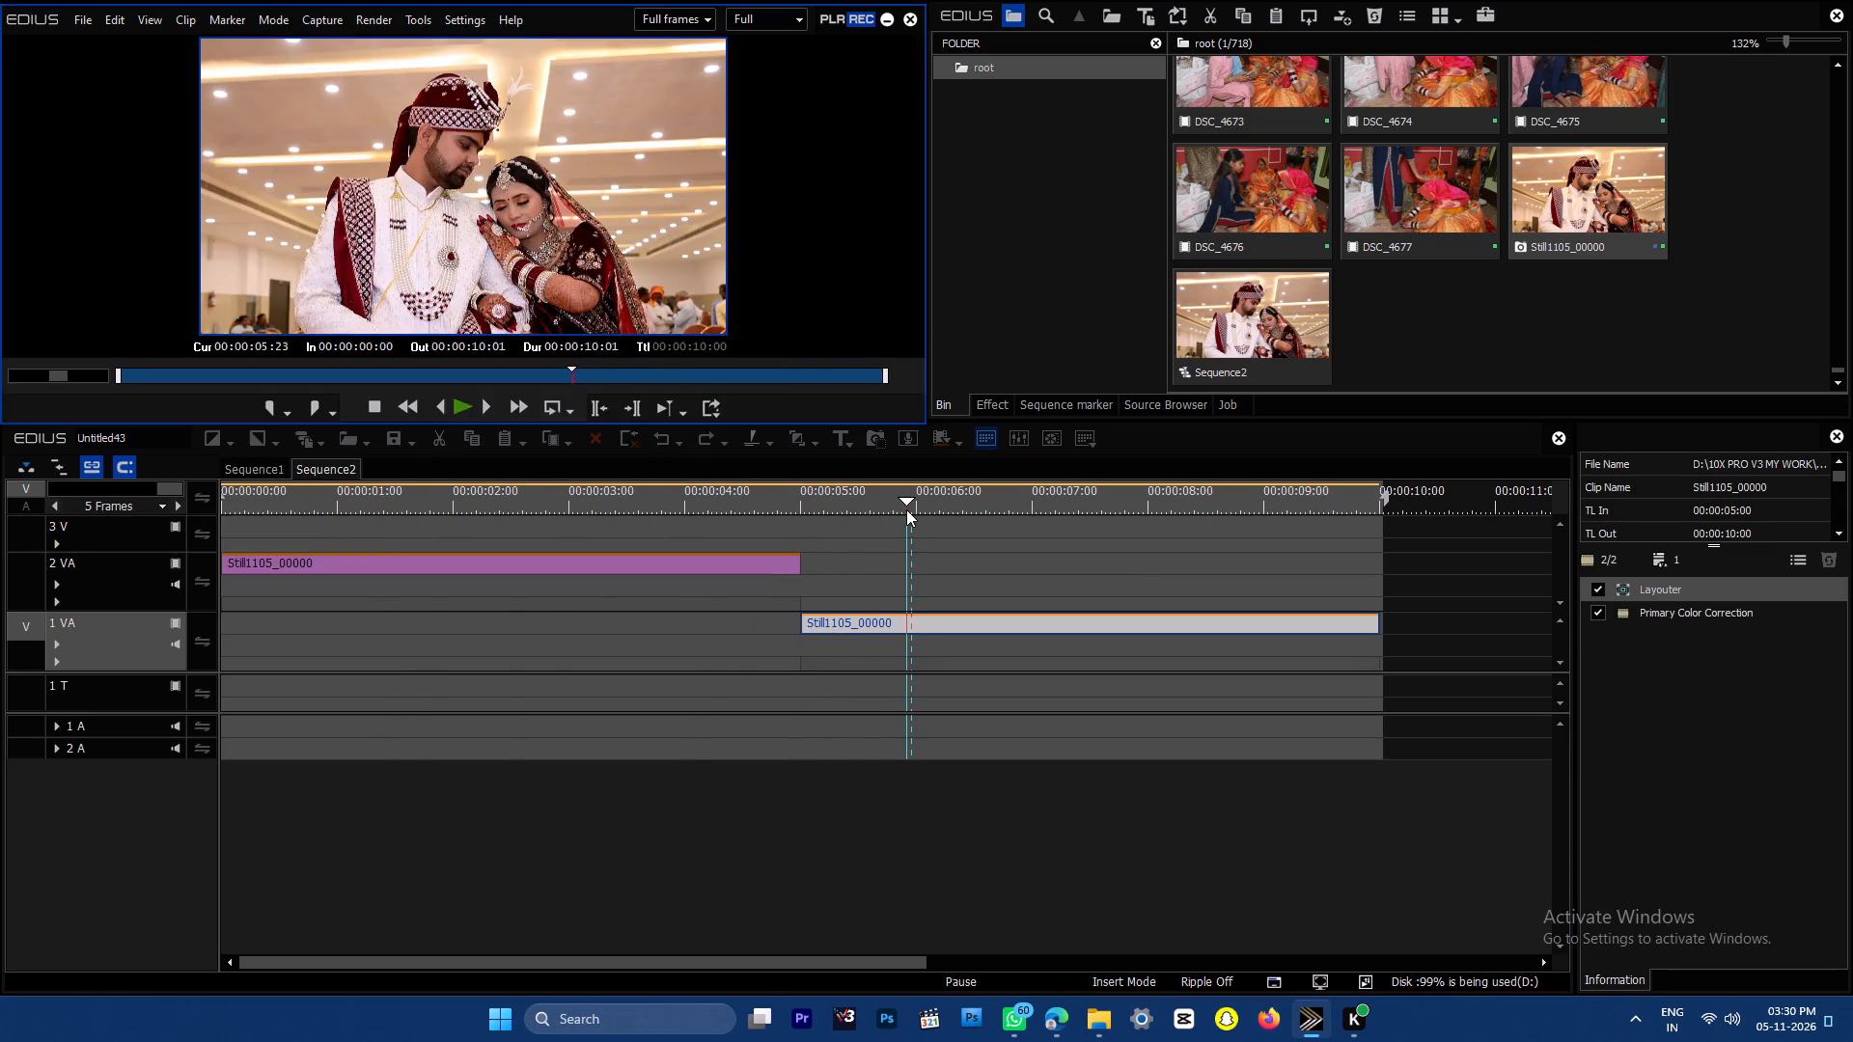
{"action": "left_click_drag", "start_coordinate": [1749, 280], "coordinate": [1729, 565]}
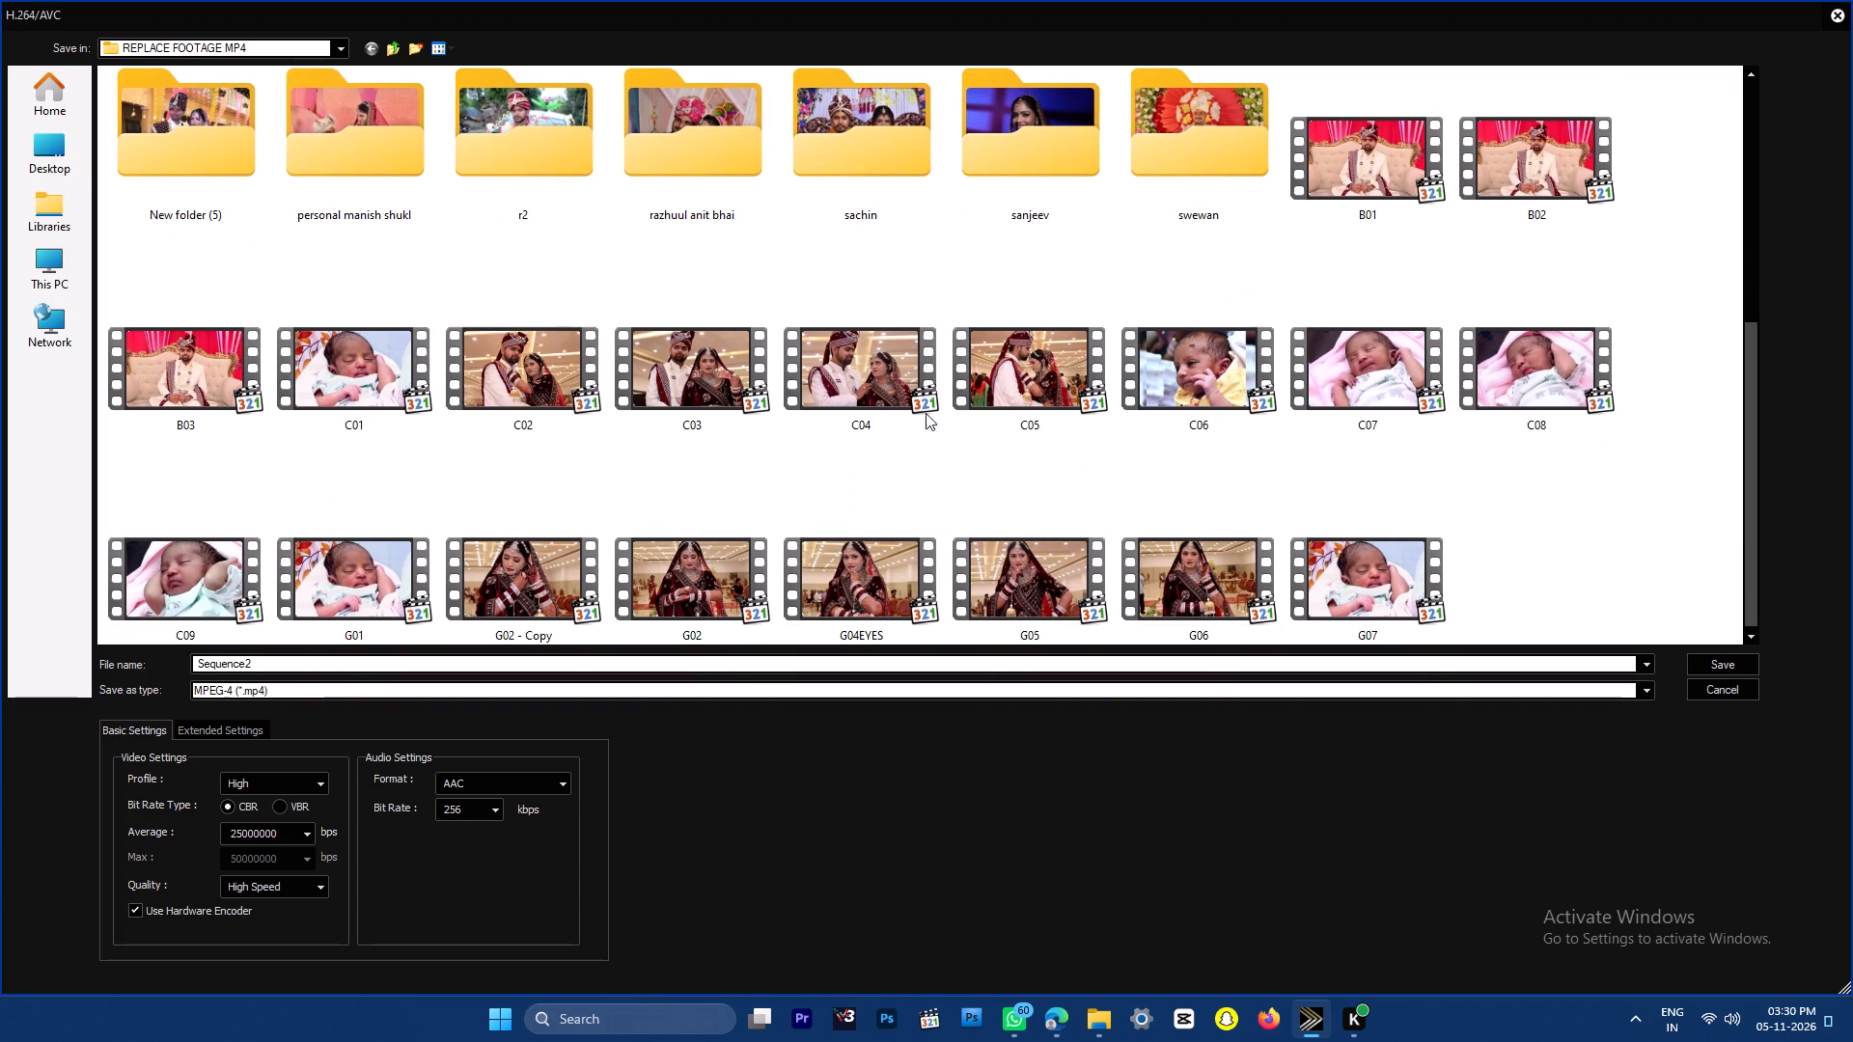
{"action": "double_click", "coordinate": [335, 375]}
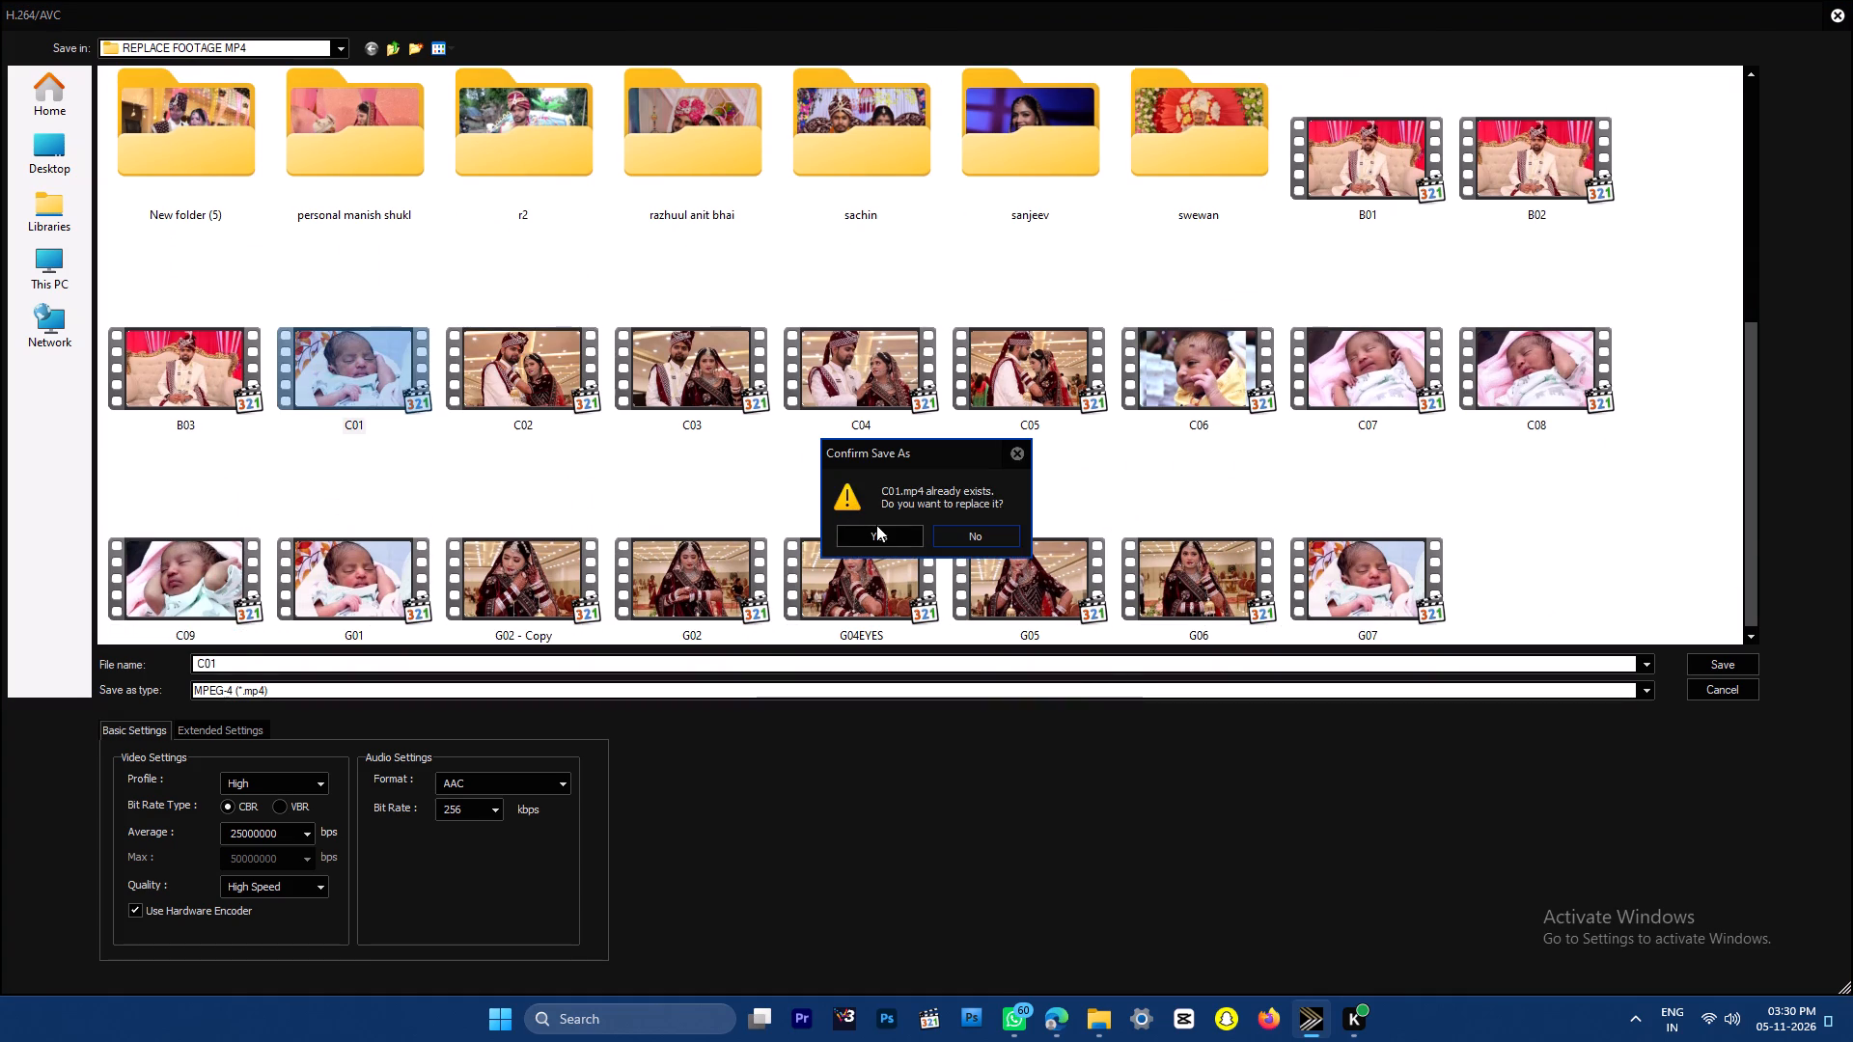
{"action": "left_click", "coordinate": [884, 536]}
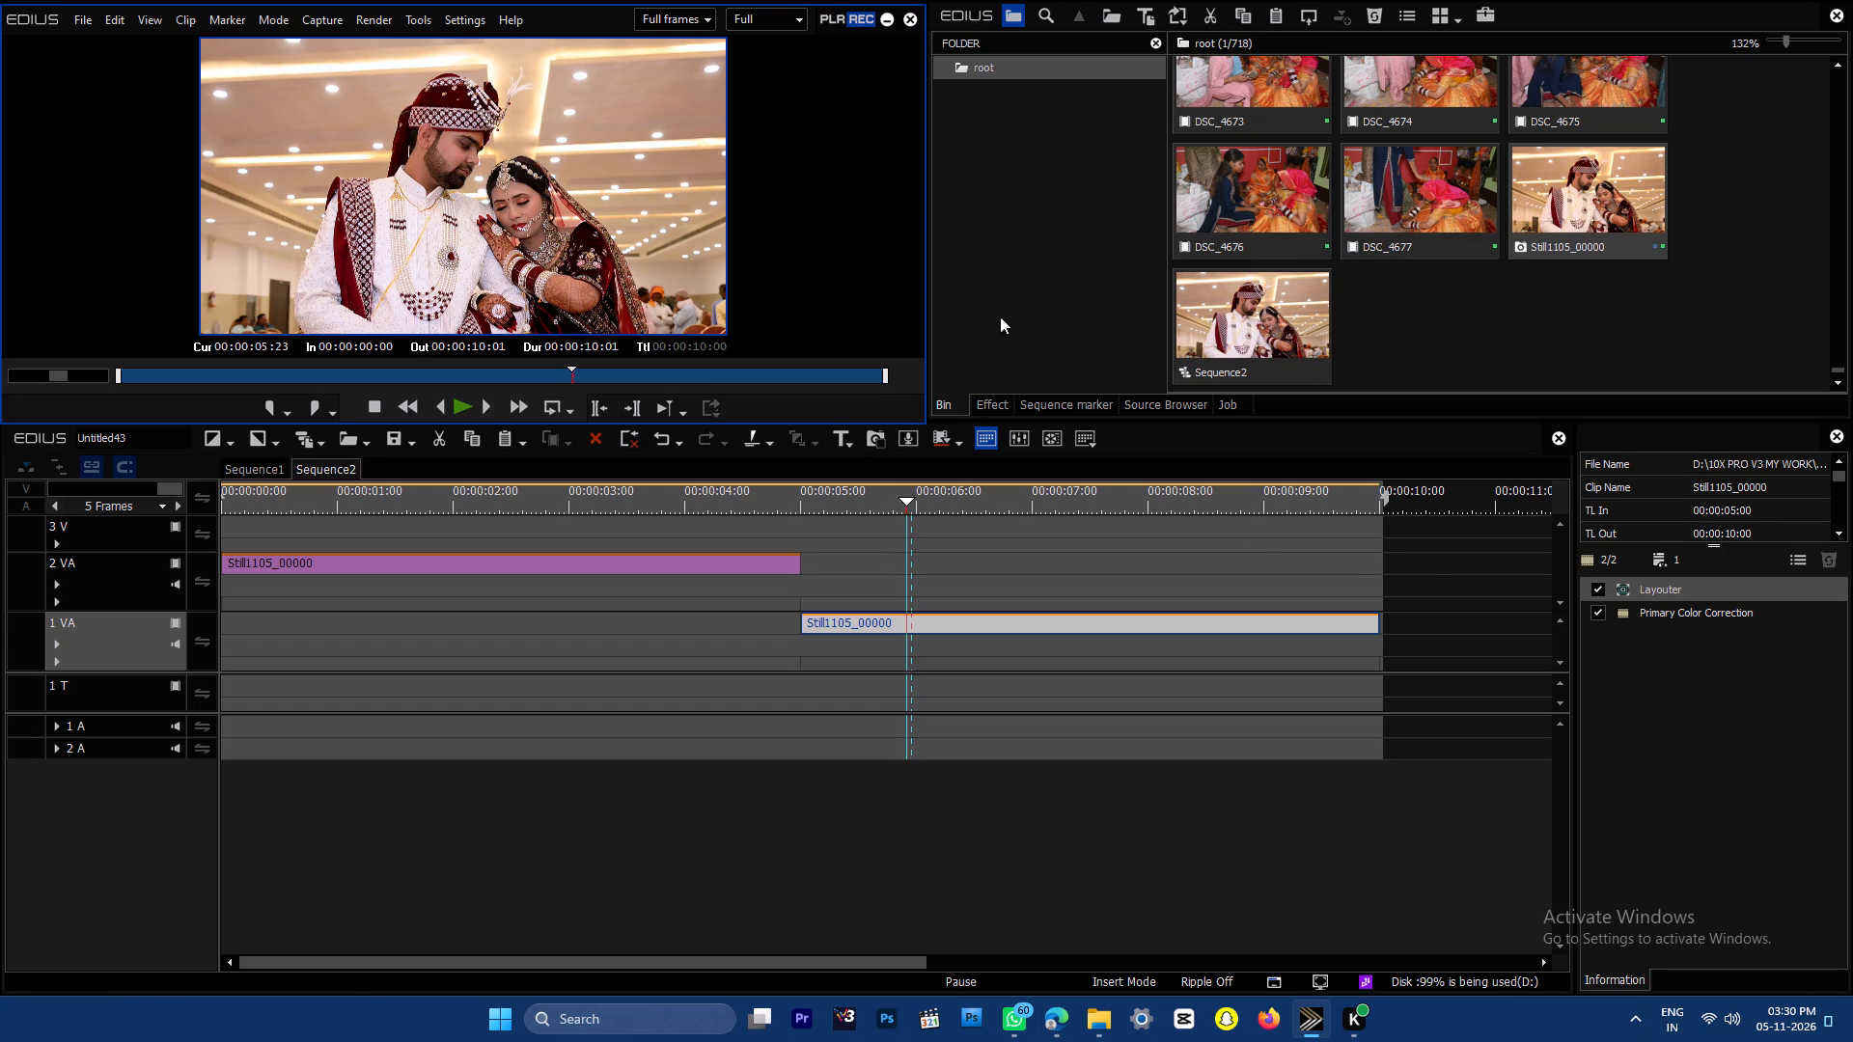
Check the progress of the C01.mp4 export job and return to the bin.
{"action": "left_click", "coordinate": [1219, 413]}
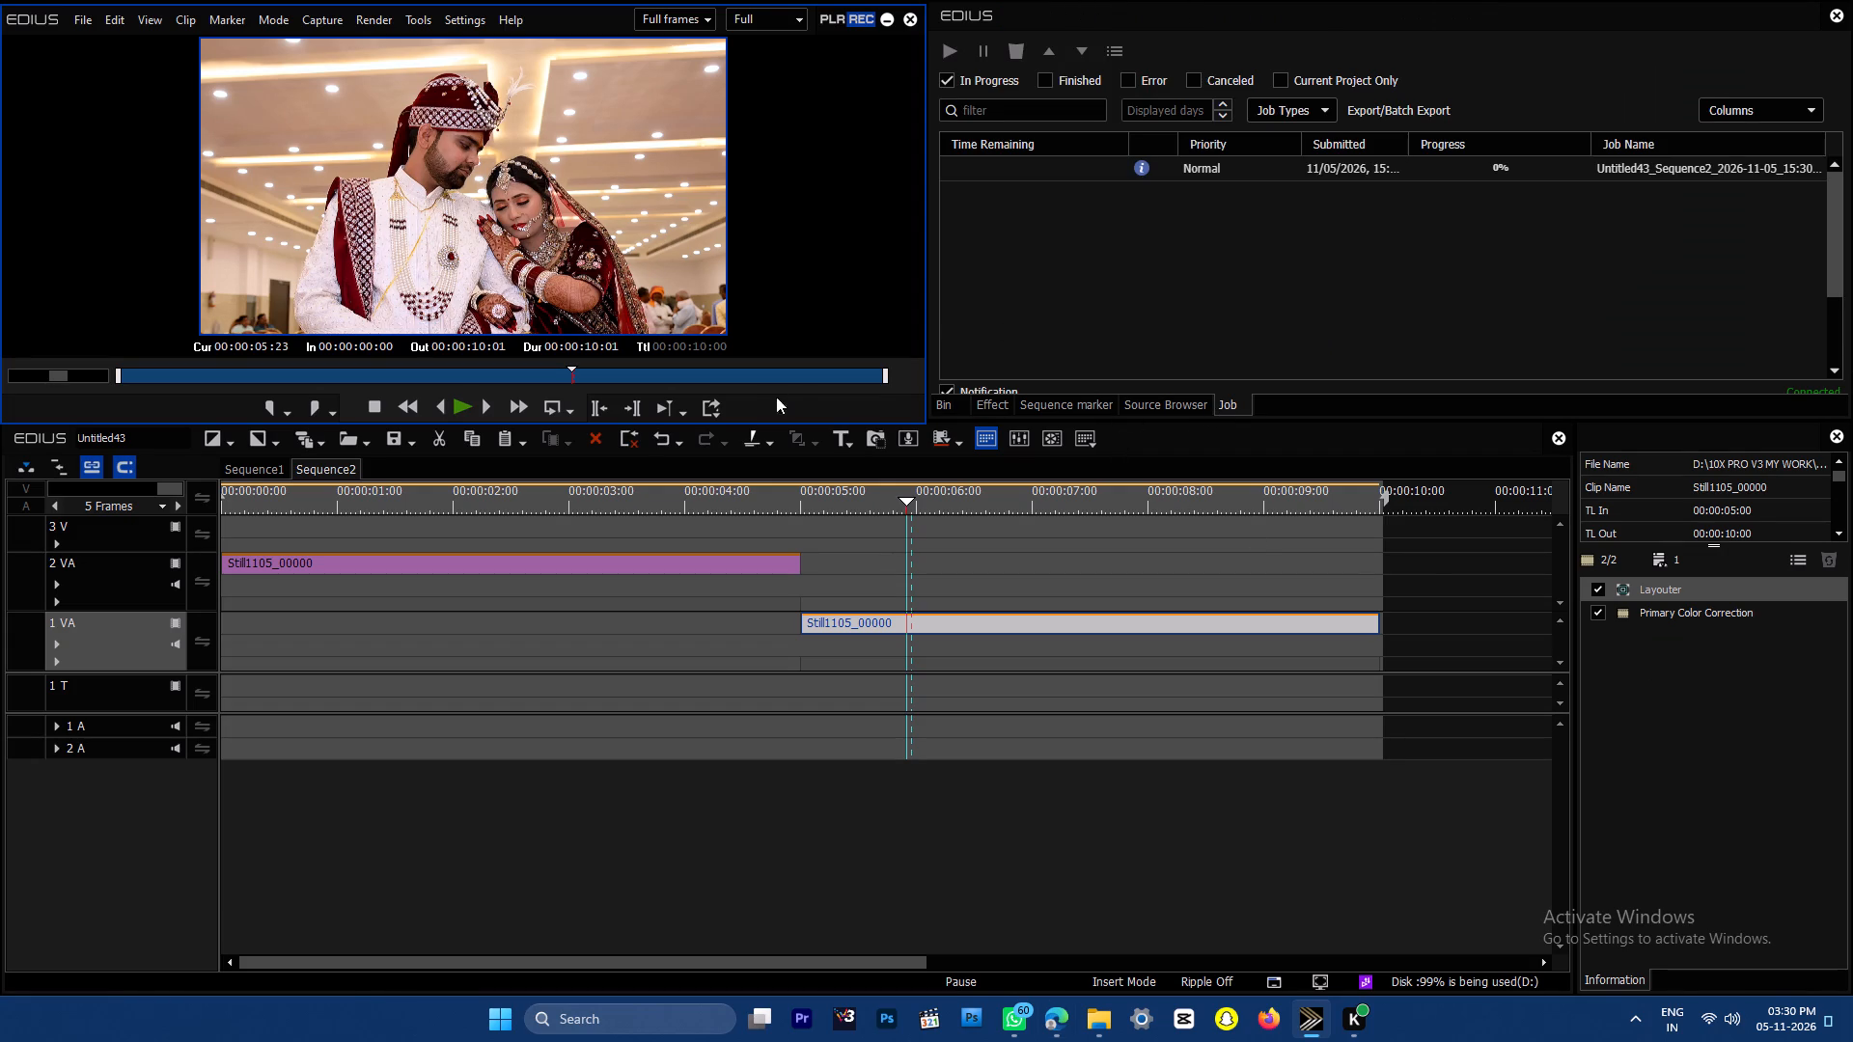
{"action": "left_click", "coordinate": [953, 402]}
Switch to Sequence1 and close all other sequences.
{"action": "left_click", "coordinate": [265, 469]}
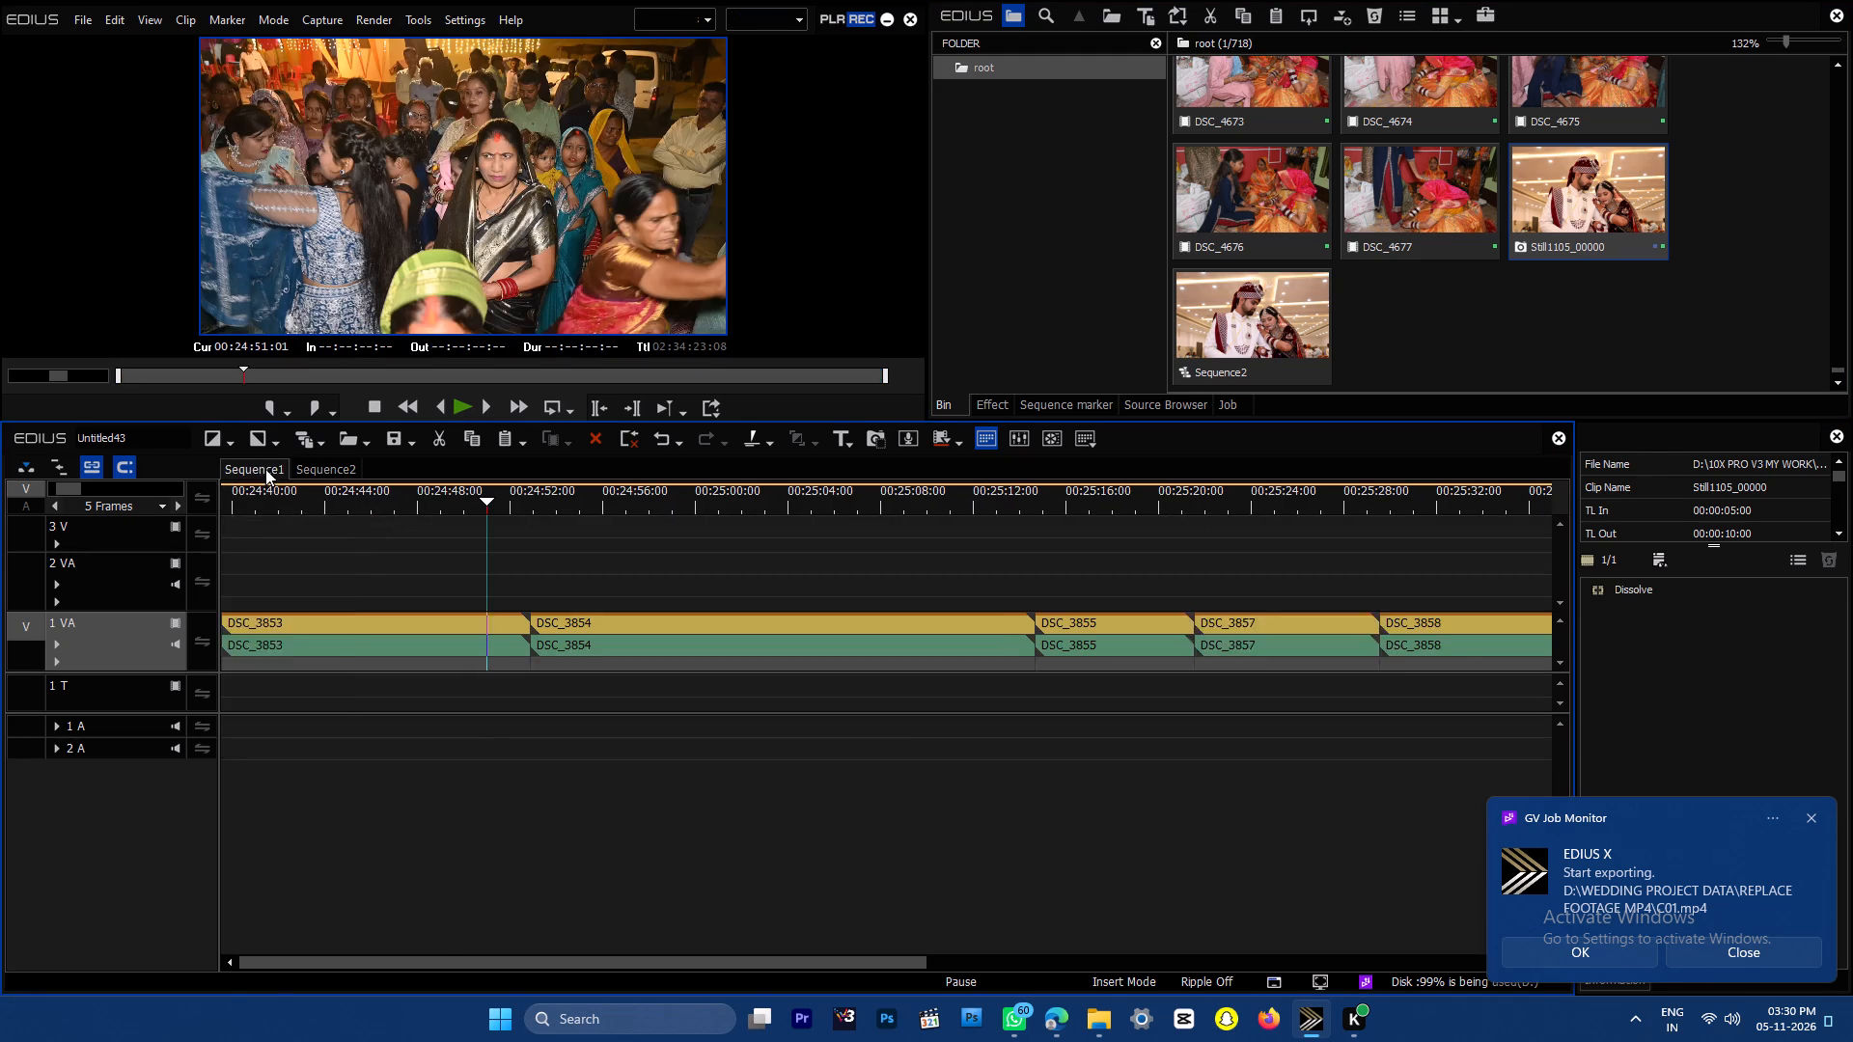
{"action": "right_click", "coordinate": [248, 469]}
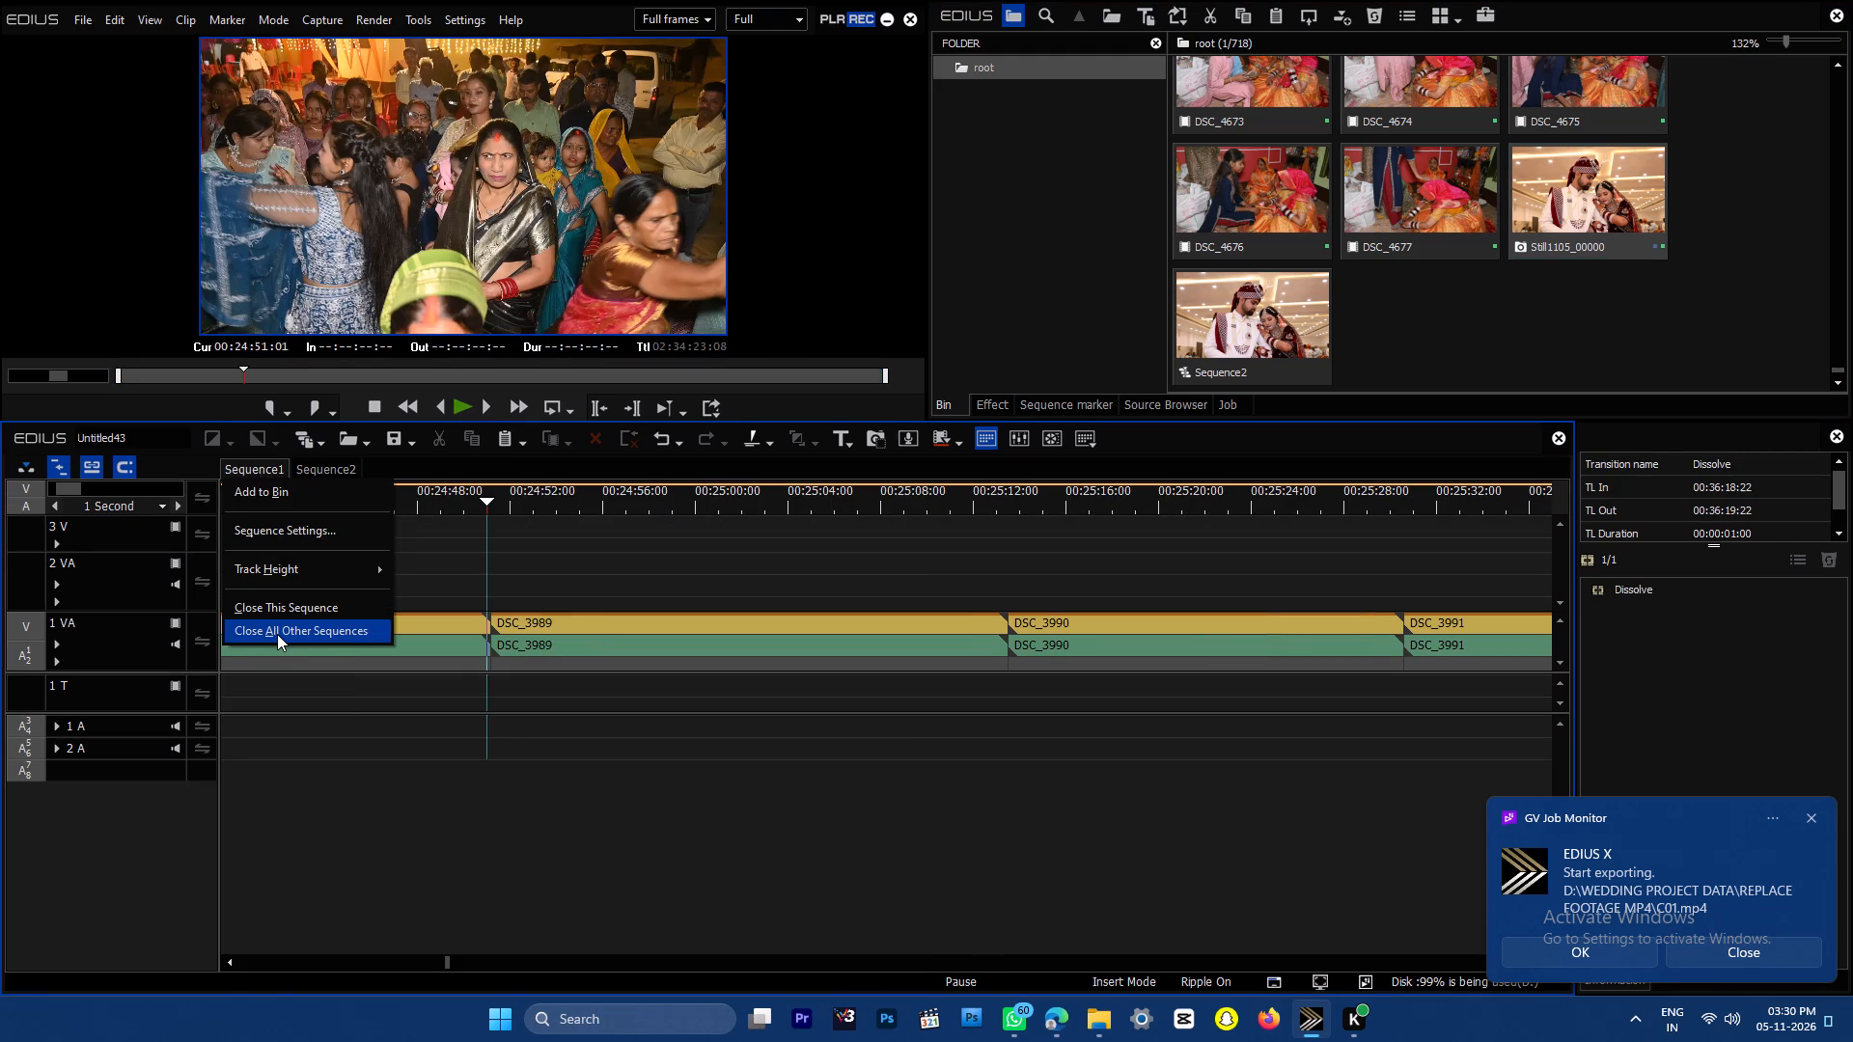
{"action": "left_click", "coordinate": [277, 634]}
{"action": "left_click", "coordinate": [923, 945]}
{"action": "left_click_drag", "start_coordinate": [89, 488], "coordinate": [108, 489]}
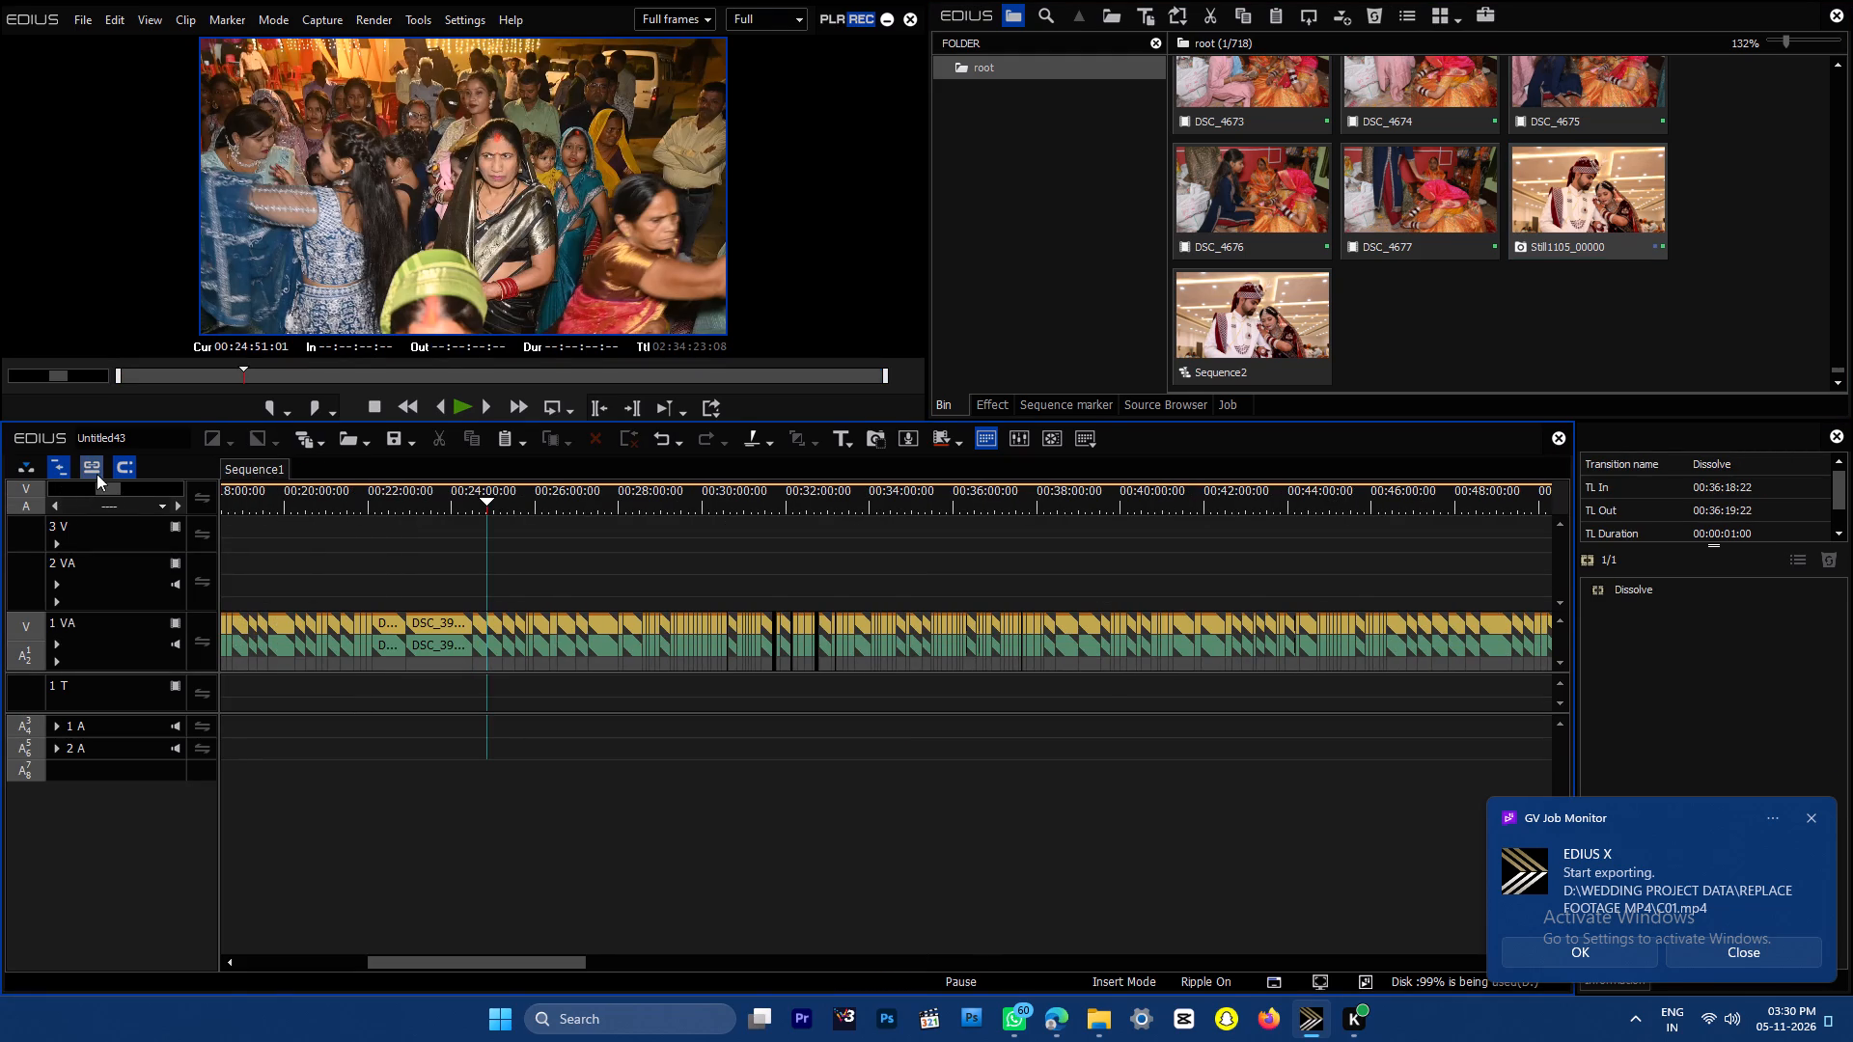
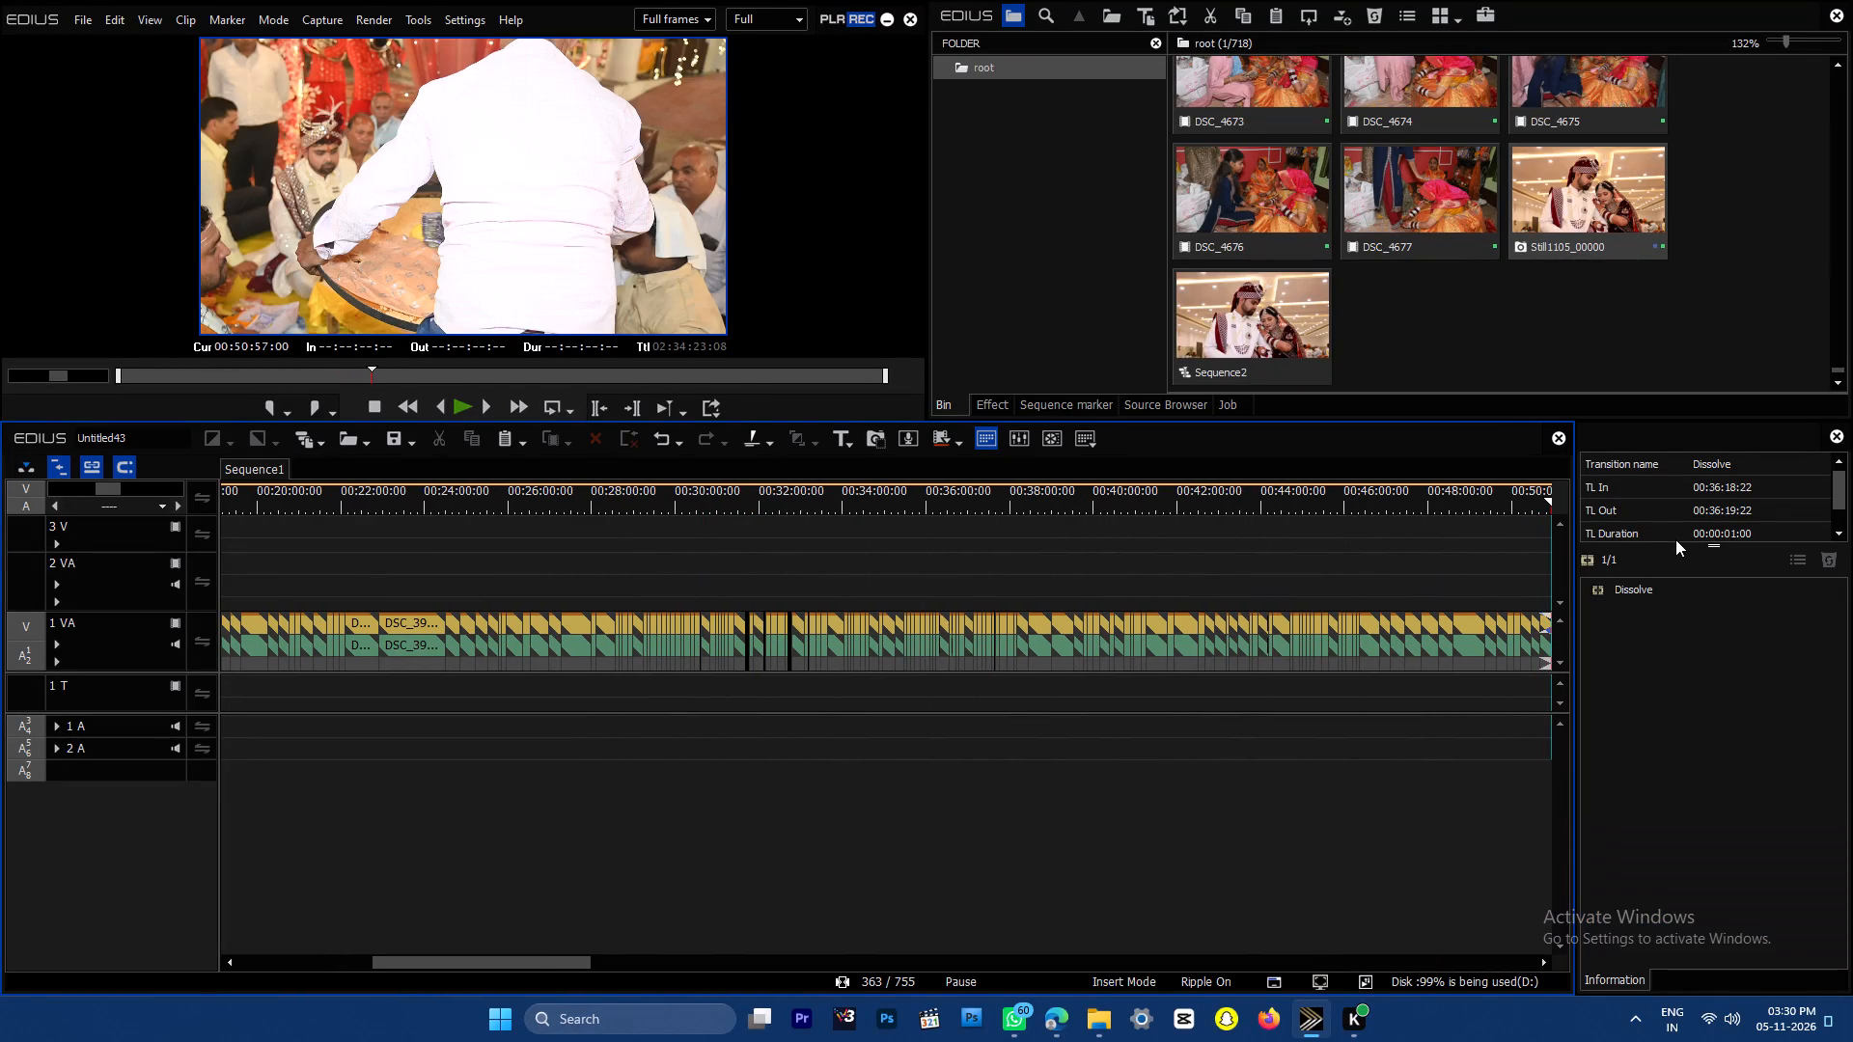
Examine the groom's ceremony clips DSC_4163 to DSC_4166 around 00:51:00 in Sequence1 at a closer timeline scale.
{"action": "key", "text": "space"}
{"action": "key", "text": "ctrl+plus"}
{"action": "key", "text": "ctrl+plus"}
{"action": "key", "text": "ctrl+plus"}
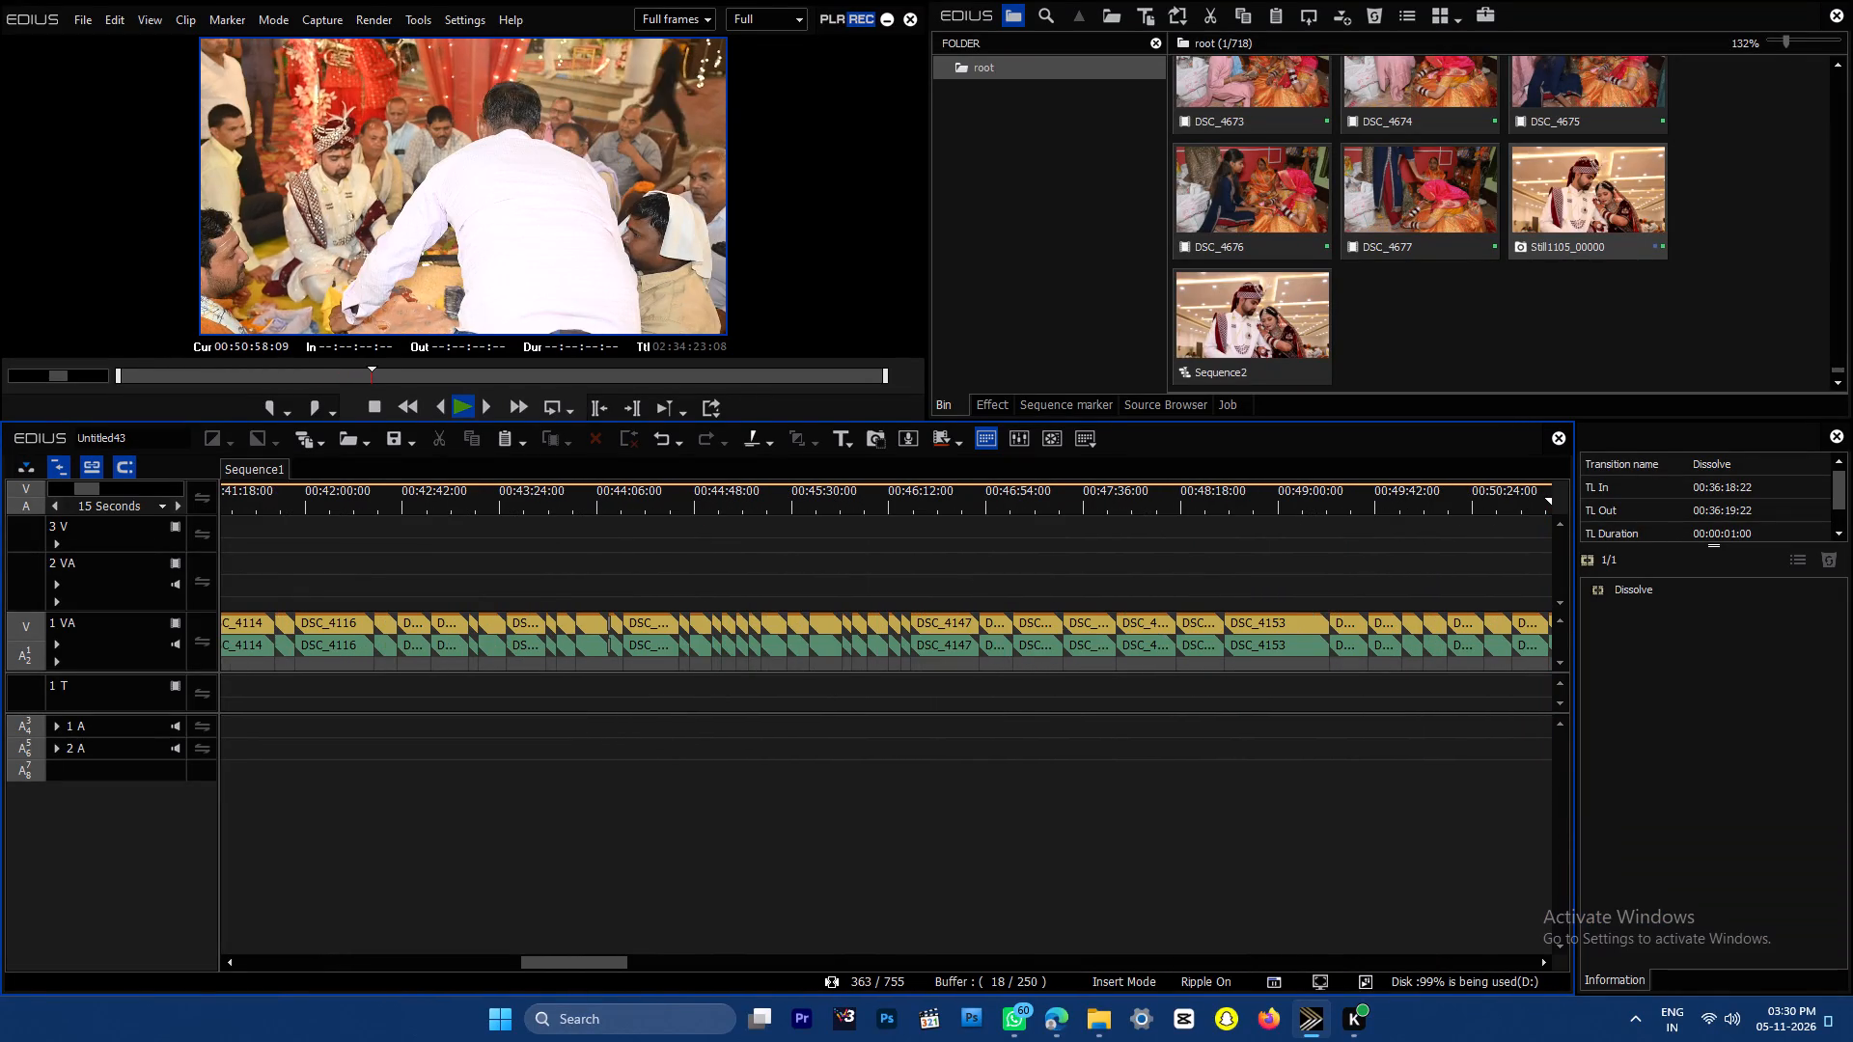
{"action": "double_click", "coordinate": [1547, 964]}
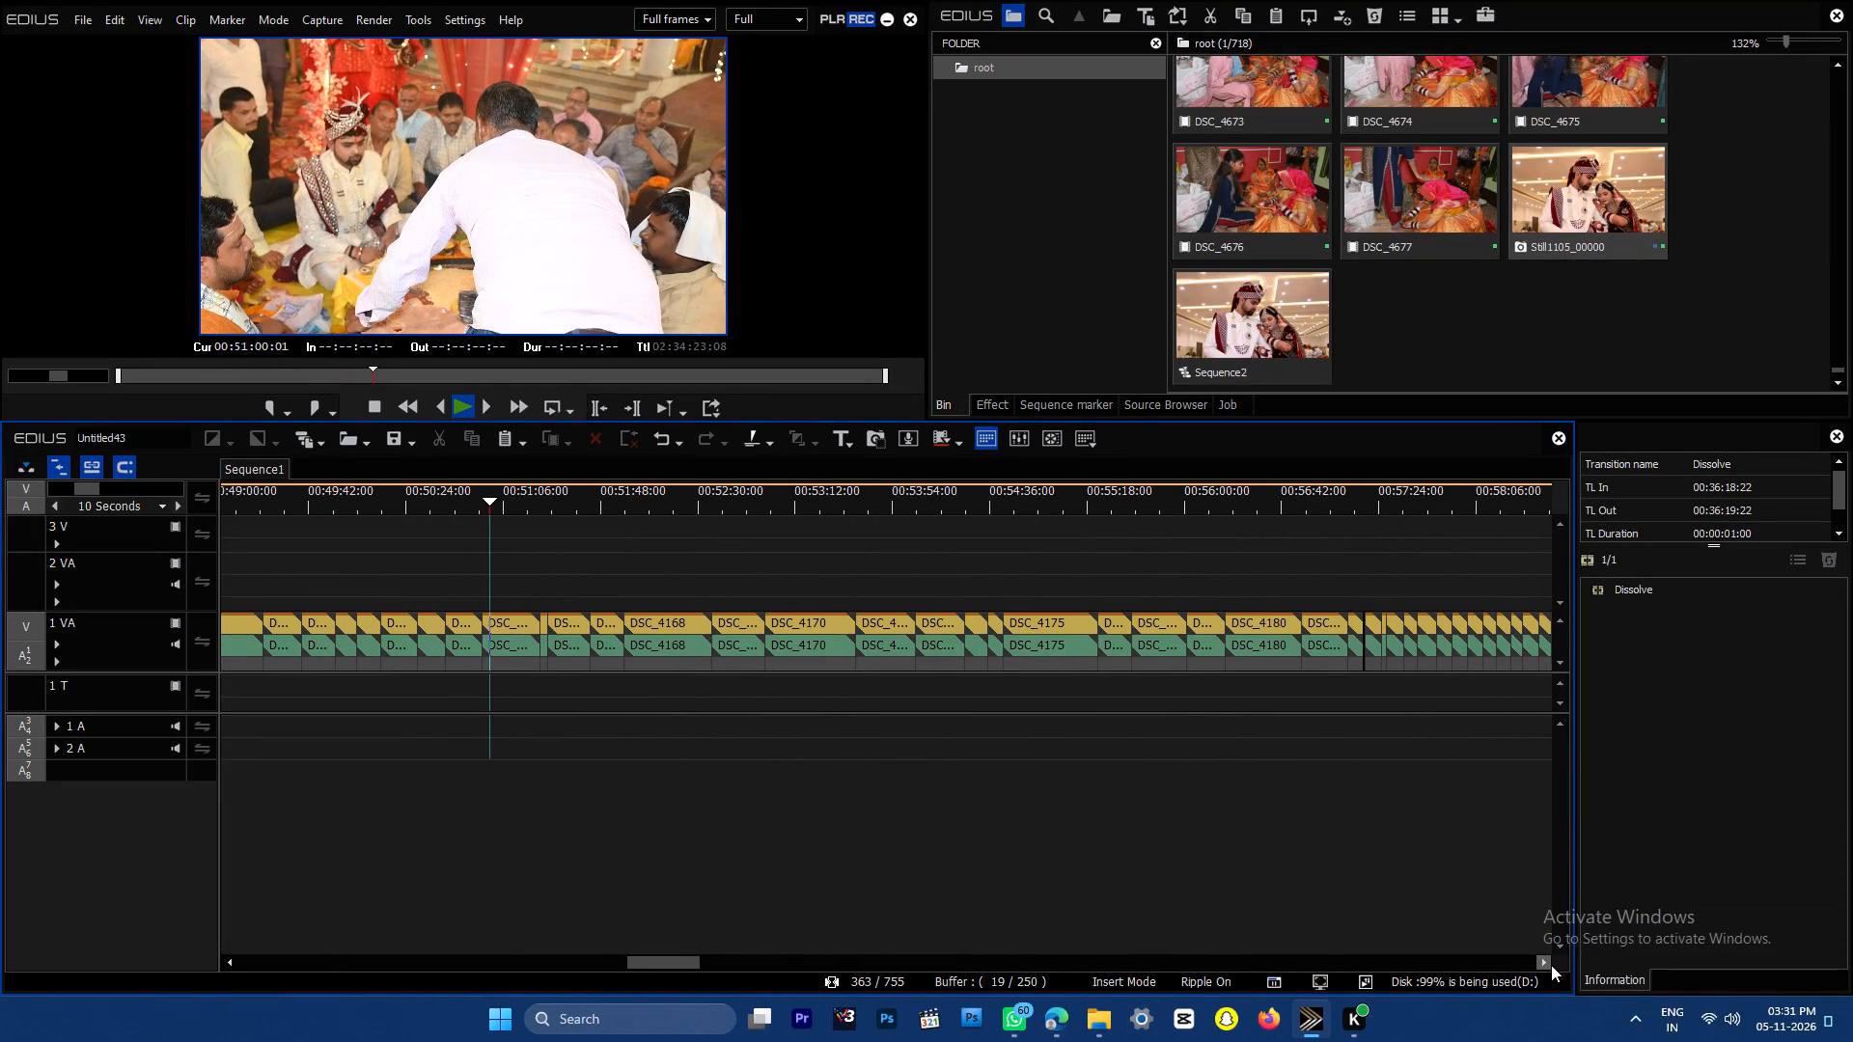
{"action": "left_click_drag", "start_coordinate": [429, 498], "coordinate": [479, 509]}
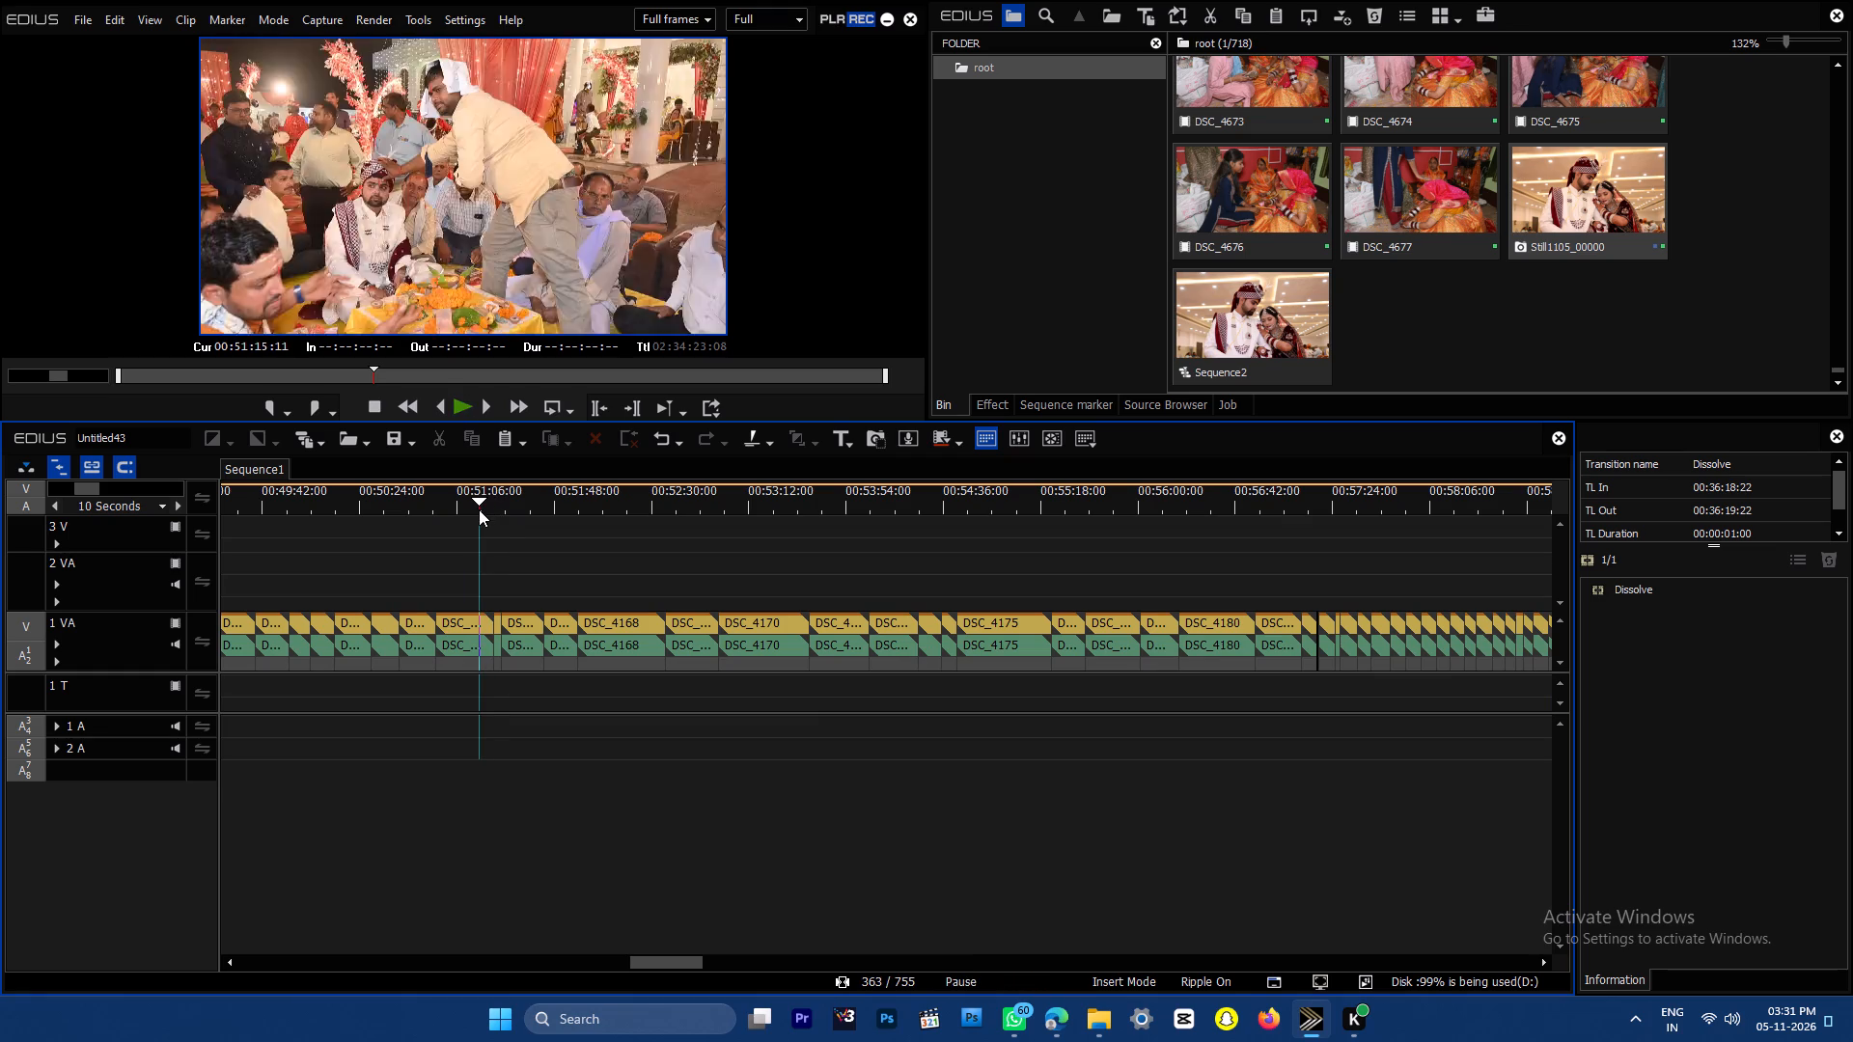
{"action": "left_click_drag", "start_coordinate": [479, 509], "coordinate": [497, 509]}
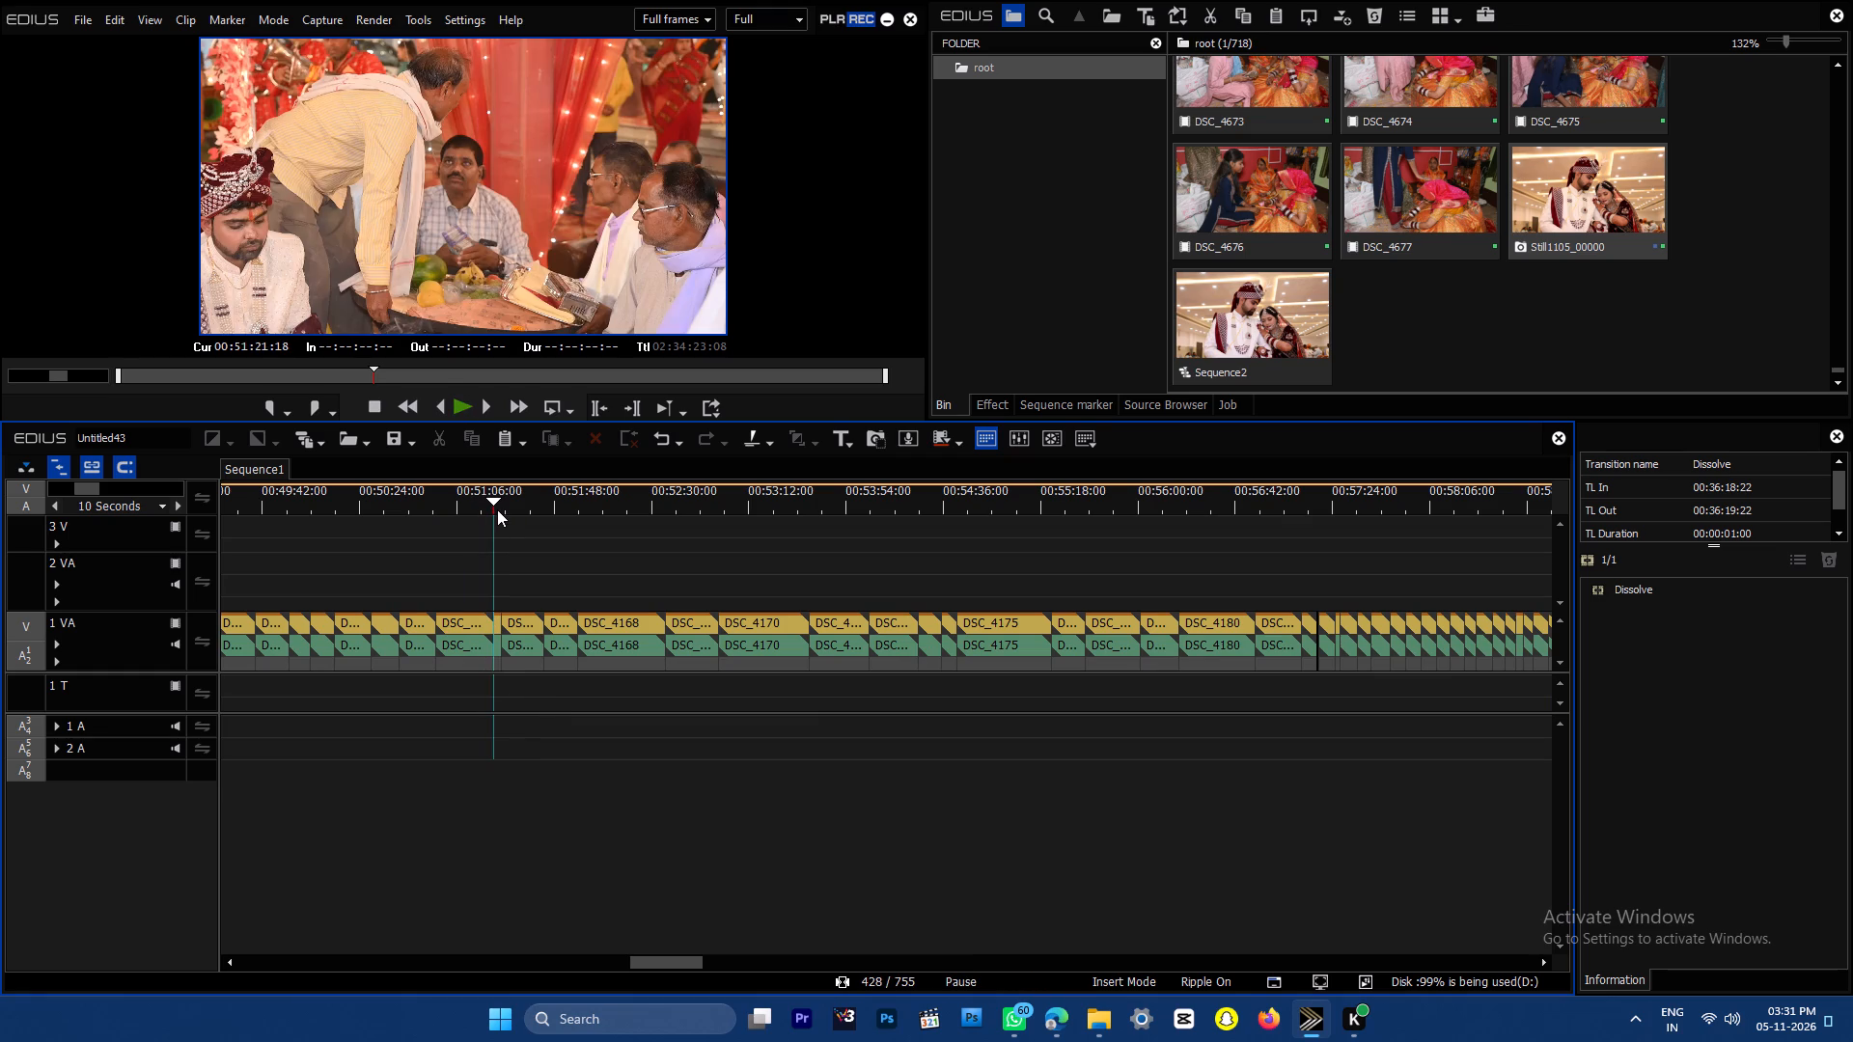
{"action": "left_click", "coordinate": [474, 496]}
{"action": "key", "text": "ctrl+plus"}
{"action": "key", "text": "ctrl+plus"}
{"action": "key", "text": "ctrl+plus"}
{"action": "left_click_drag", "start_coordinate": [487, 496], "coordinate": [129, 502]}
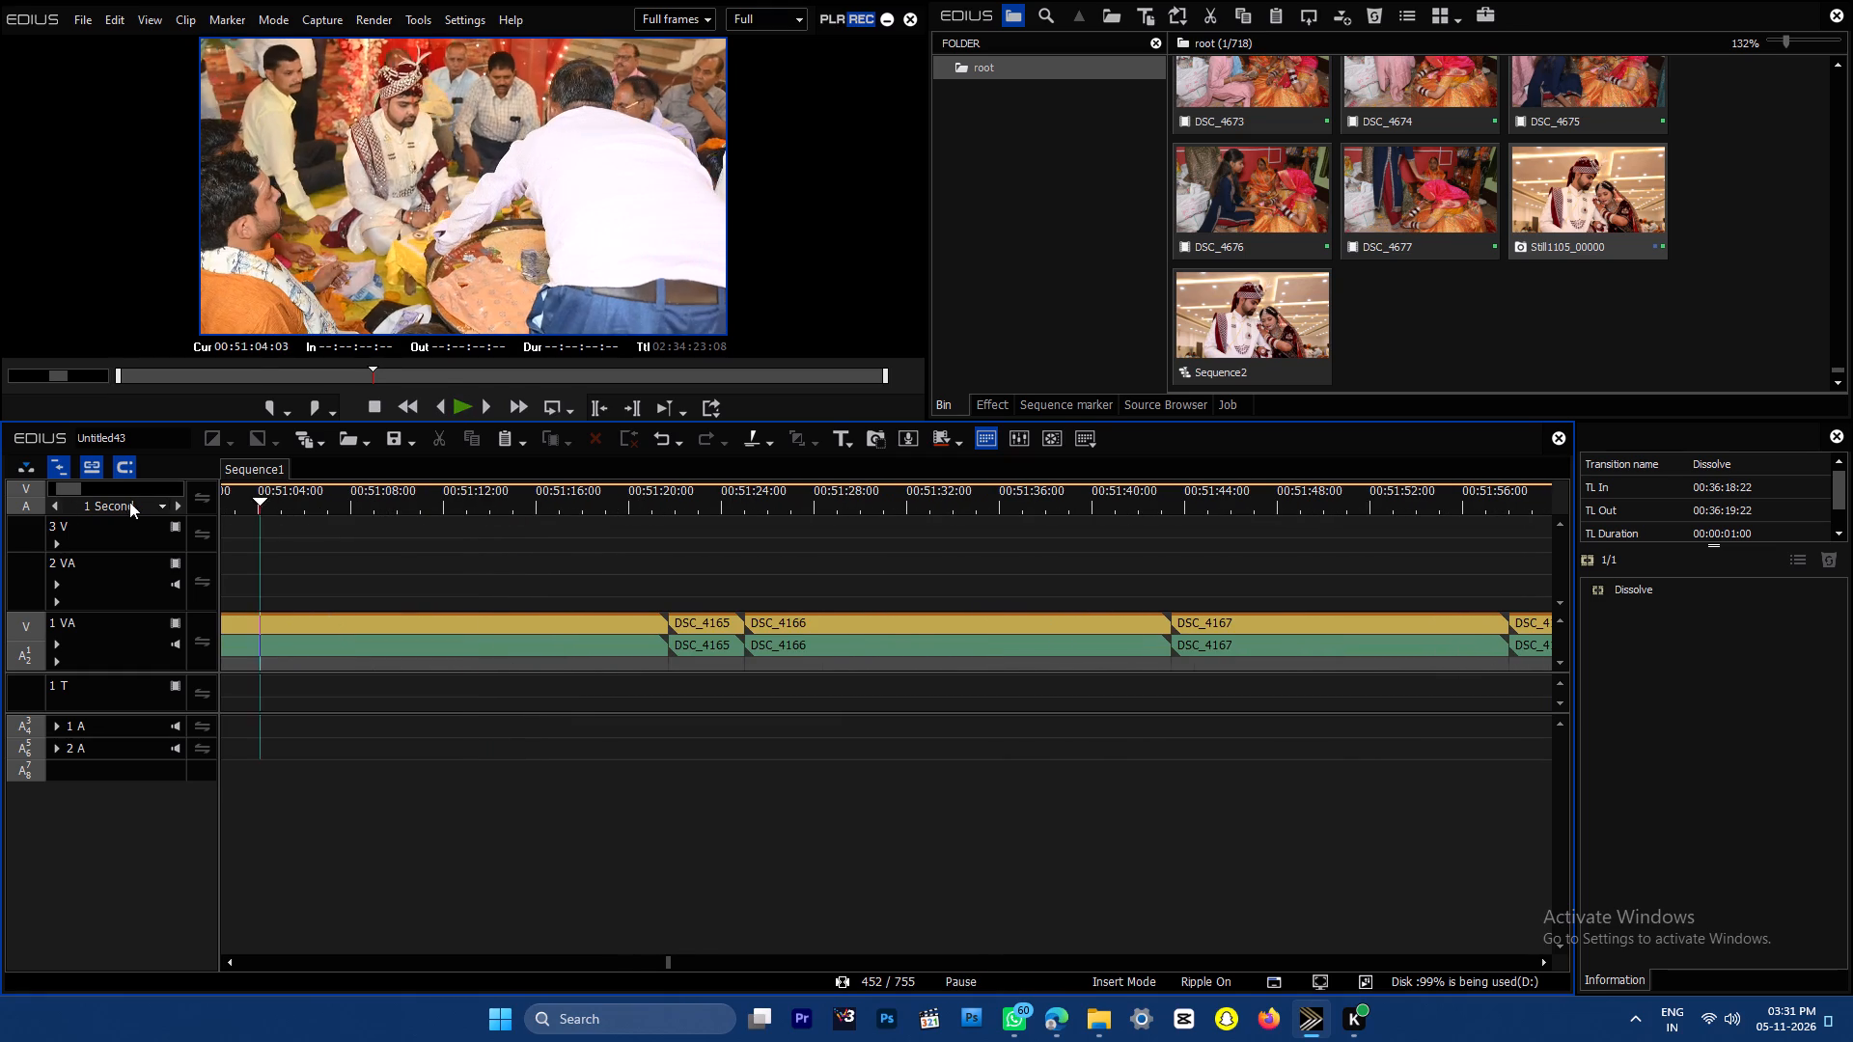
{"action": "left_click_drag", "start_coordinate": [129, 502], "coordinate": [961, 572]}
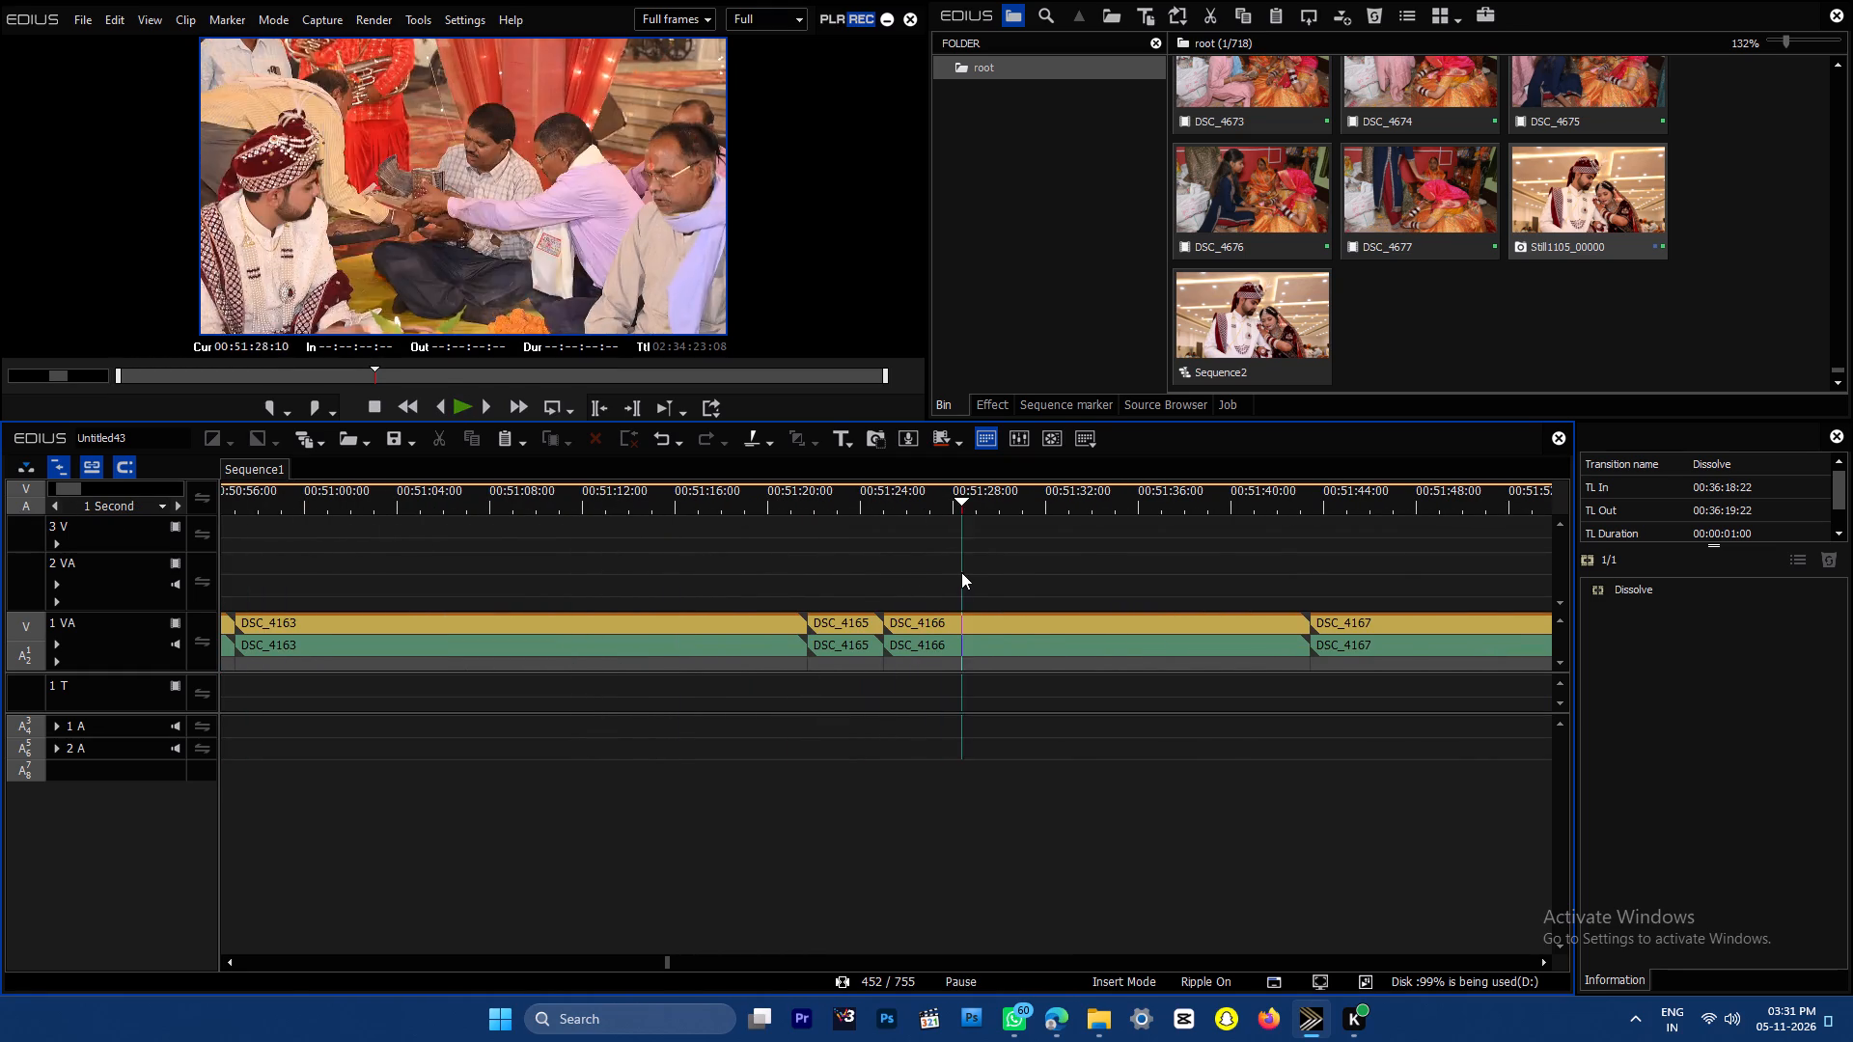
{"action": "left_click_drag", "start_coordinate": [961, 572], "coordinate": [600, 596]}
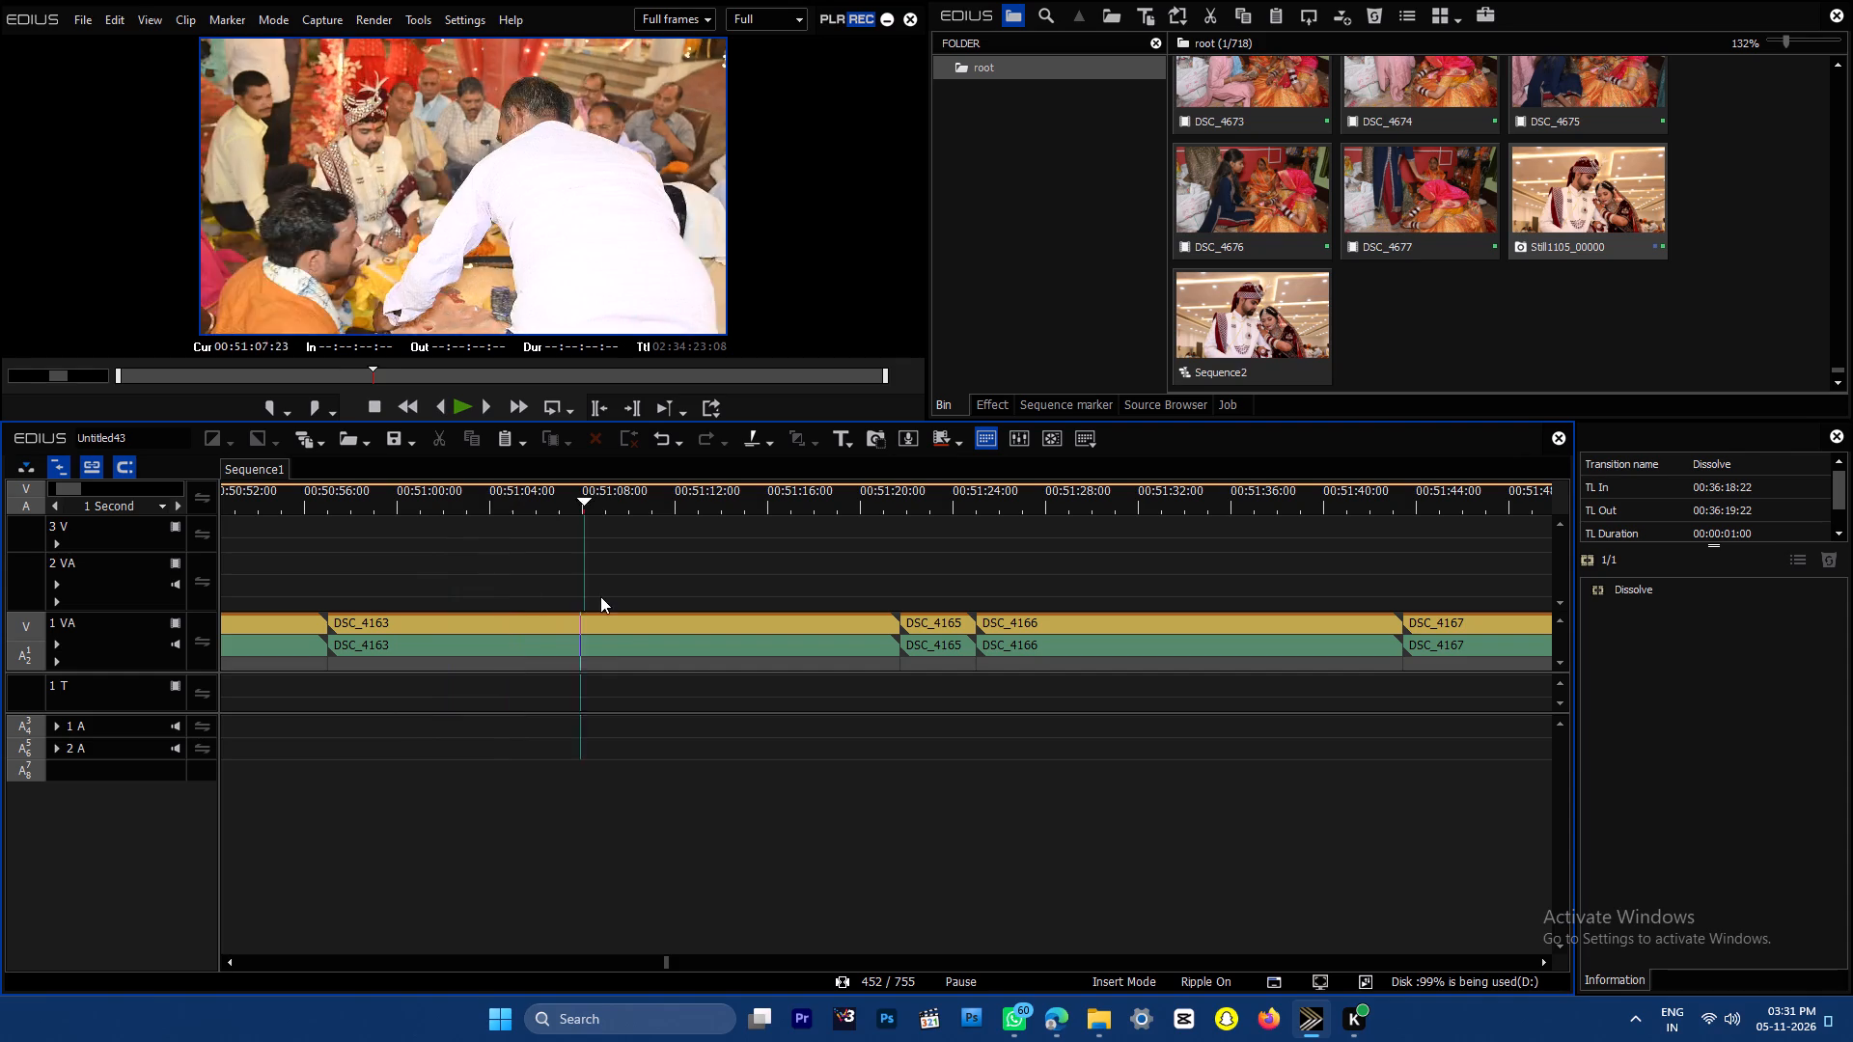
{"action": "left_click_drag", "start_coordinate": [600, 596], "coordinate": [473, 611]}
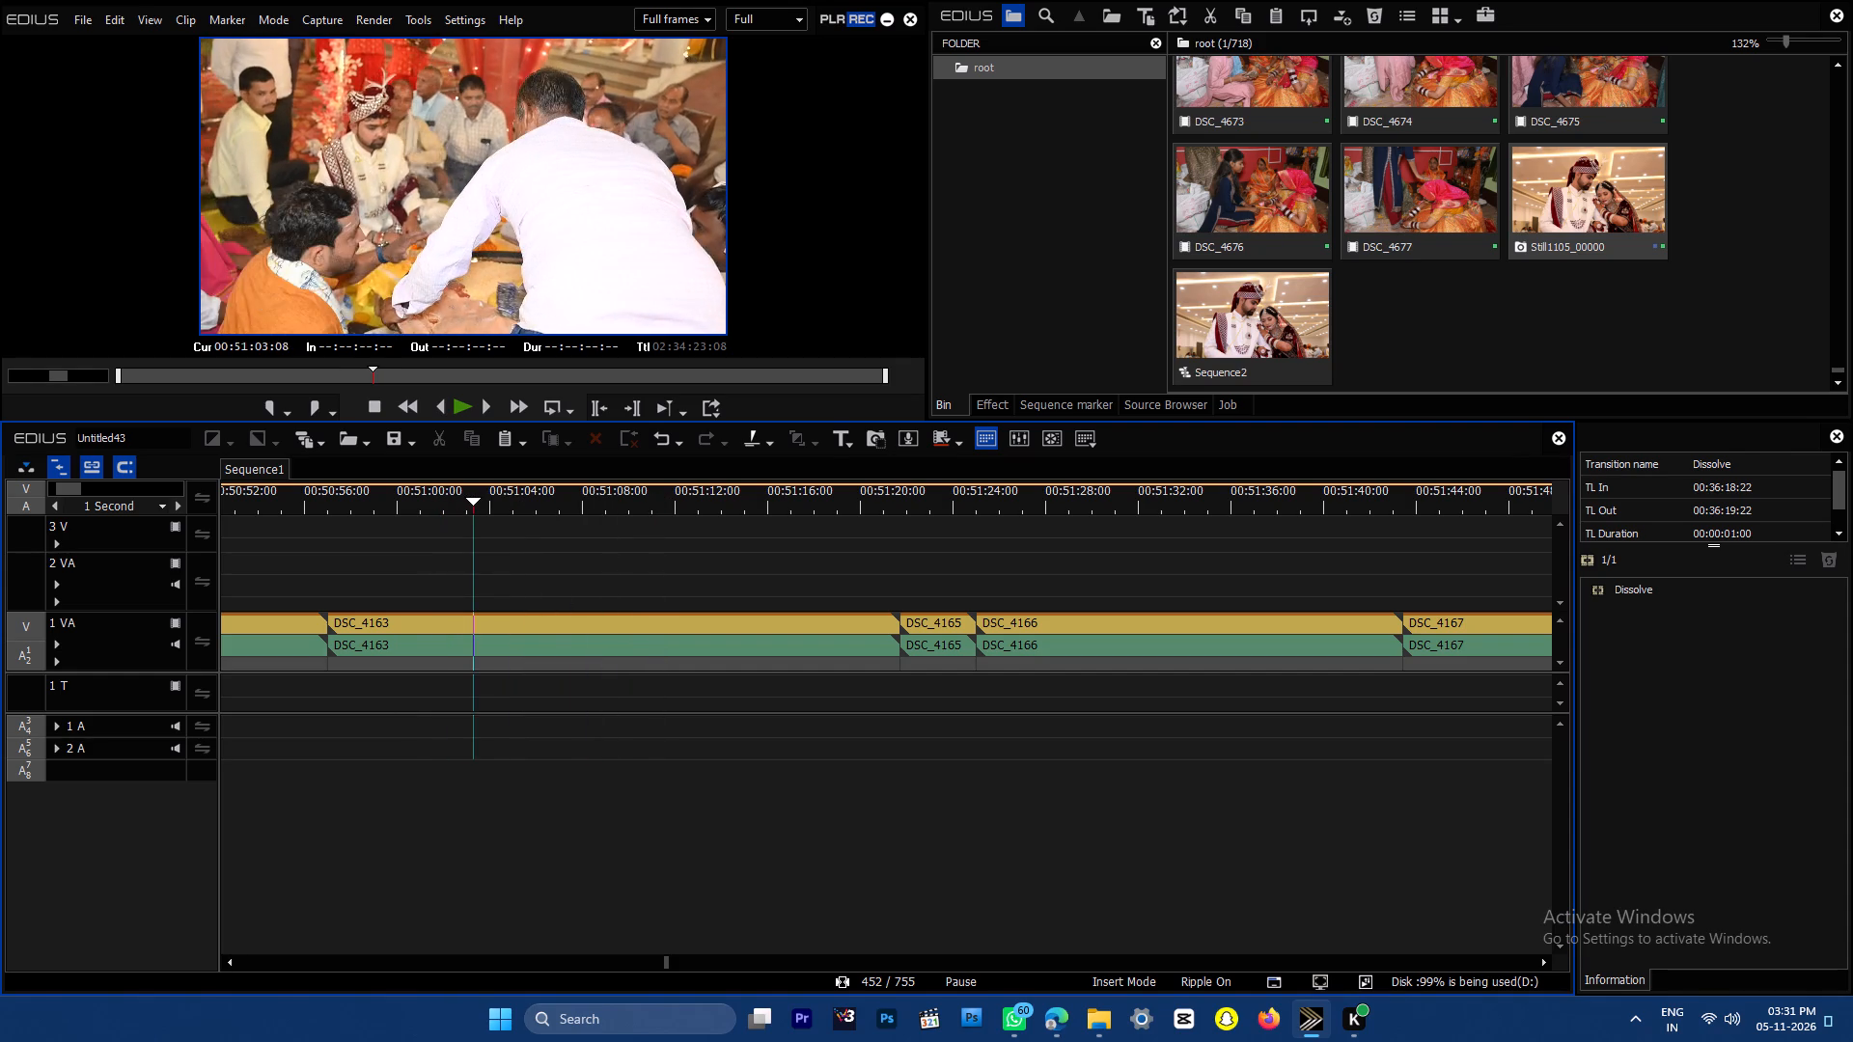
Preview DSC_4163 at full screen, and look through the following clips up to DSC_4167 near 00:51:50.
{"action": "double_click", "coordinate": [433, 297]}
{"action": "key", "text": "space"}
{"action": "double_click", "coordinate": [1222, 378]}
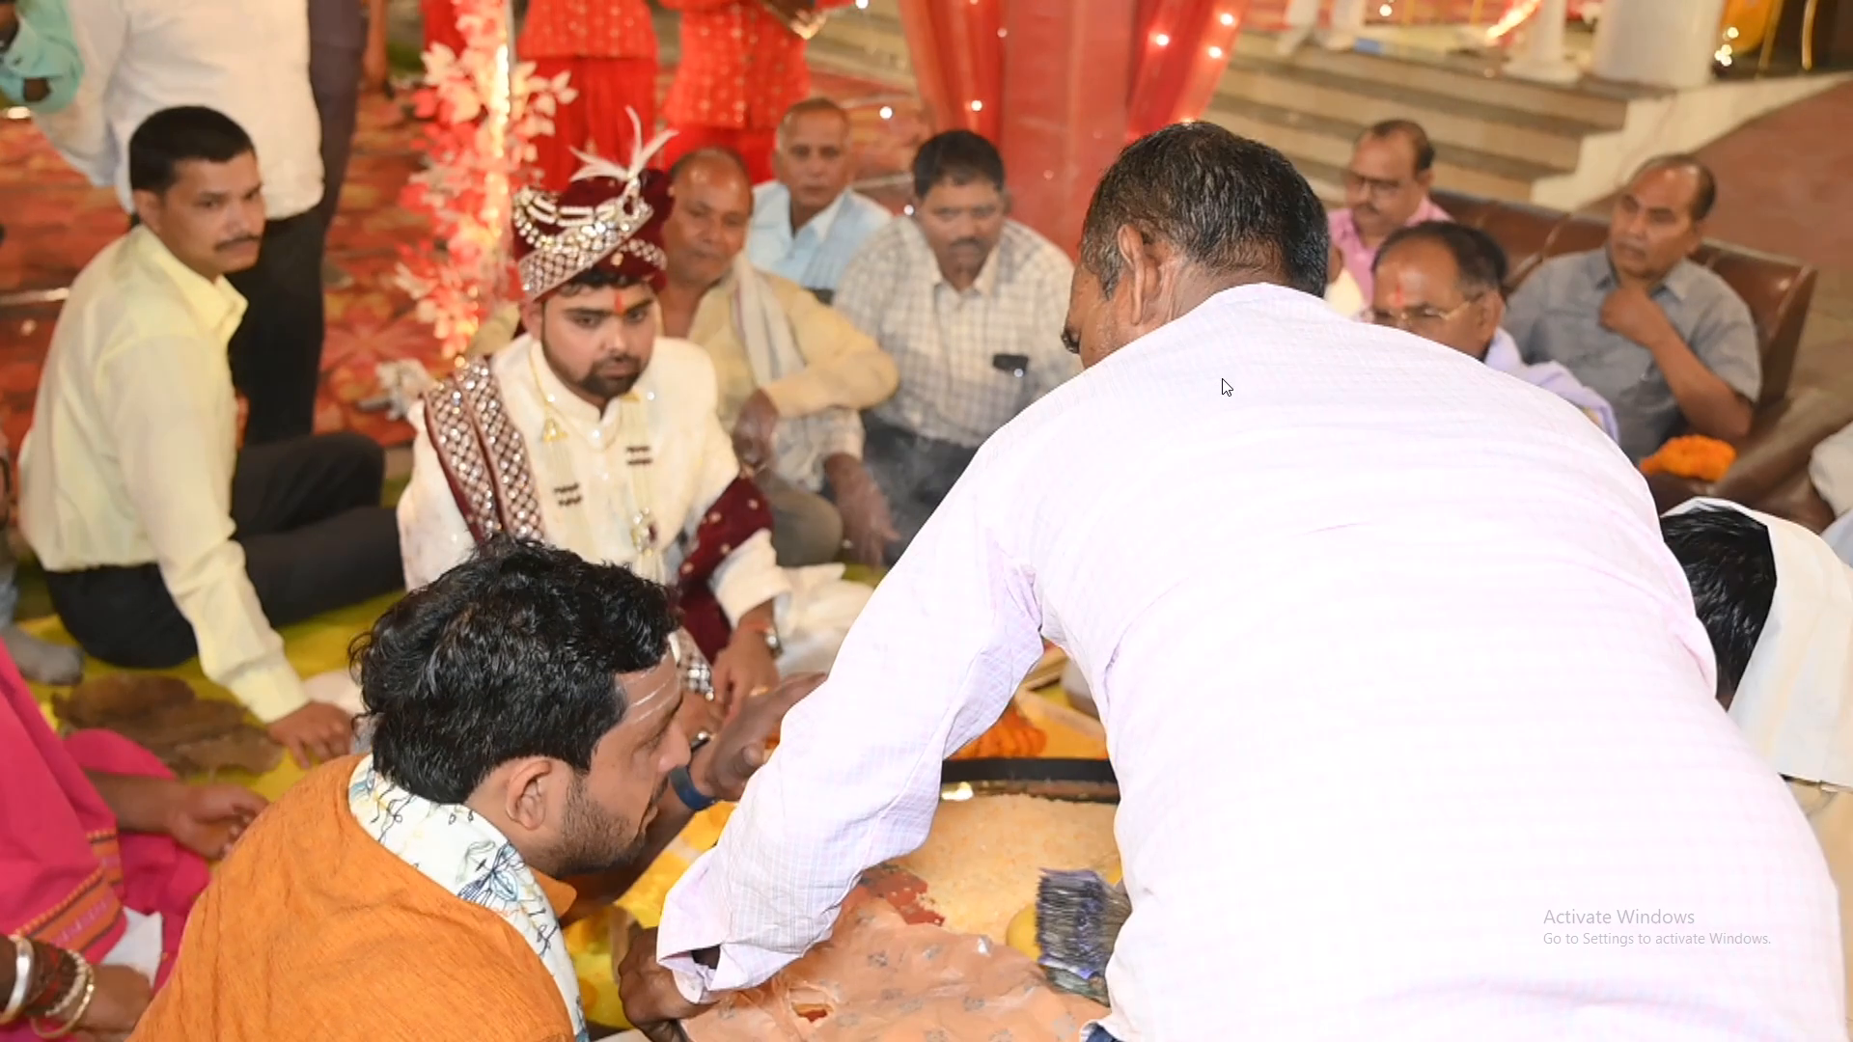
{"action": "key", "text": "space"}
{"action": "left_click_drag", "start_coordinate": [551, 497], "coordinate": [800, 504]}
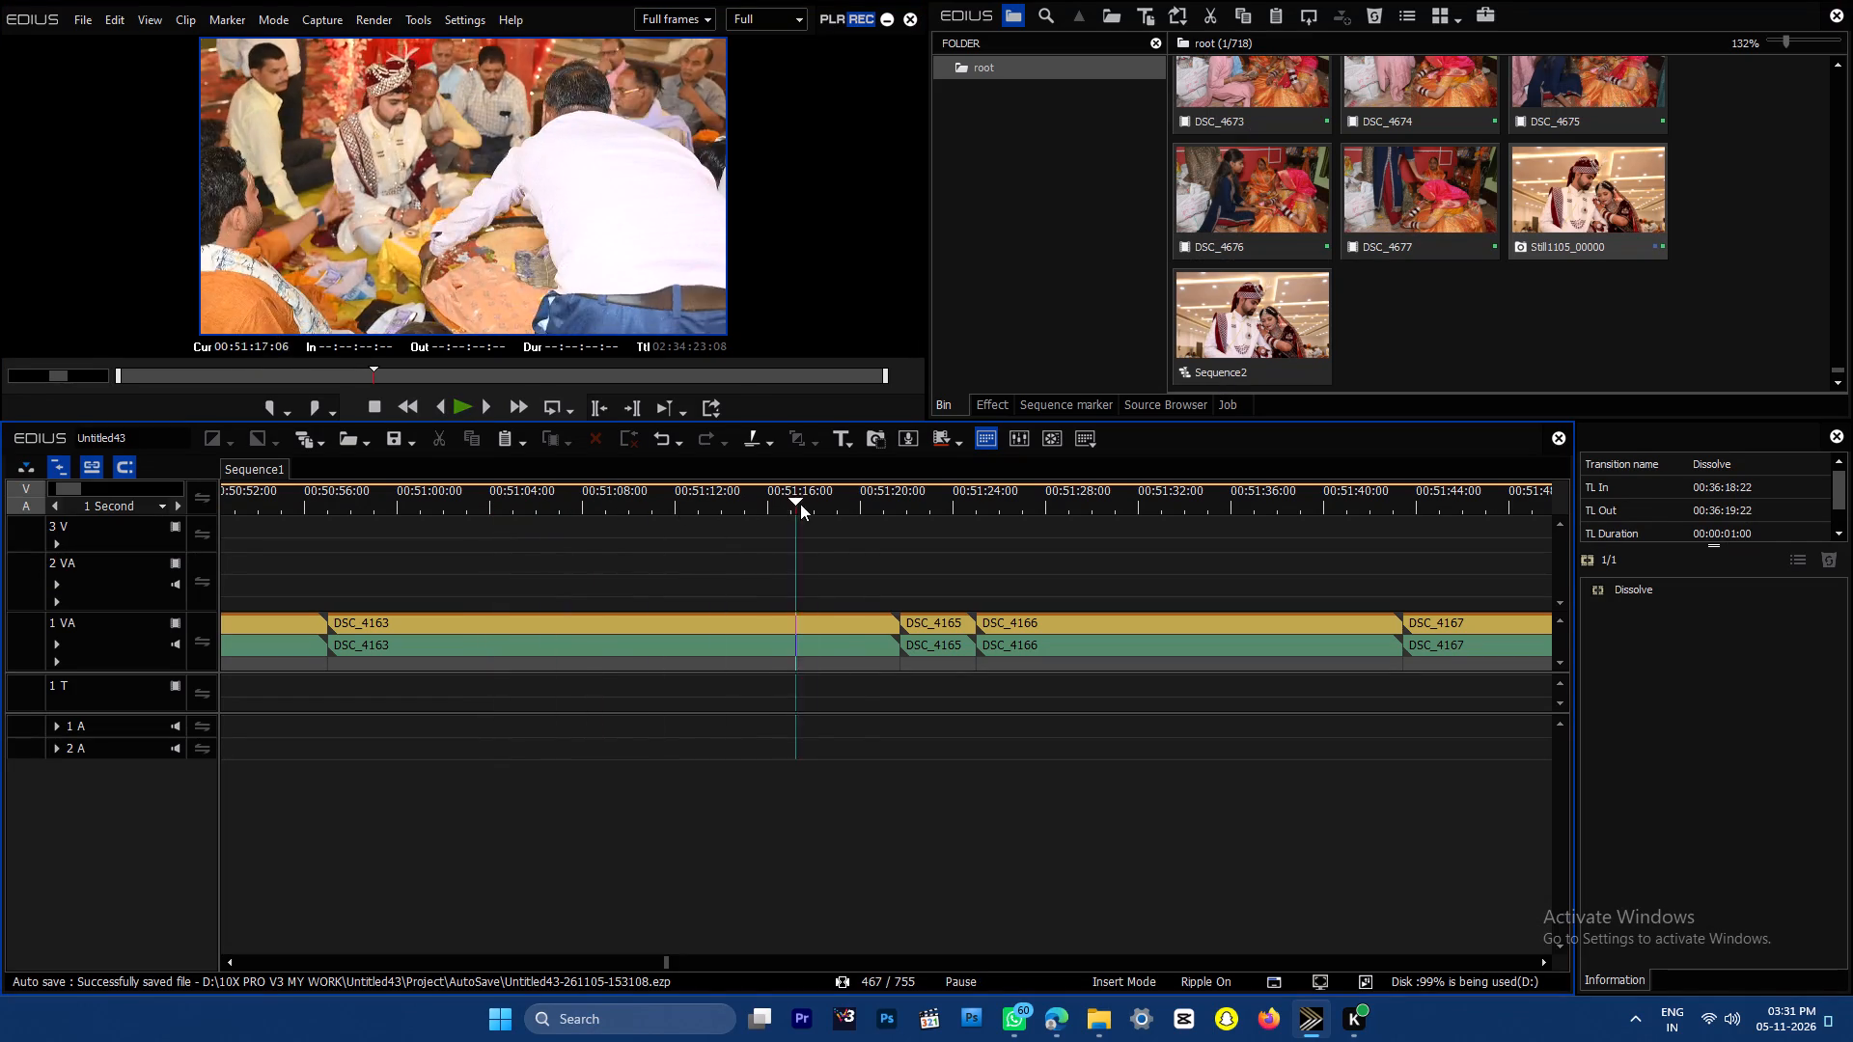
{"action": "left_click_drag", "start_coordinate": [800, 504], "coordinate": [403, 515]}
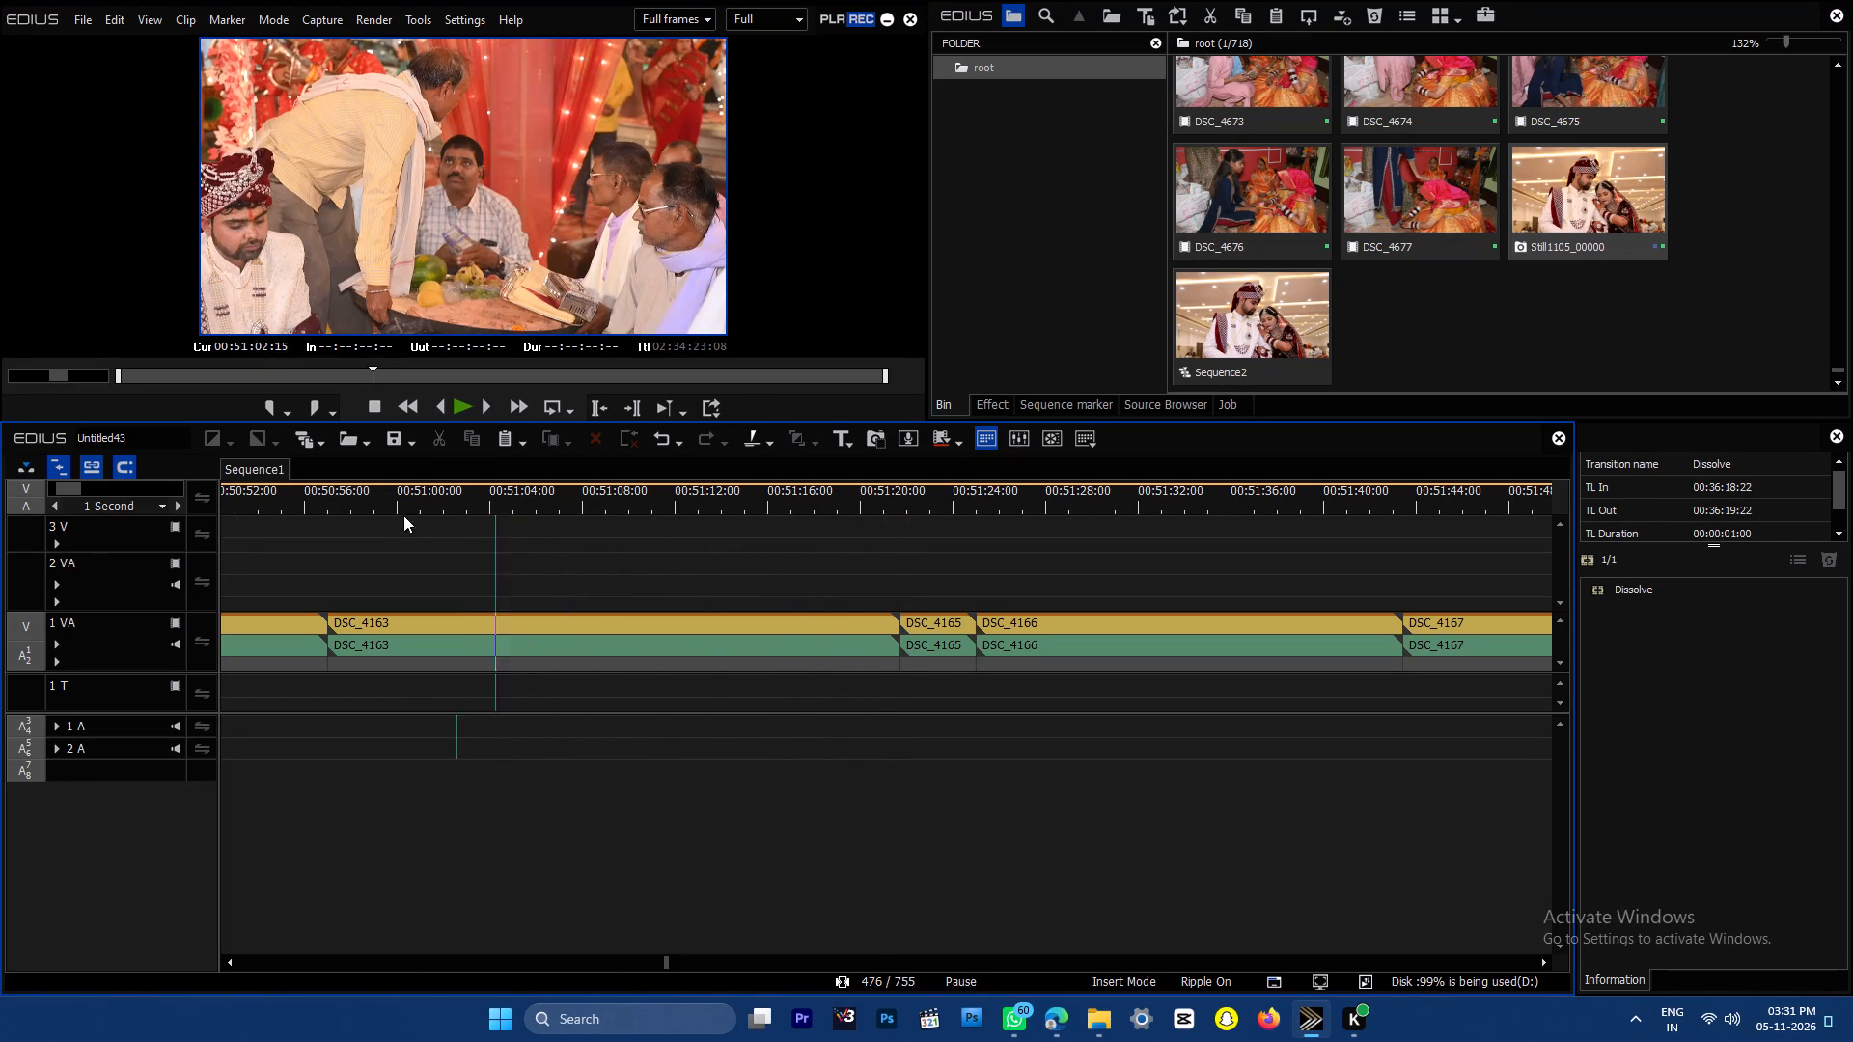
{"action": "left_click_drag", "start_coordinate": [403, 515], "coordinate": [1251, 538]}
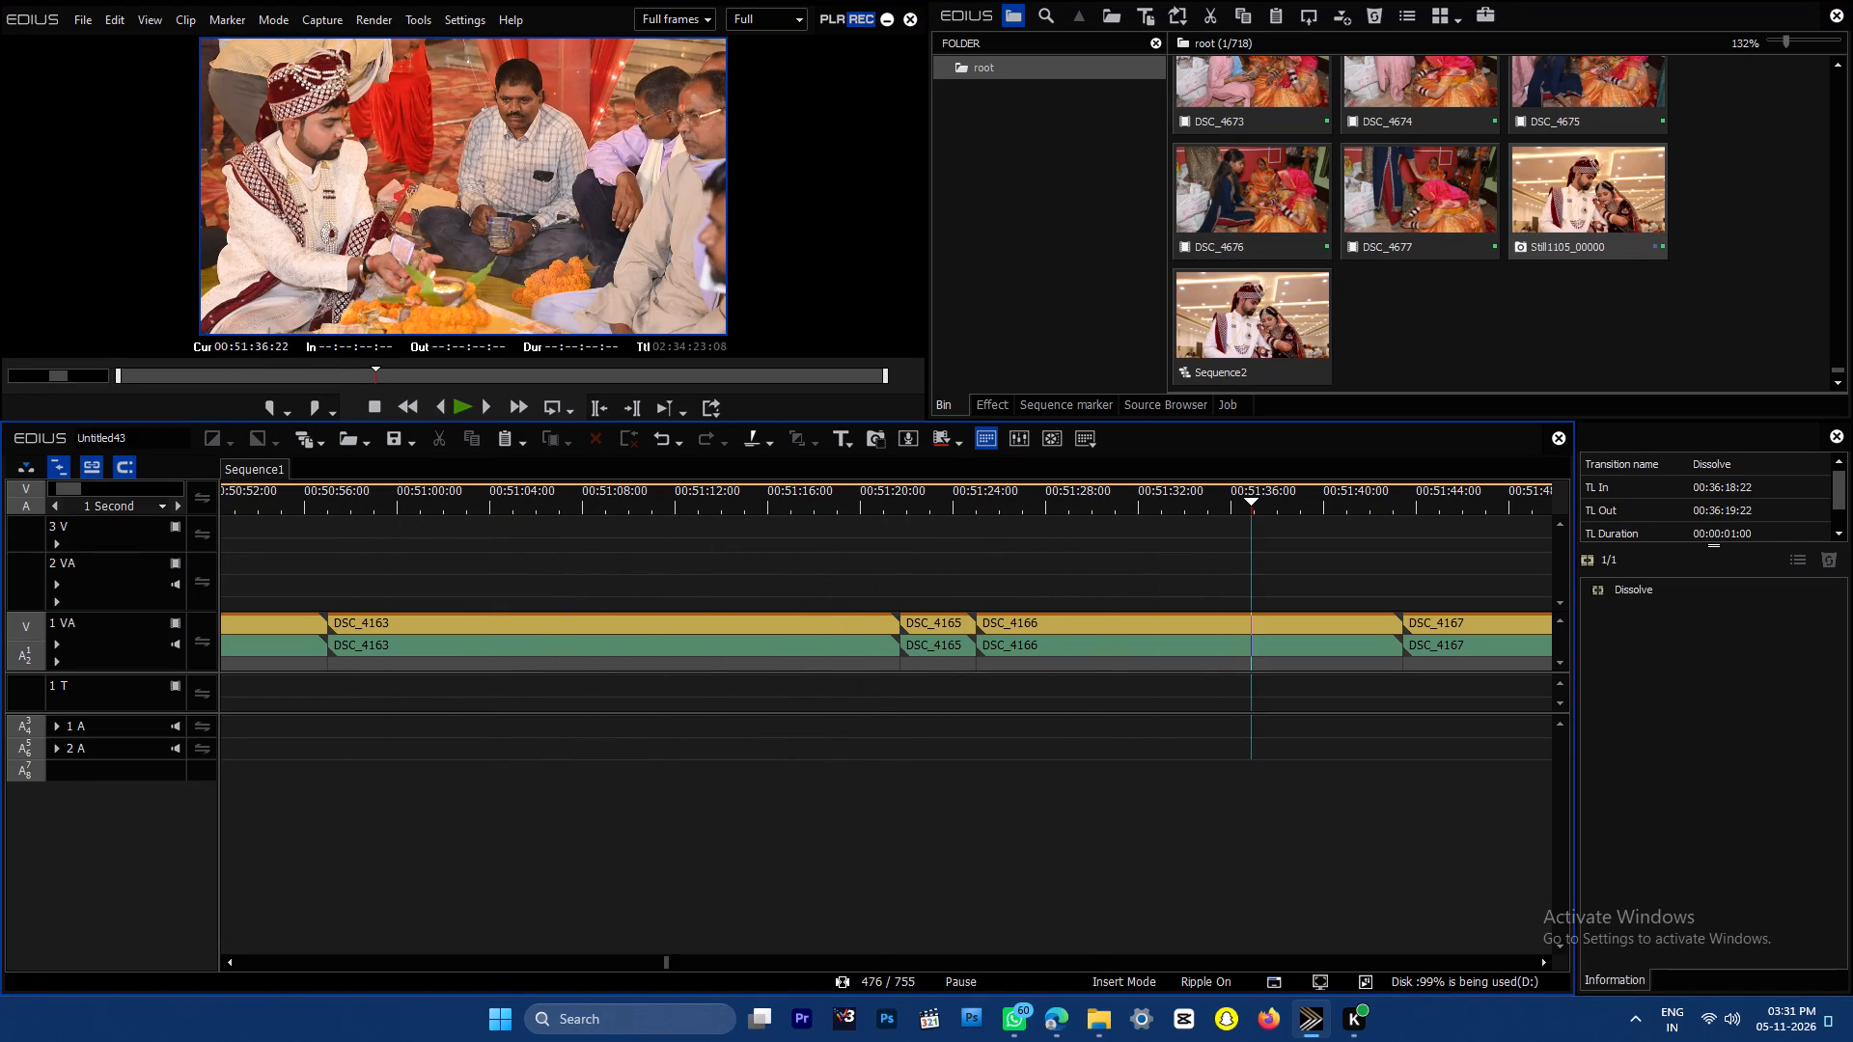
{"action": "left_click_drag", "start_coordinate": [1452, 506], "coordinate": [1657, 505]}
{"action": "key", "text": "space"}
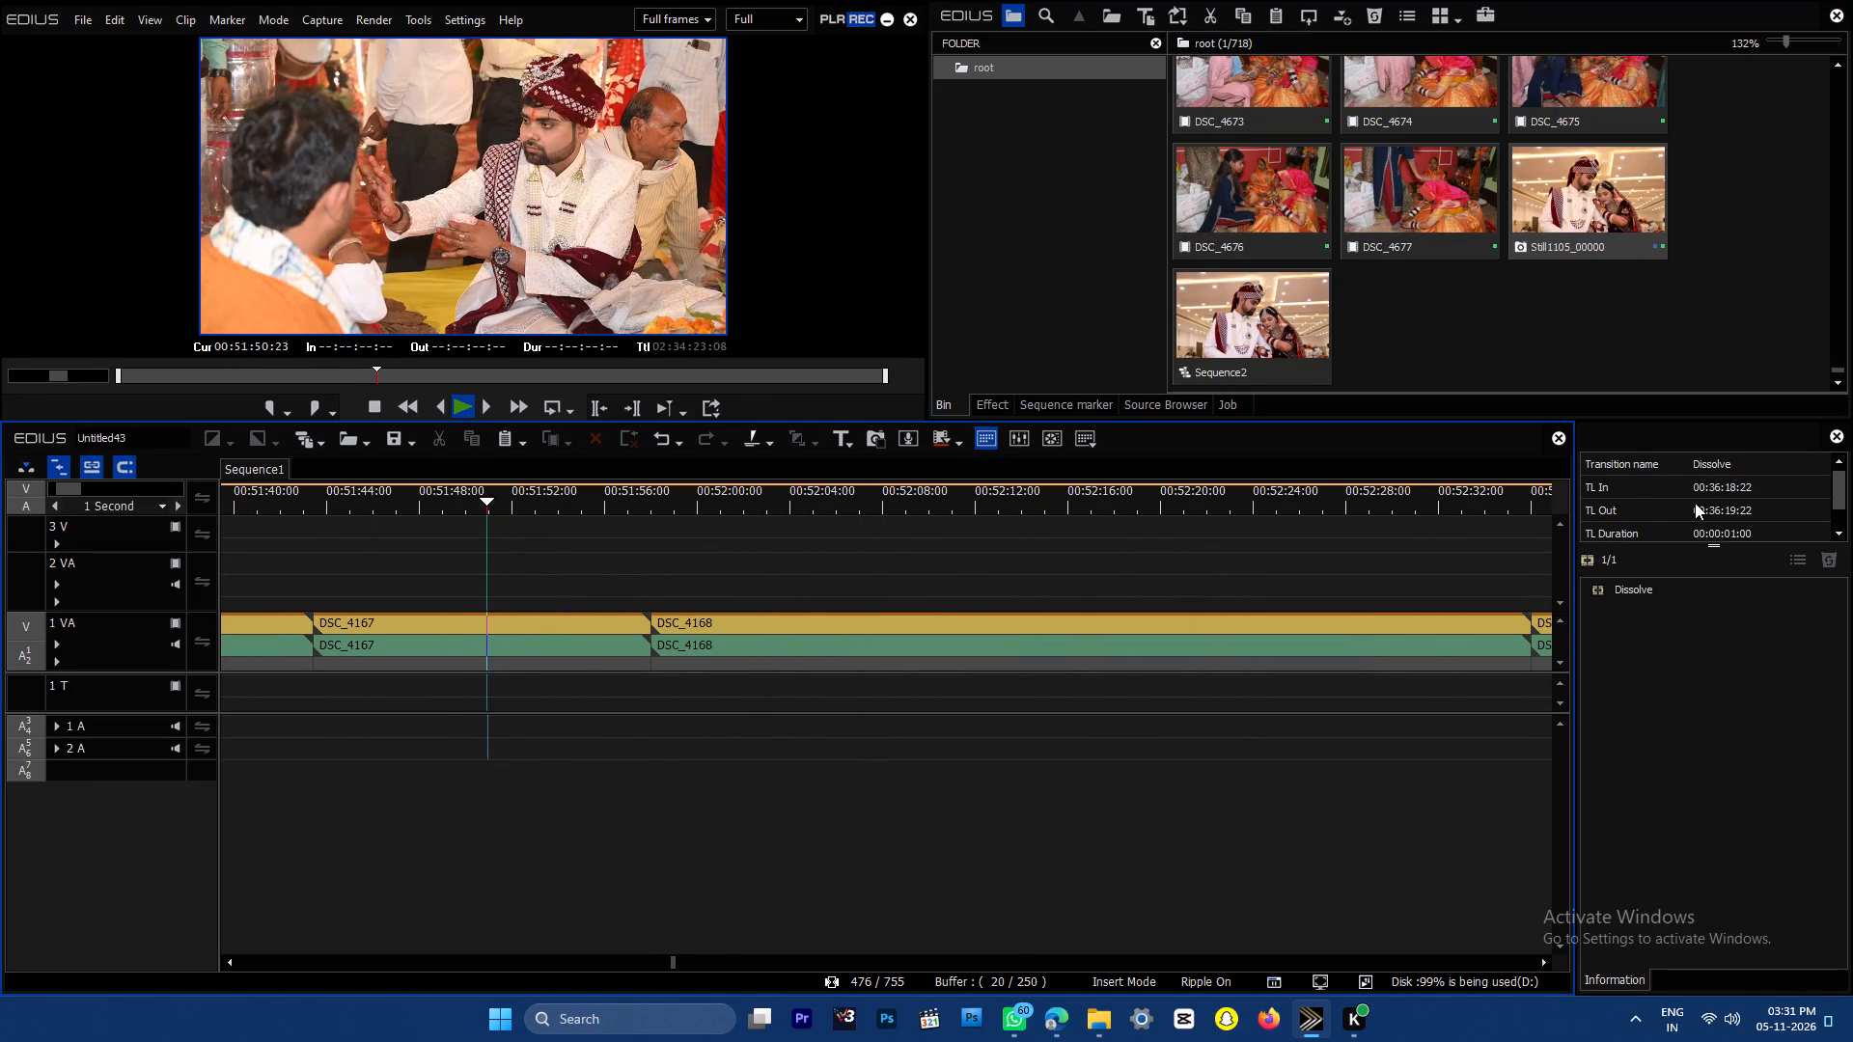
{"action": "key", "text": "space"}
Look through Sequence1 from about 00:52:00 to 01:04:00, checking the ceremony, bride's entry, stage and audience clips.
{"action": "triple_click", "coordinate": [175, 510]}
{"action": "left_click_drag", "start_coordinate": [836, 506], "coordinate": [1019, 512]}
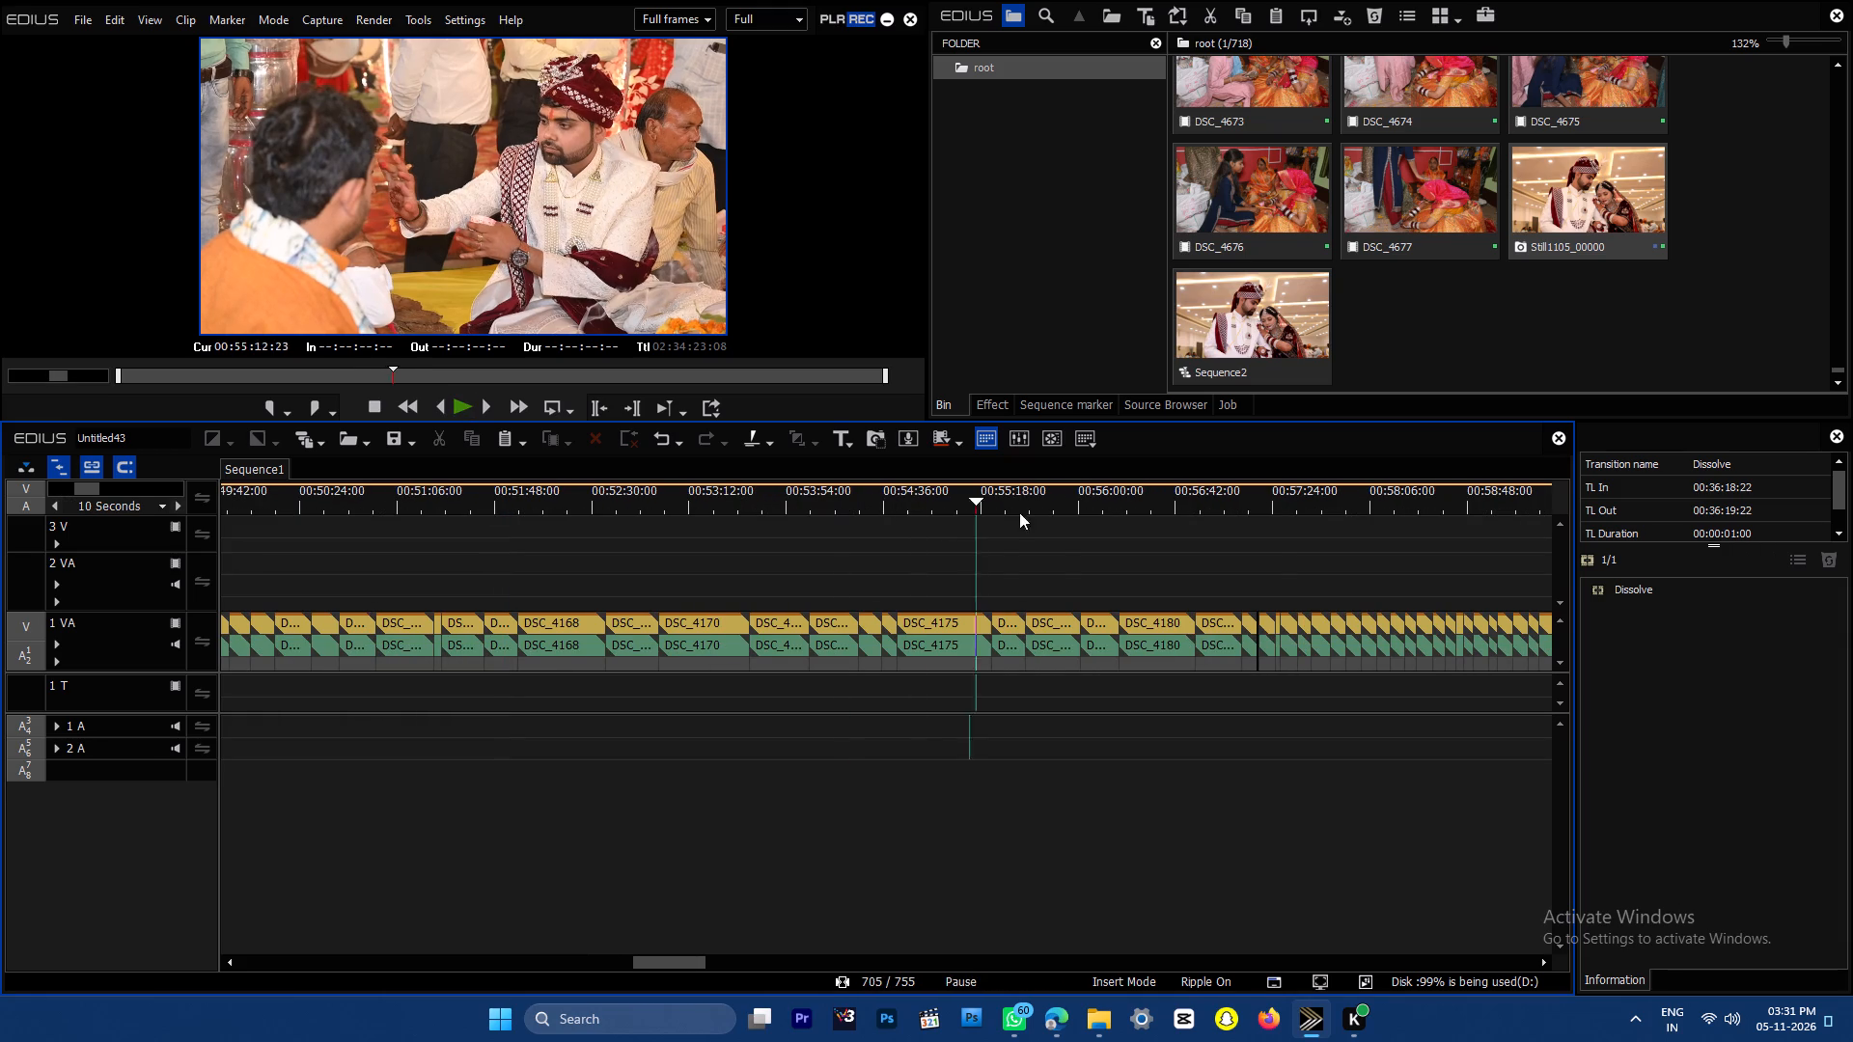
{"action": "left_click_drag", "start_coordinate": [1019, 512], "coordinate": [1726, 532]}
{"action": "key", "text": "space"}
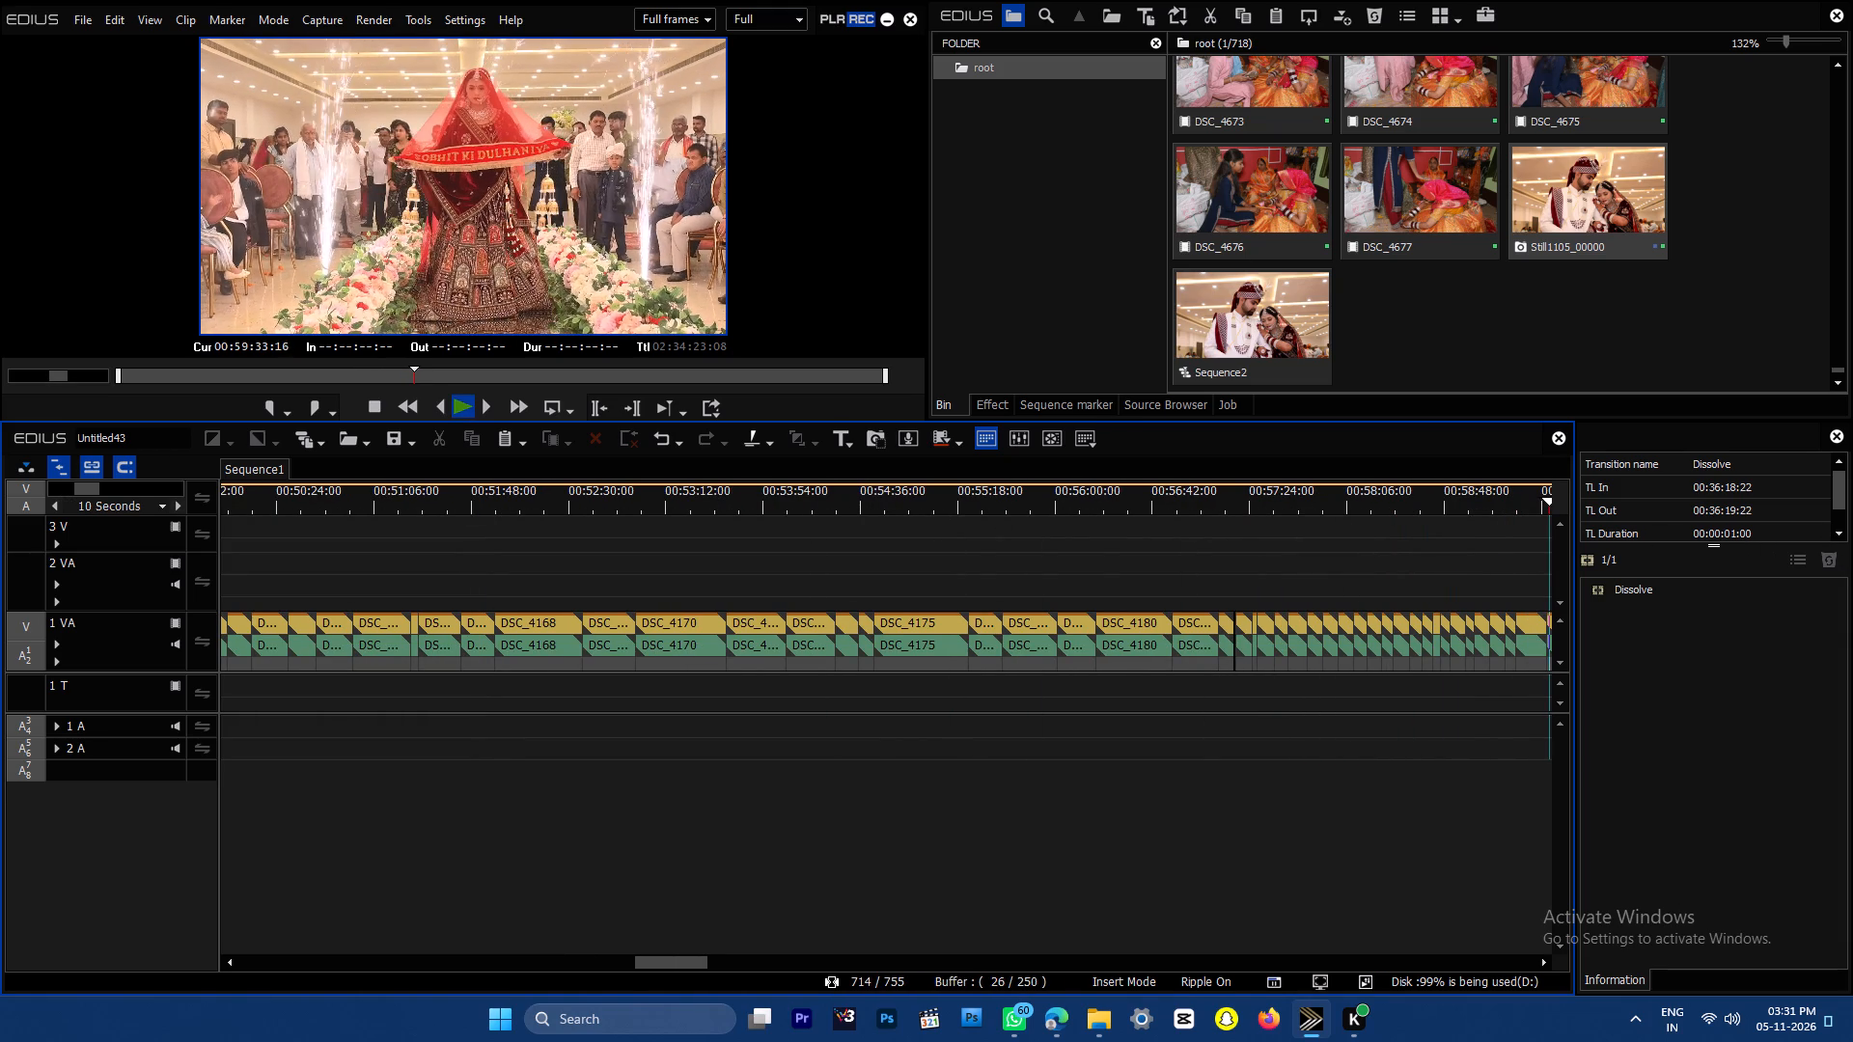
{"action": "triple_click", "coordinate": [1540, 958]}
{"action": "triple_click", "coordinate": [1540, 958]}
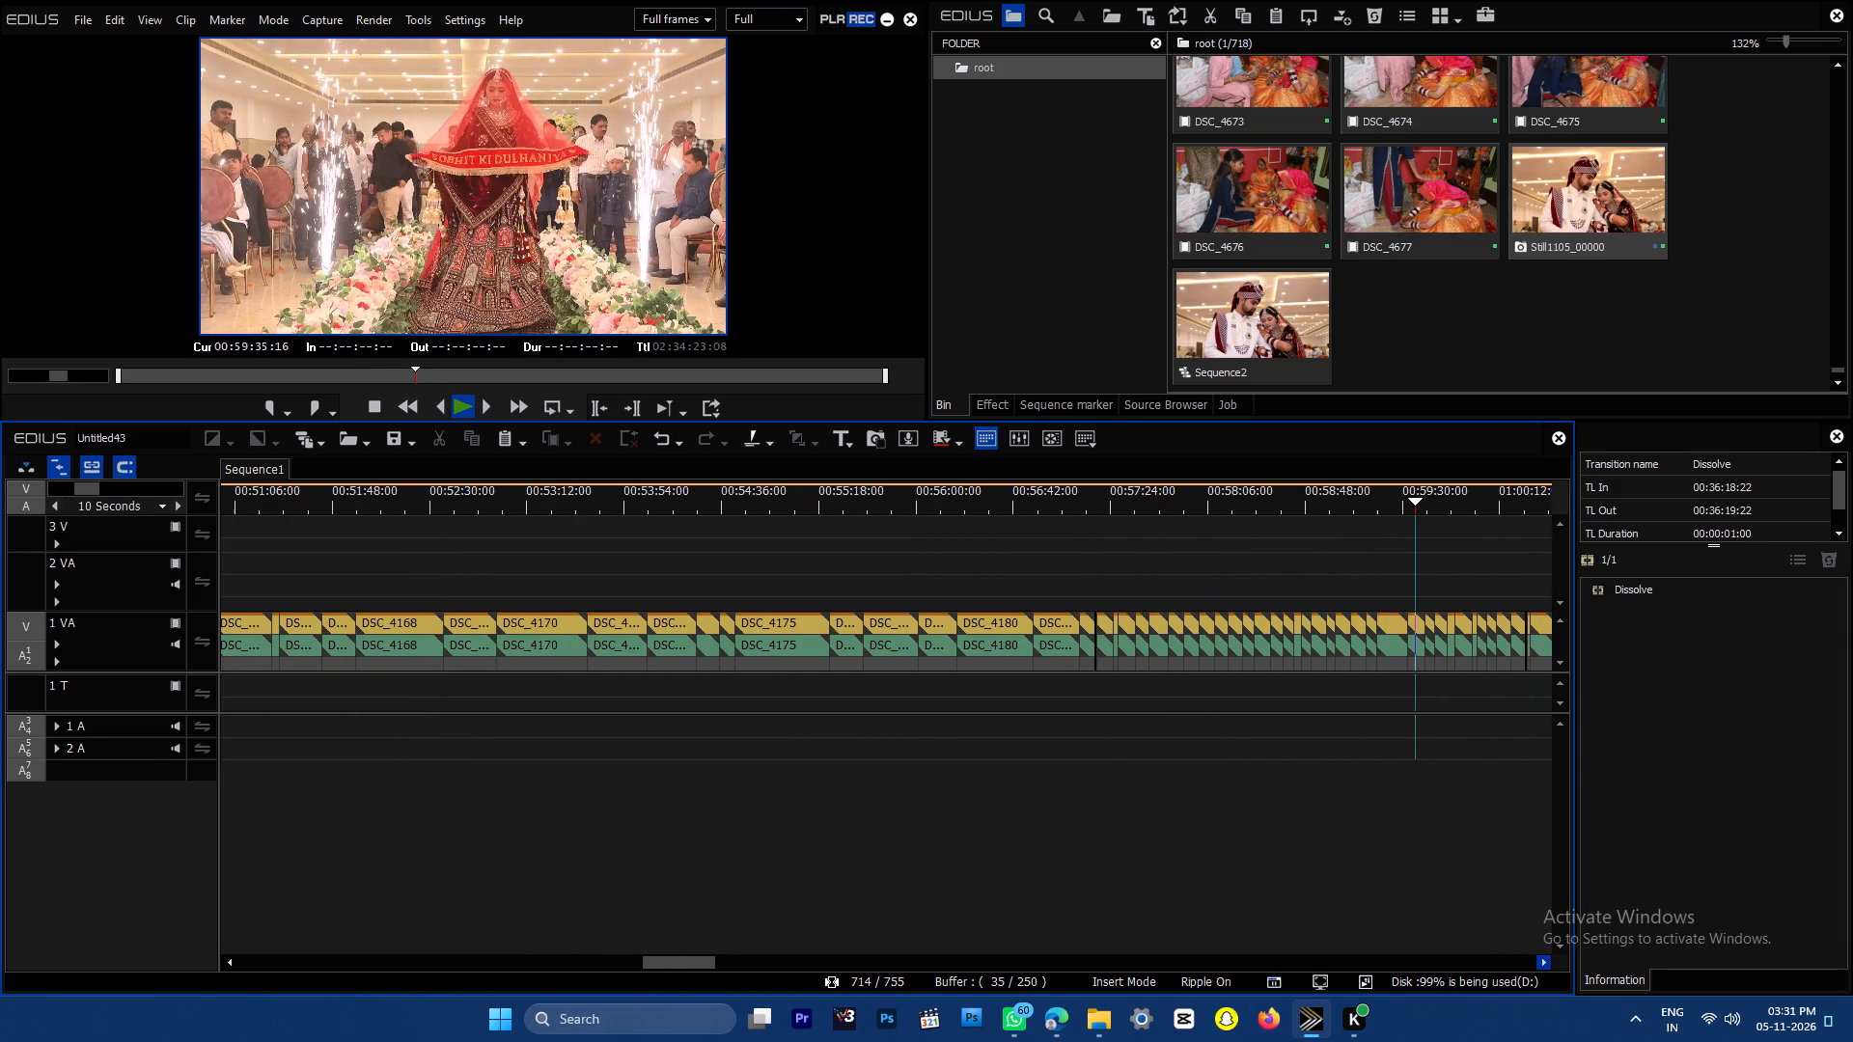
{"action": "left_click", "coordinate": [1087, 493]}
{"action": "key", "text": "space"}
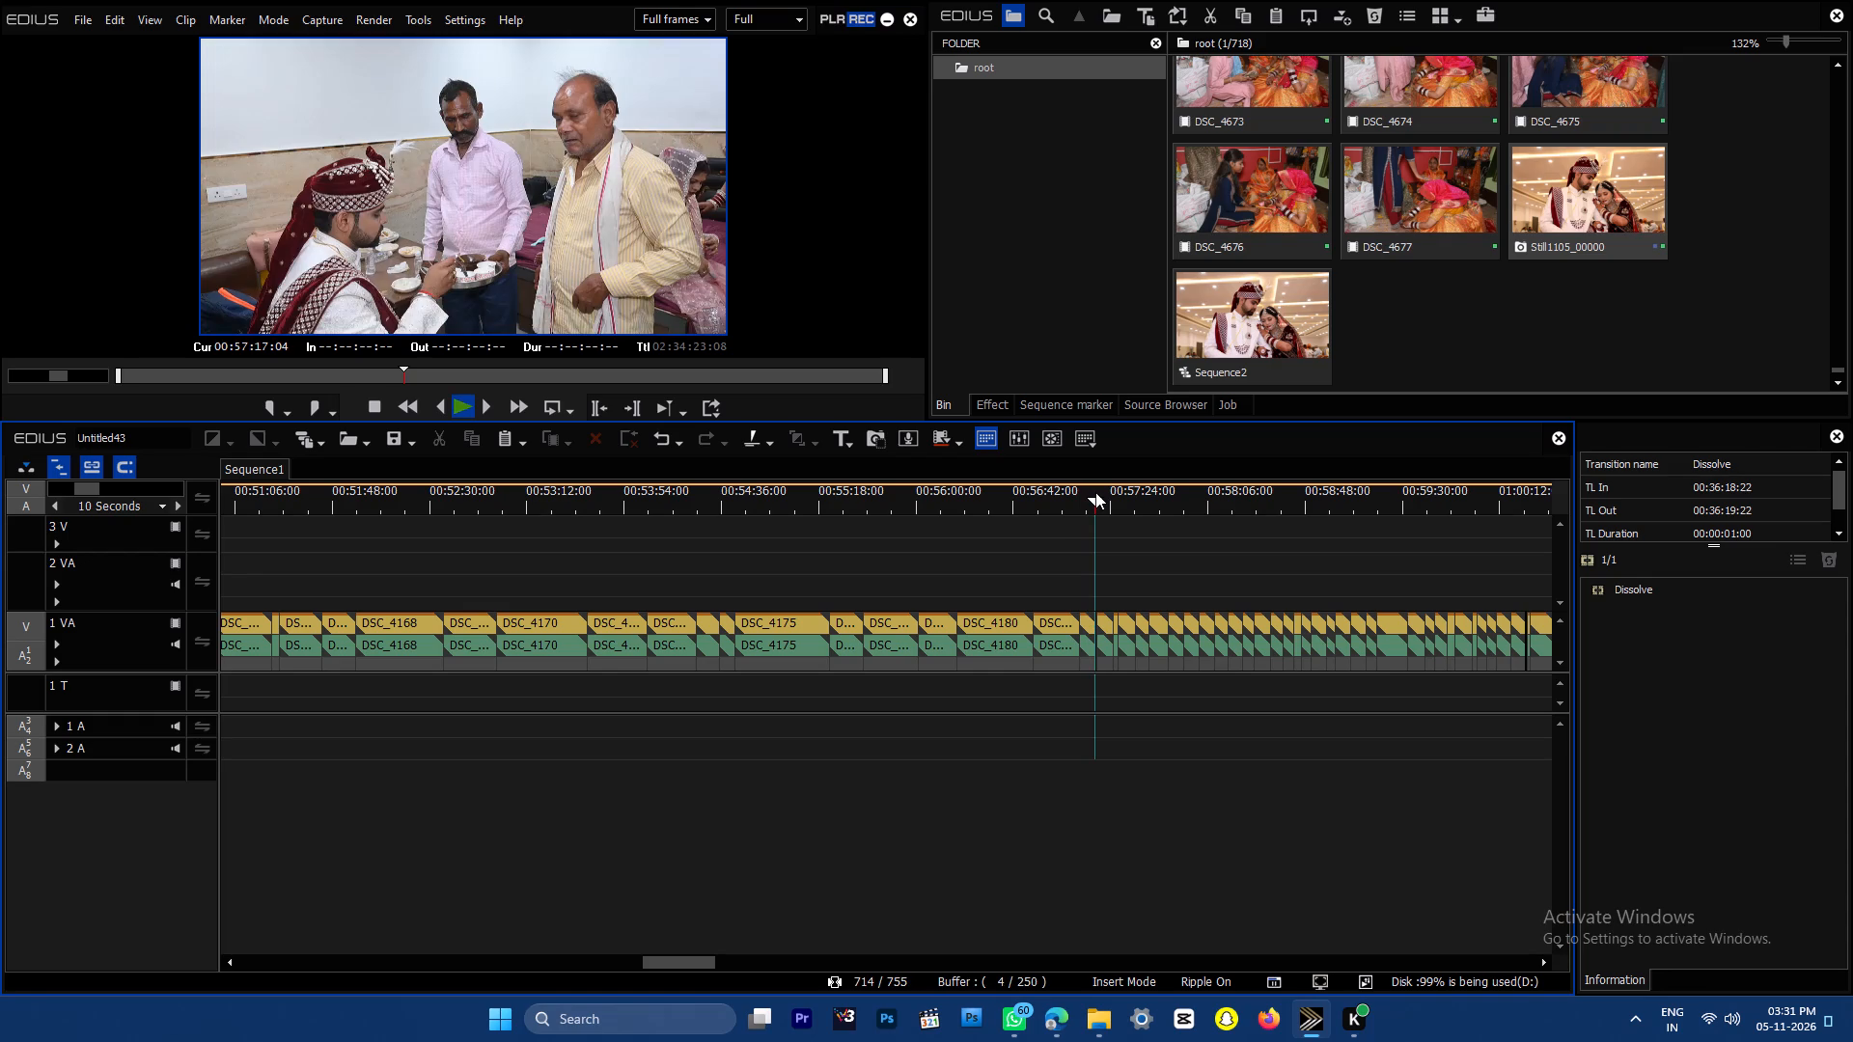
{"action": "left_click_drag", "start_coordinate": [1132, 490], "coordinate": [1773, 517]}
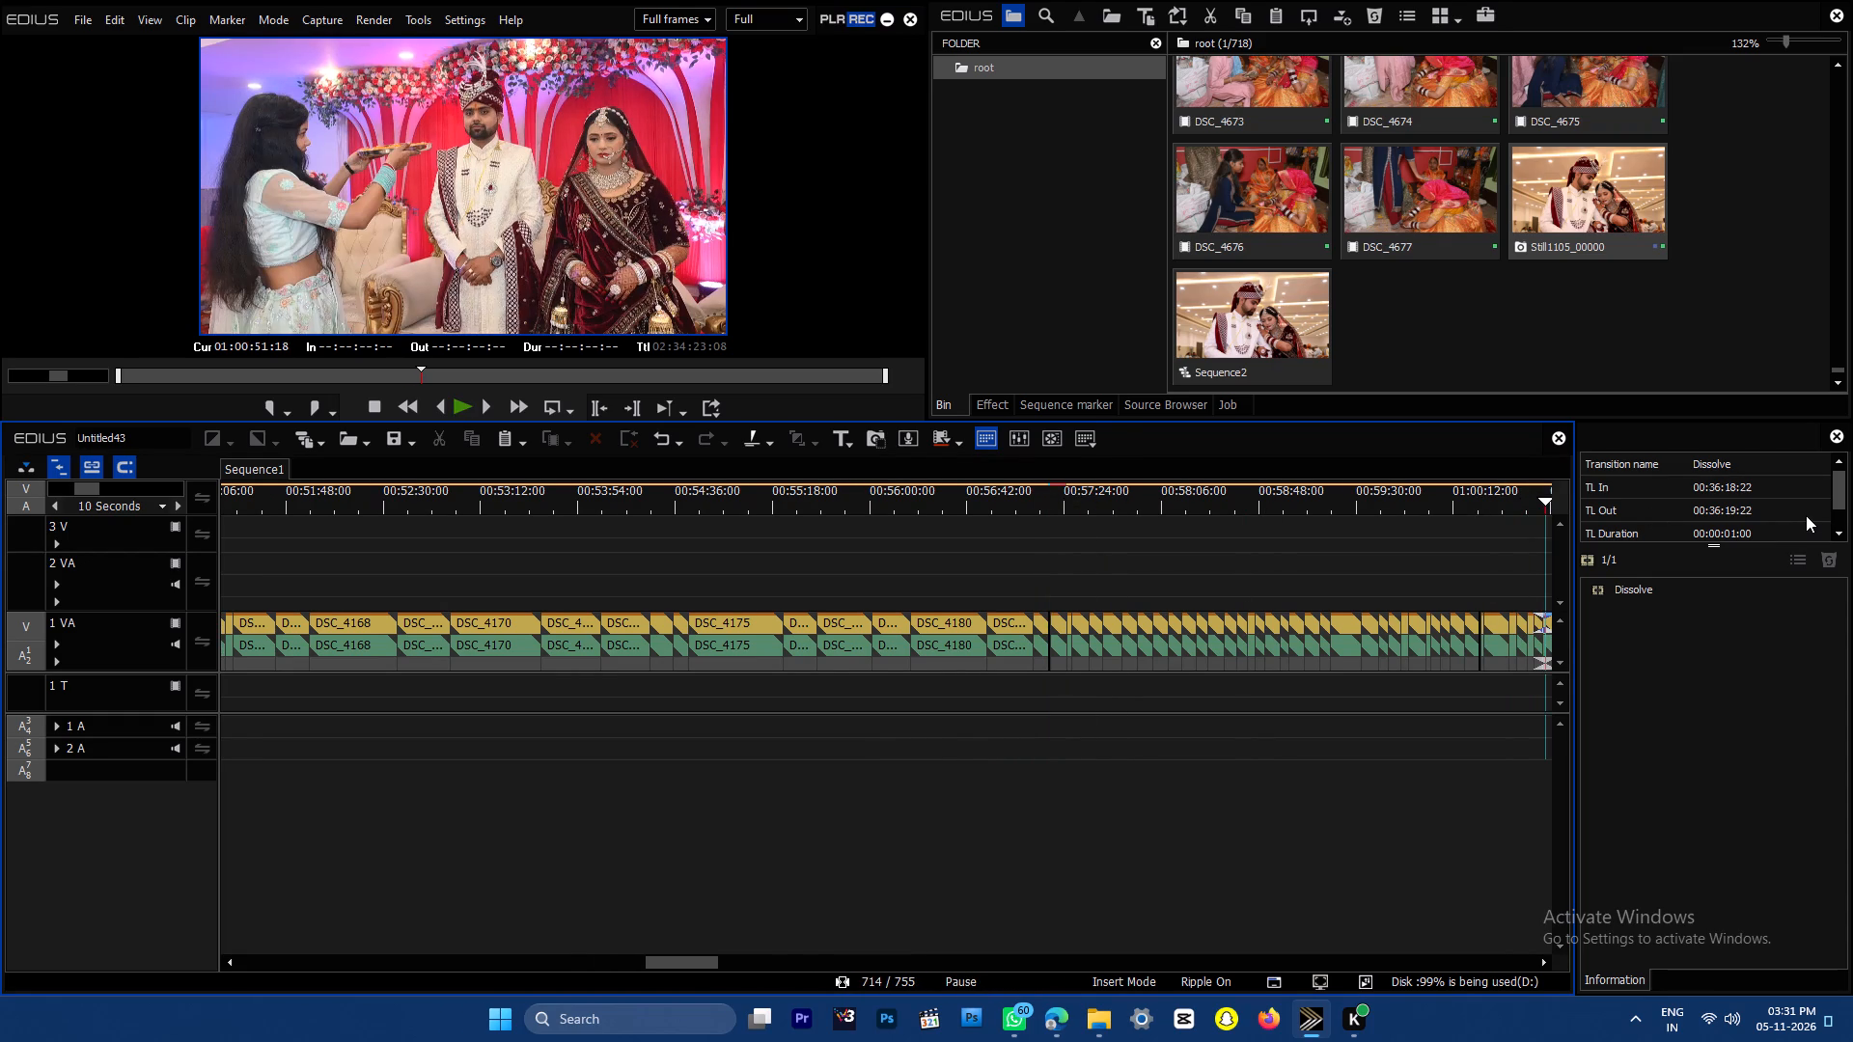
{"action": "key", "text": "space"}
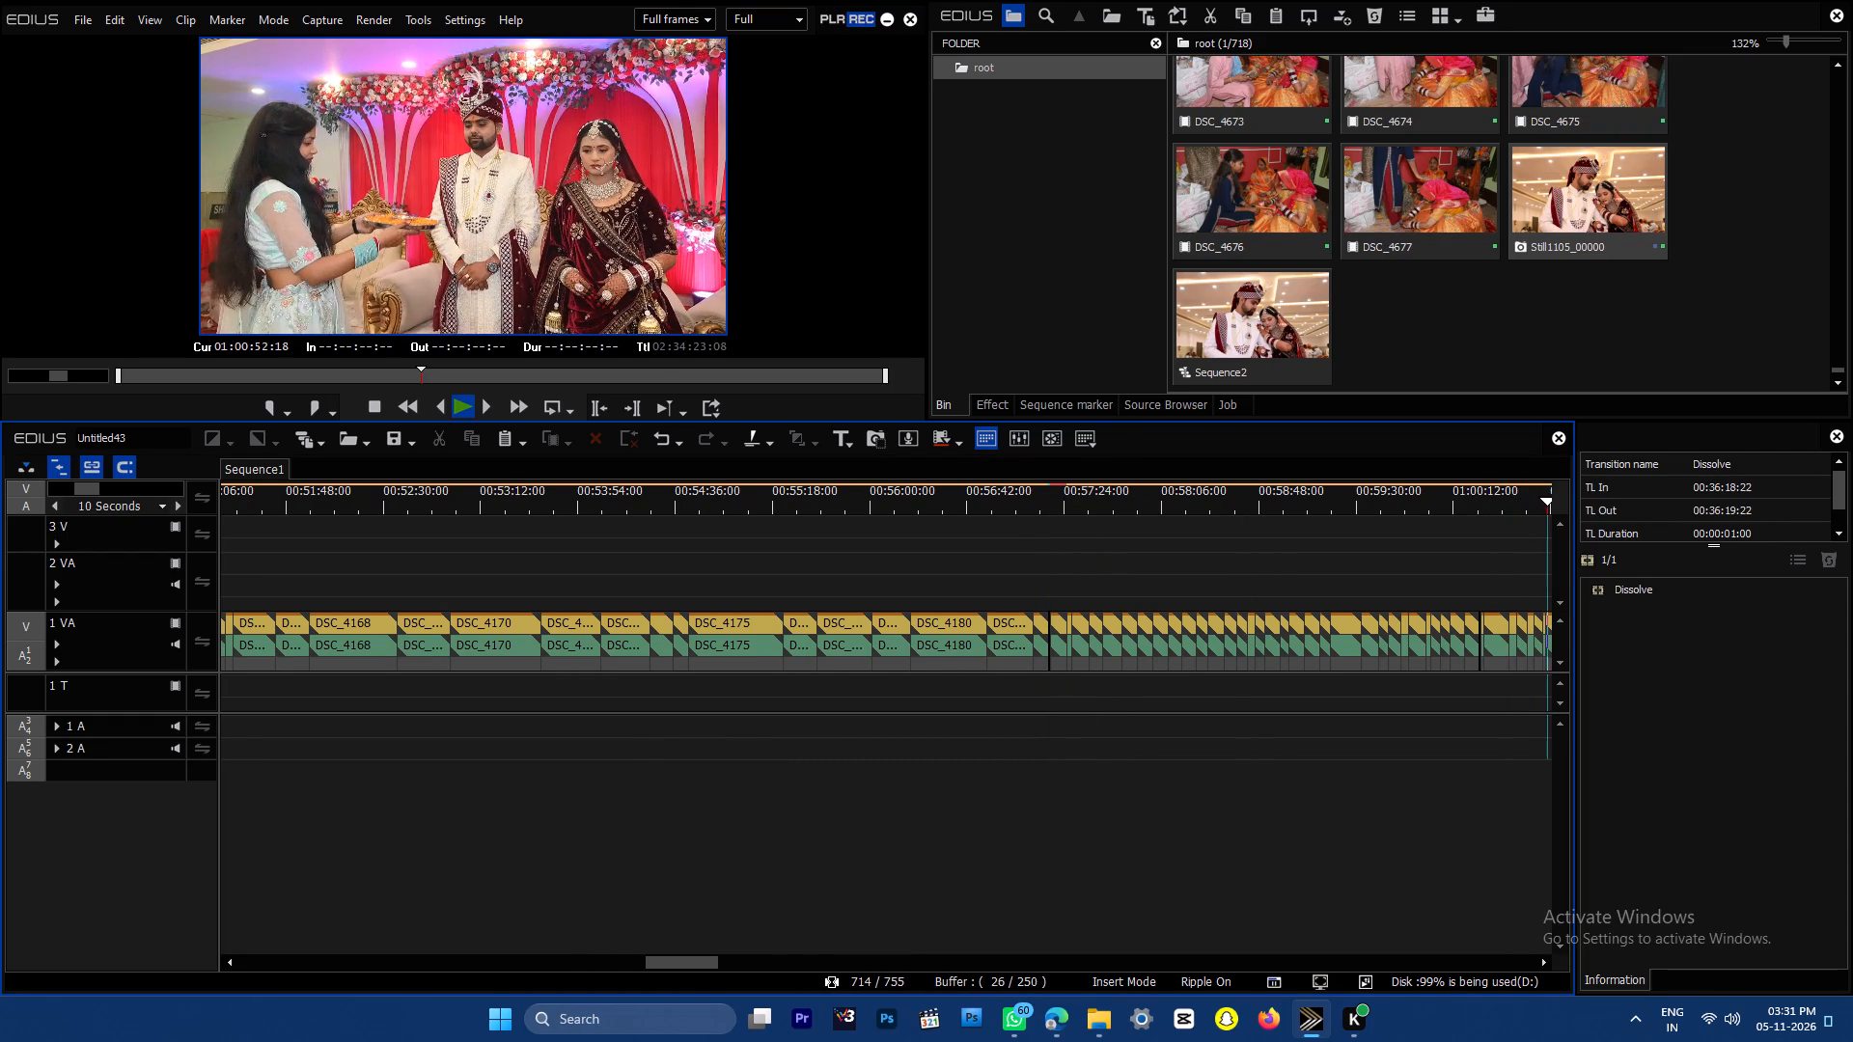
{"action": "key", "text": "space"}
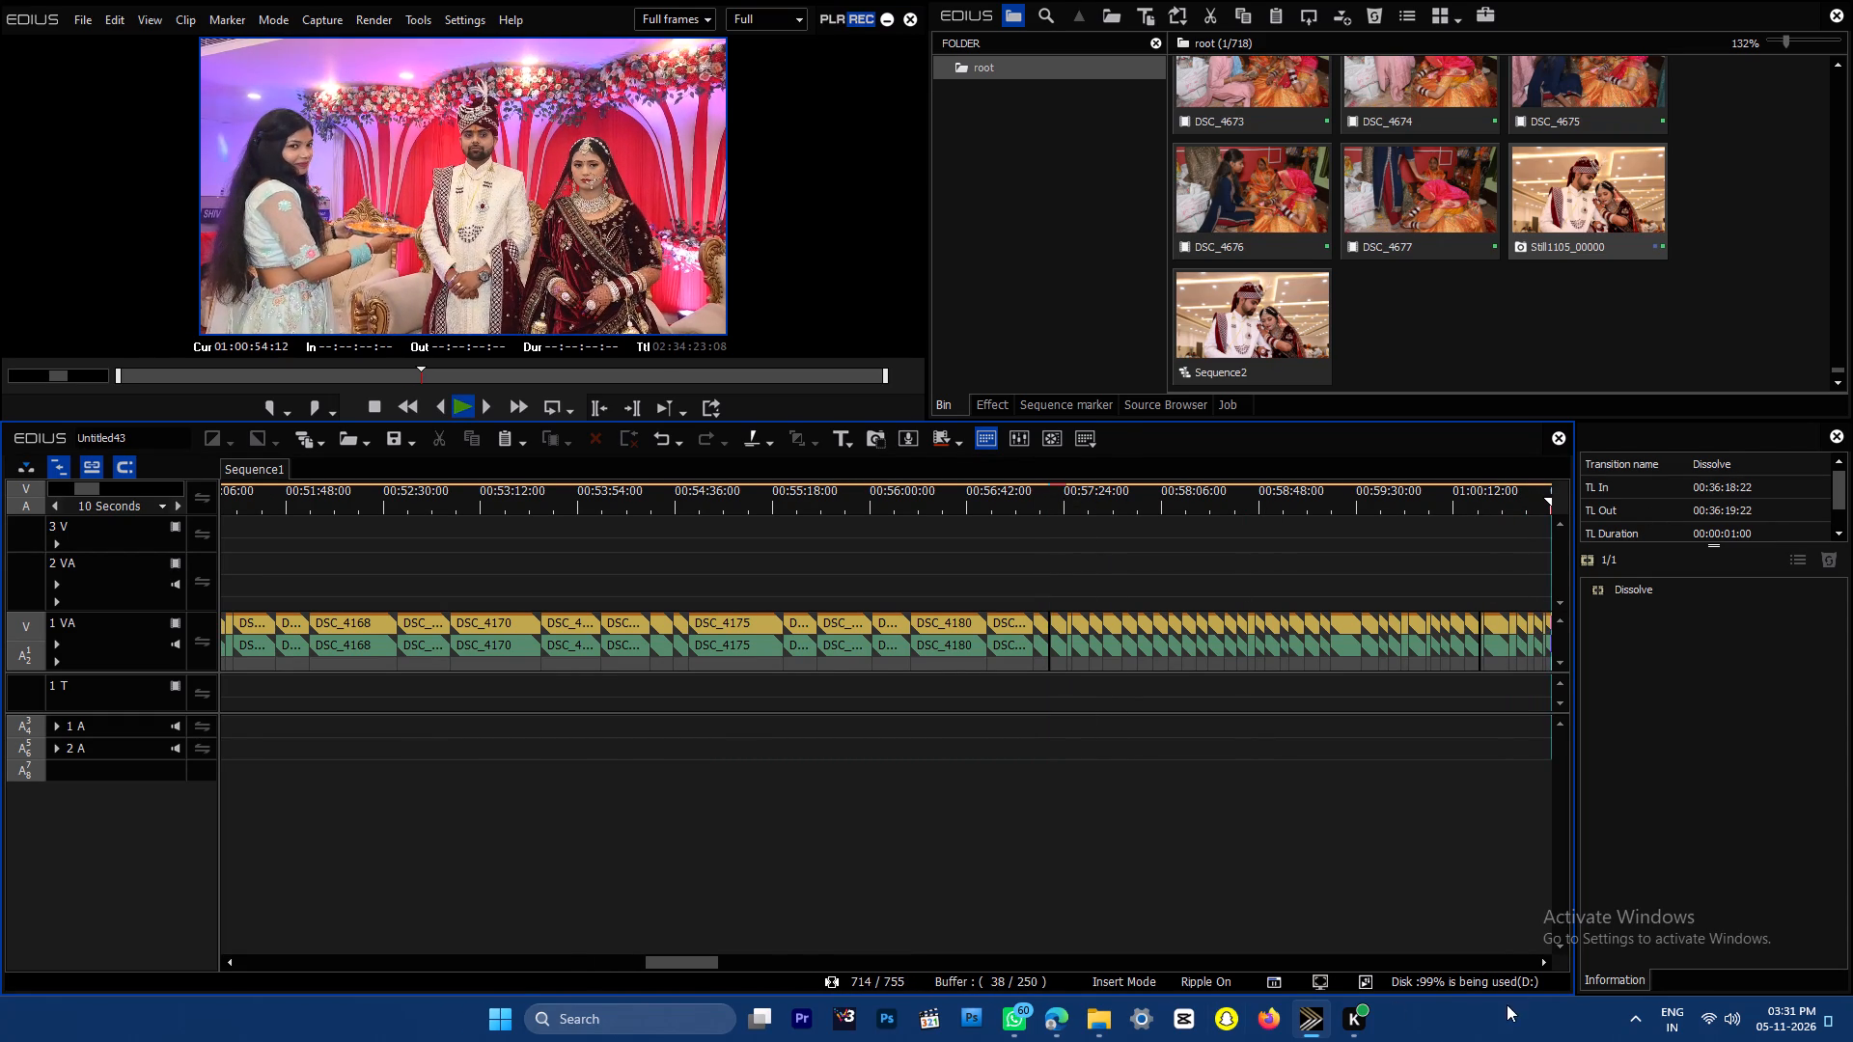
{"action": "left_click", "coordinate": [1535, 969]}
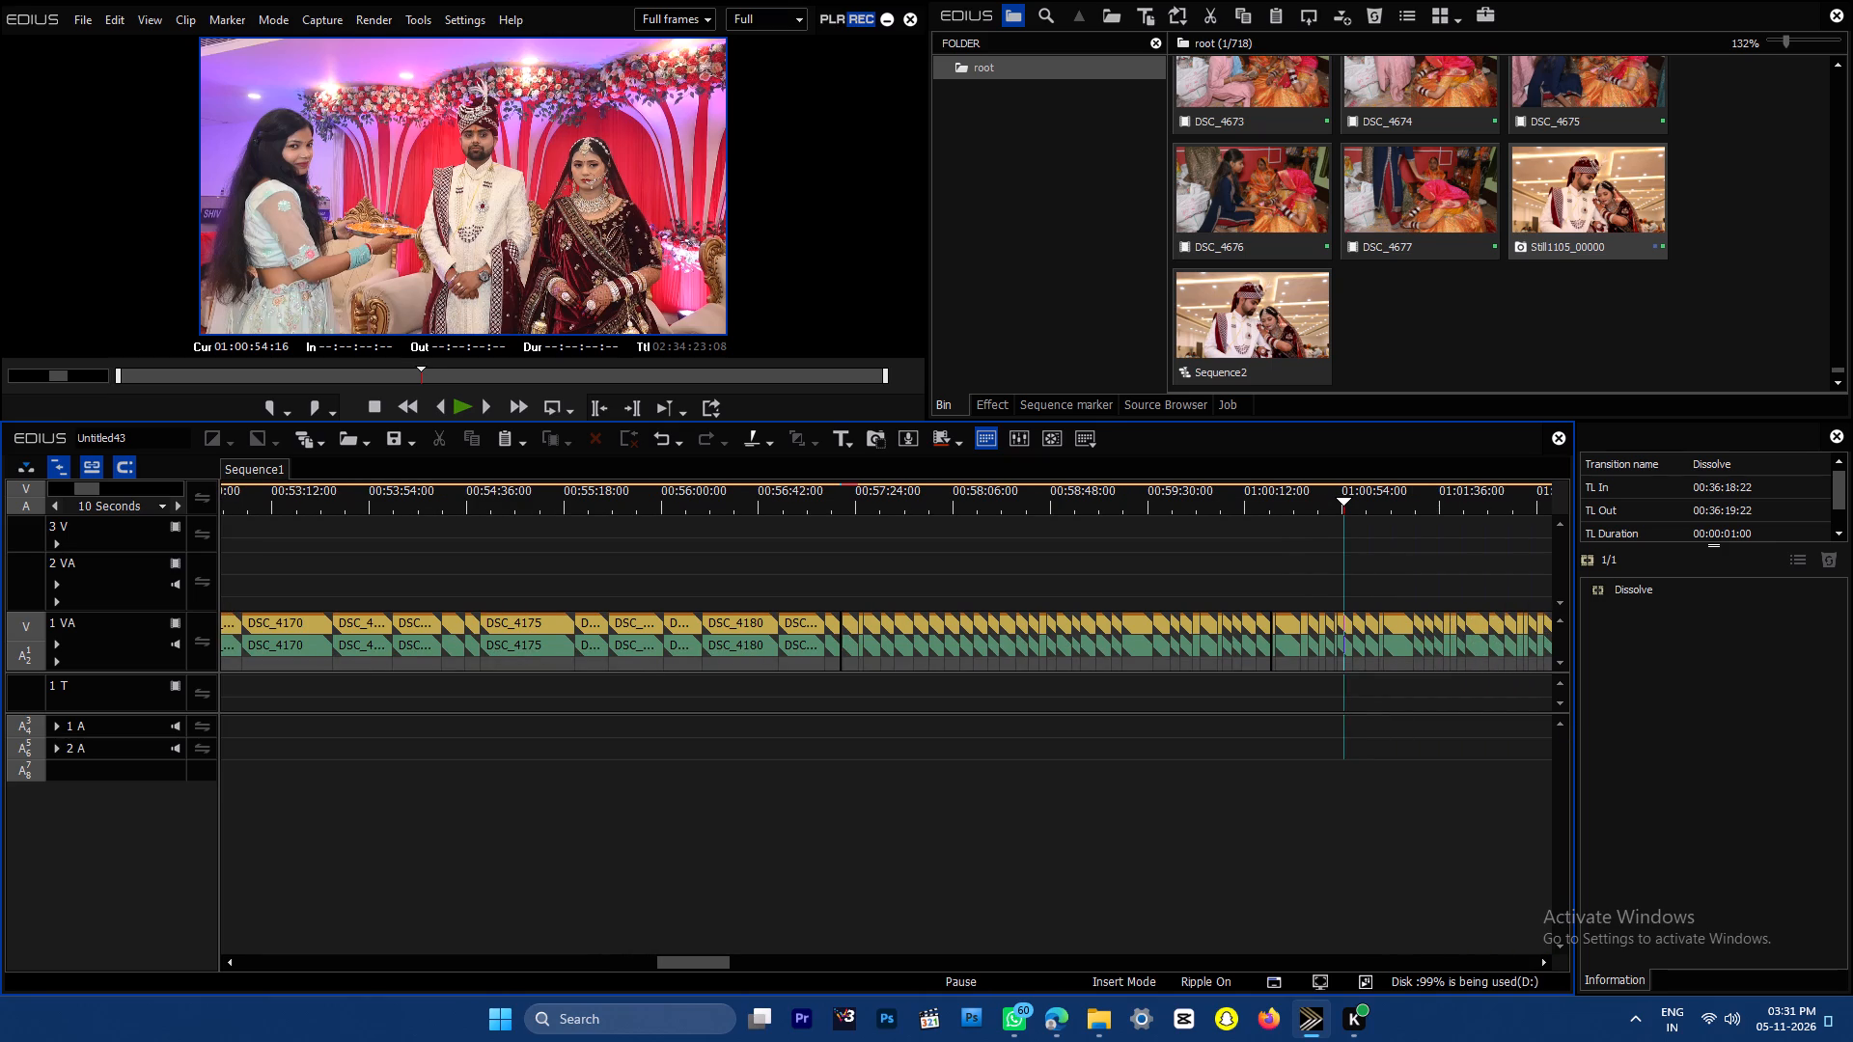
{"action": "left_click_drag", "start_coordinate": [1452, 477], "coordinate": [1535, 489]}
{"action": "left_click_drag", "start_coordinate": [1529, 492], "coordinate": [1693, 498]}
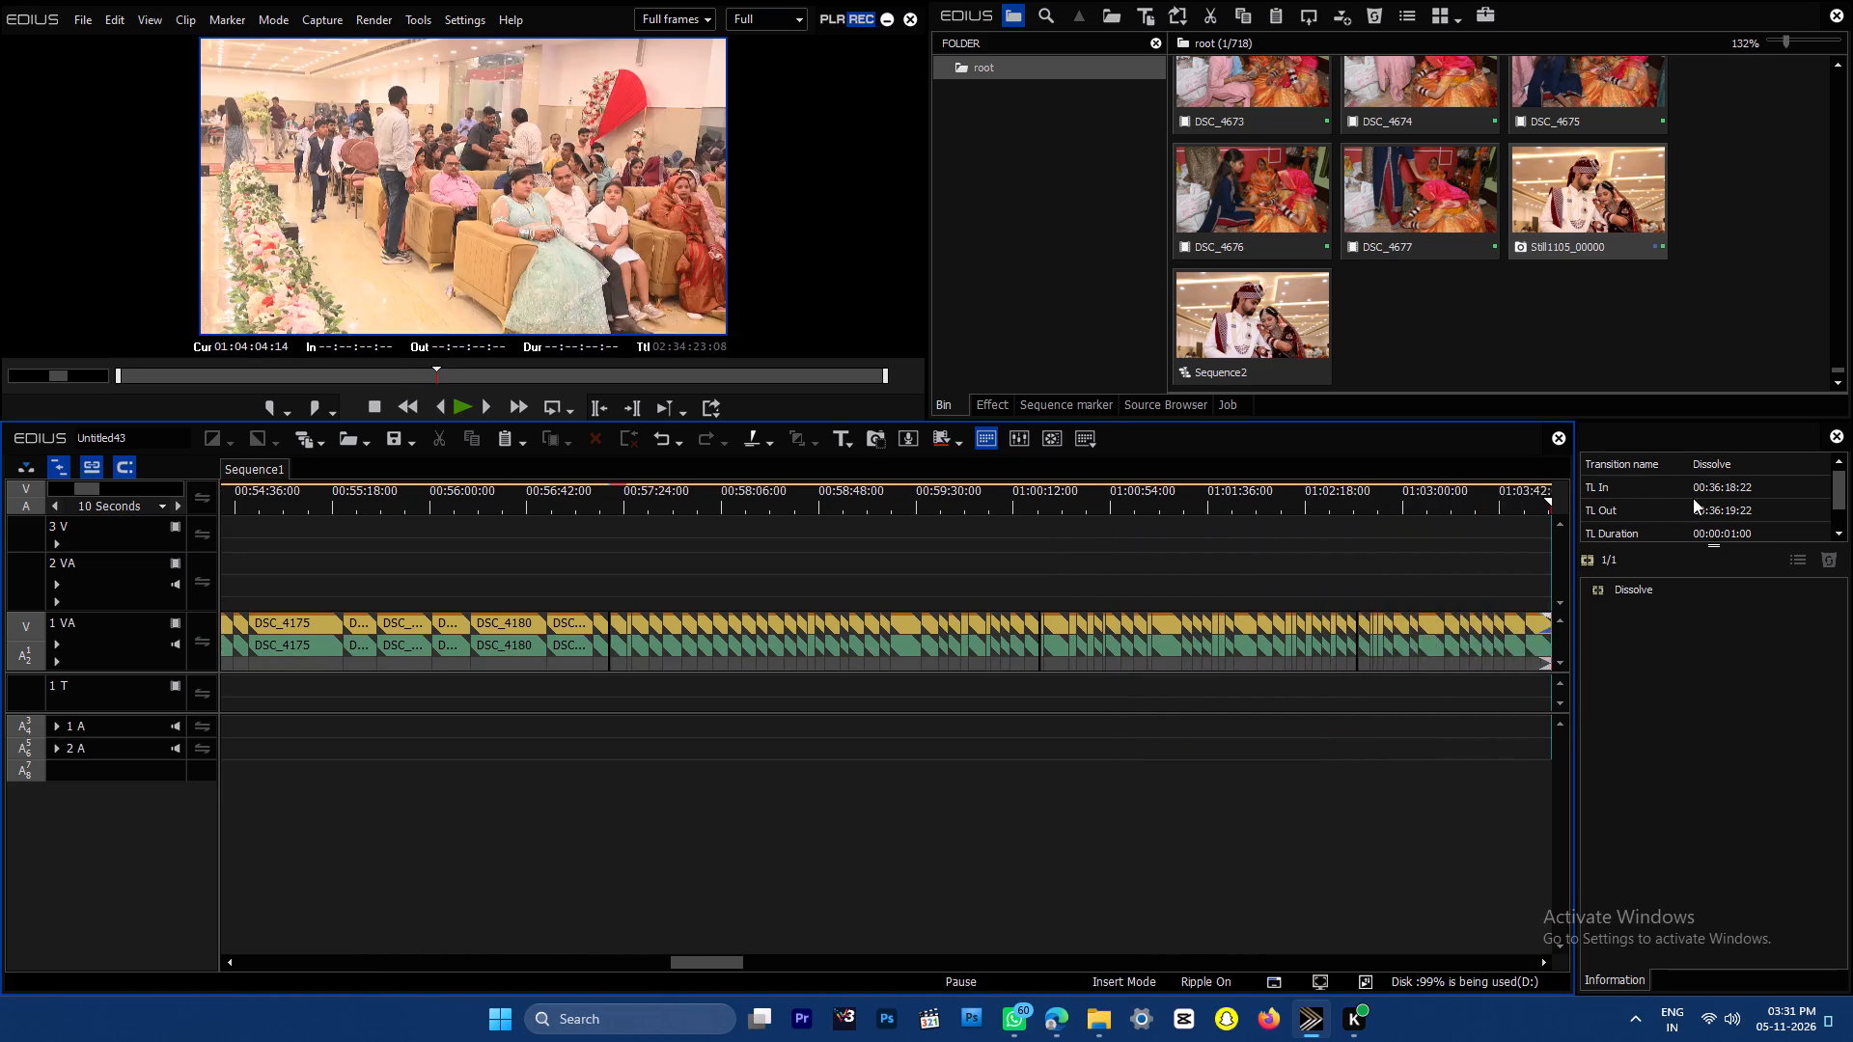
{"action": "left_click_drag", "start_coordinate": [1693, 498], "coordinate": [1301, 542]}
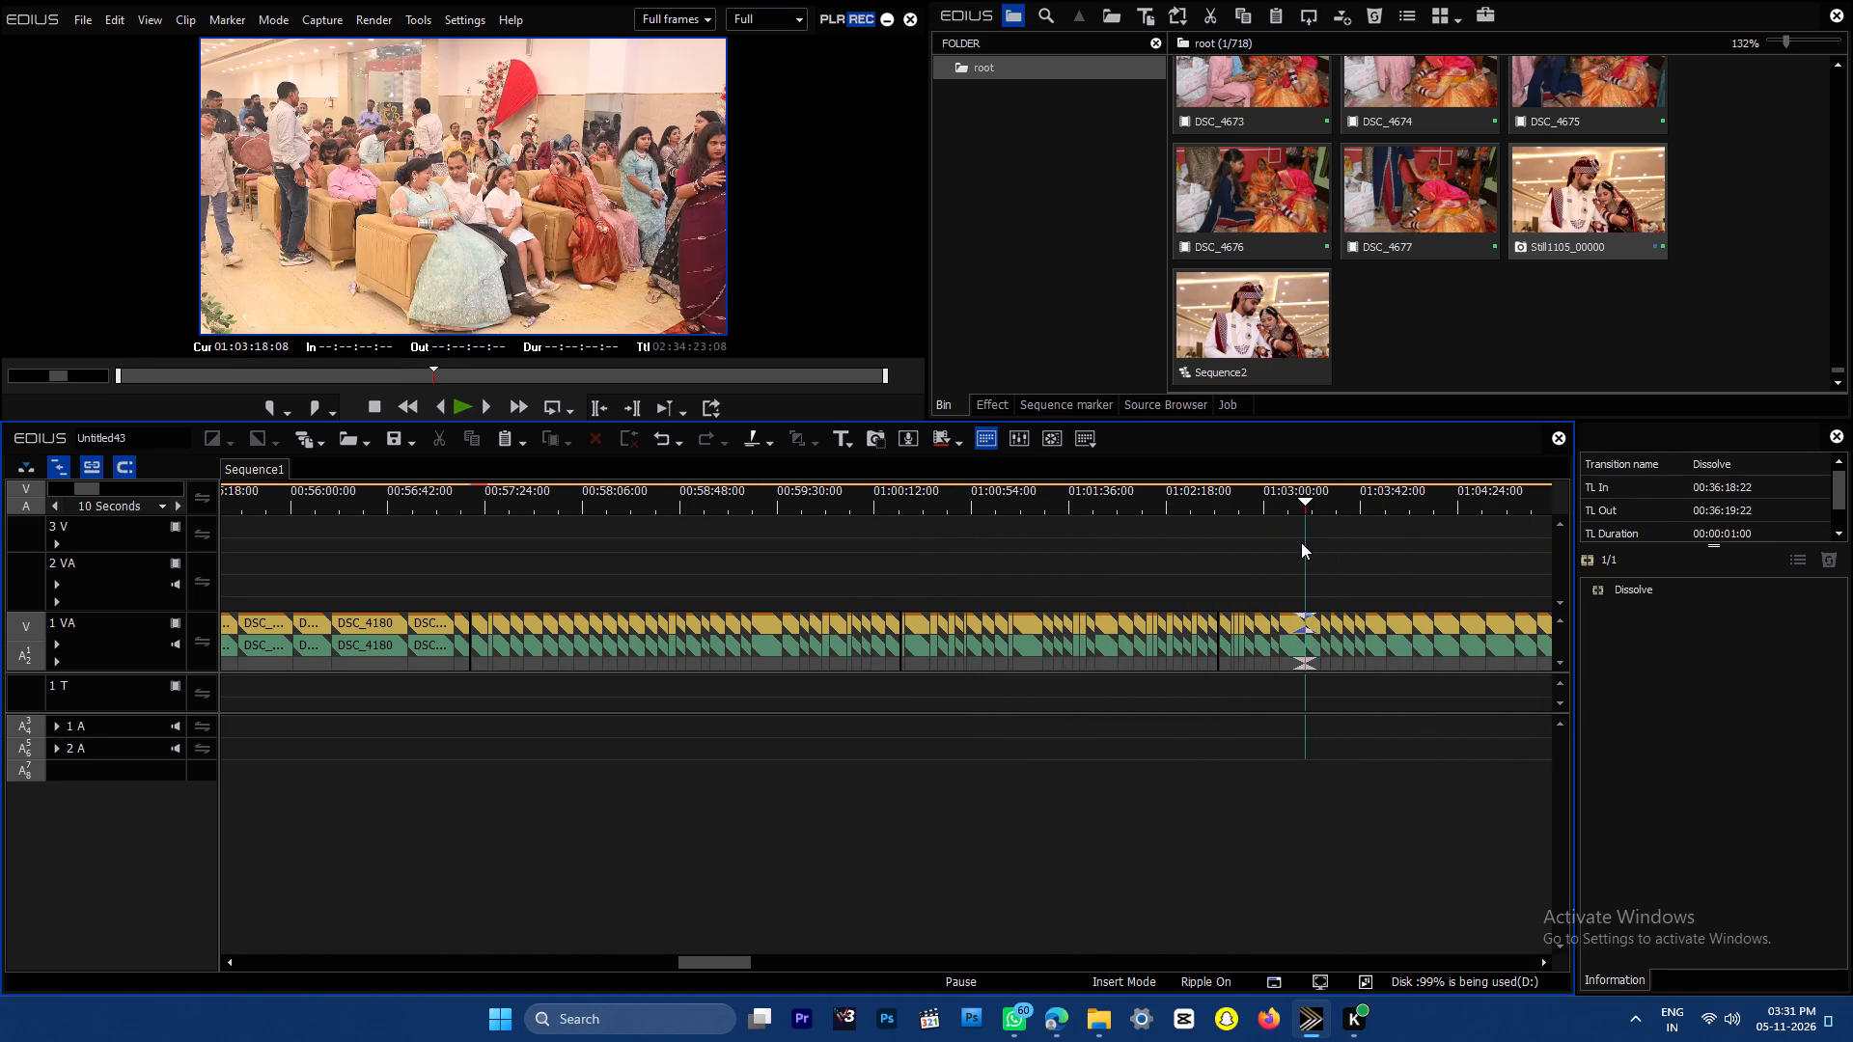
Add the default Dissolve transition at the cut after DSC_4294, near 01:03:24 on track 1 VA.
{"action": "left_click_drag", "start_coordinate": [1301, 542], "coordinate": [1306, 543]}
{"action": "key", "text": "space"}
{"action": "key", "text": "ctrl+plus"}
{"action": "key", "text": "ctrl+plus"}
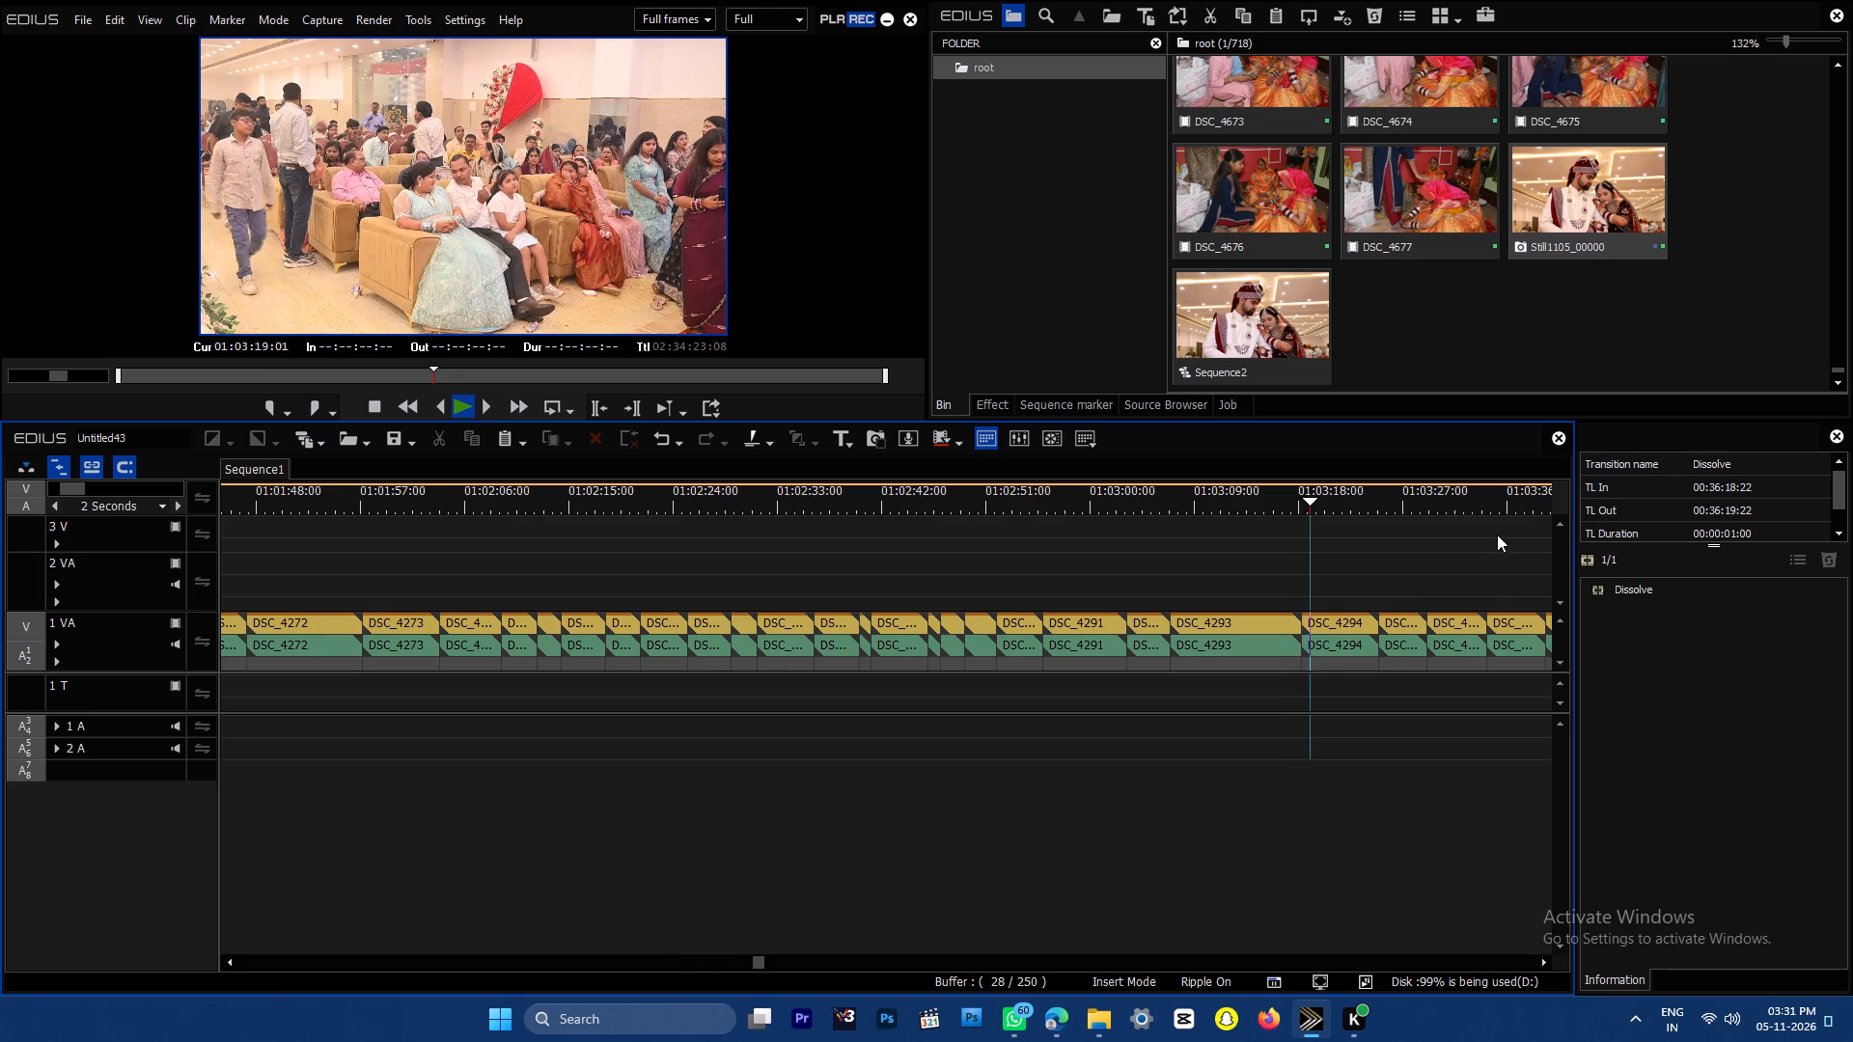
{"action": "left_click_drag", "start_coordinate": [1369, 494], "coordinate": [1381, 494]}
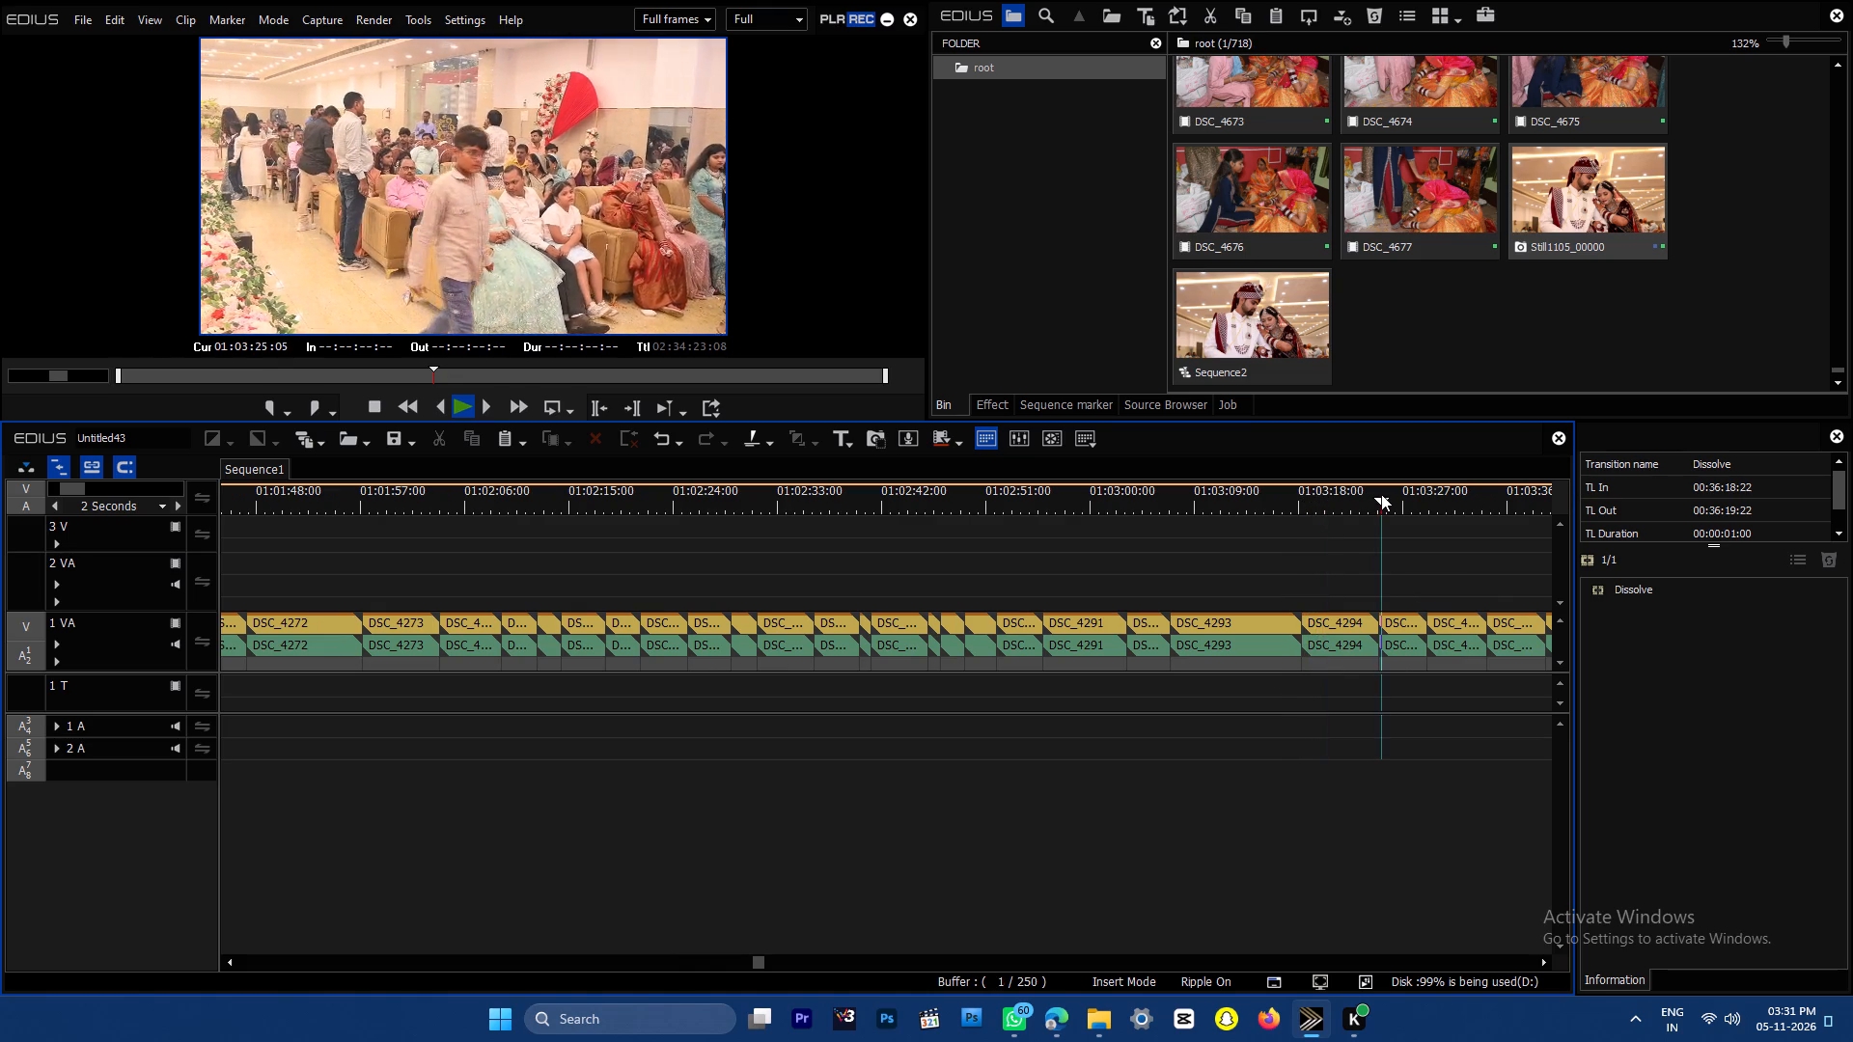
{"action": "left_click_drag", "start_coordinate": [1381, 494], "coordinate": [1416, 497]}
{"action": "left_click_drag", "start_coordinate": [1411, 521], "coordinate": [1412, 704]}
{"action": "key", "text": "ctrl+p"}
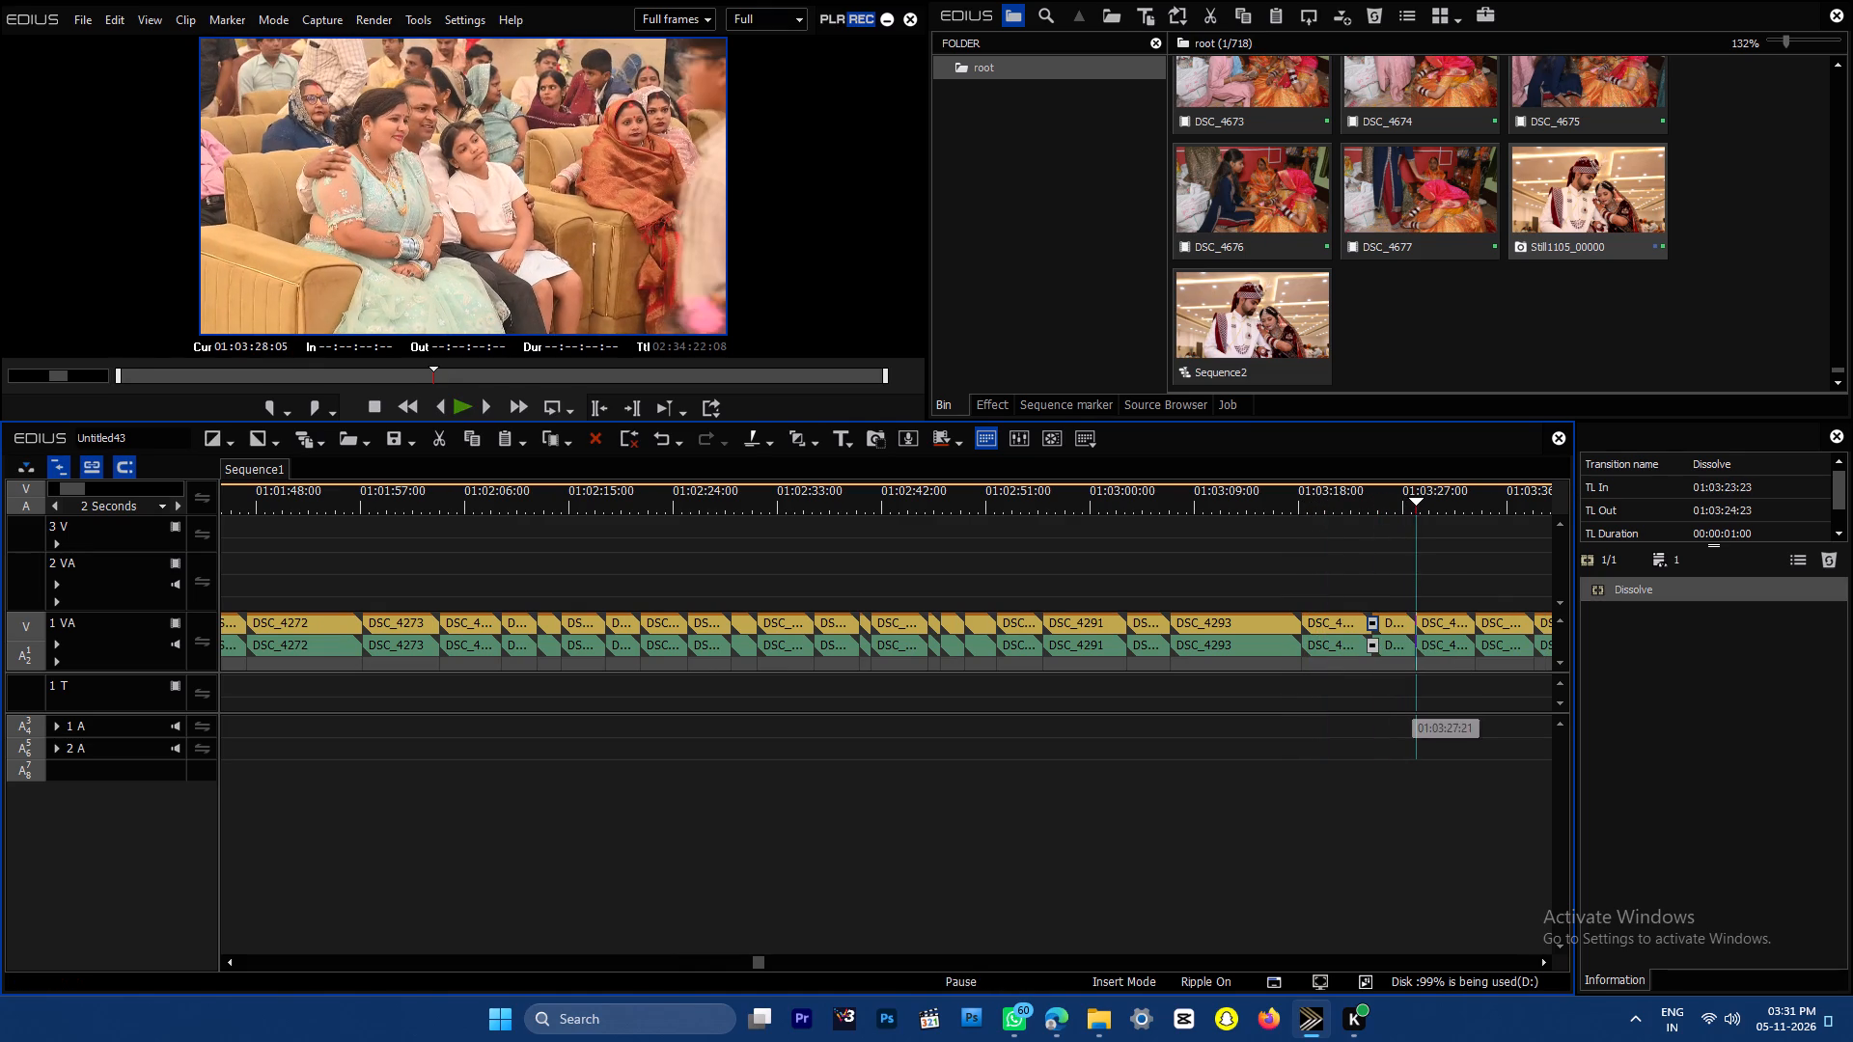
Look through Sequence1 from about 01:03:45 to 01:17:00, checking the stage, dance and couple shots, with a full-screen preview of DSC_4306.
{"action": "left_click_drag", "start_coordinate": [1436, 508], "coordinate": [1732, 522]}
{"action": "key", "text": "Return"}
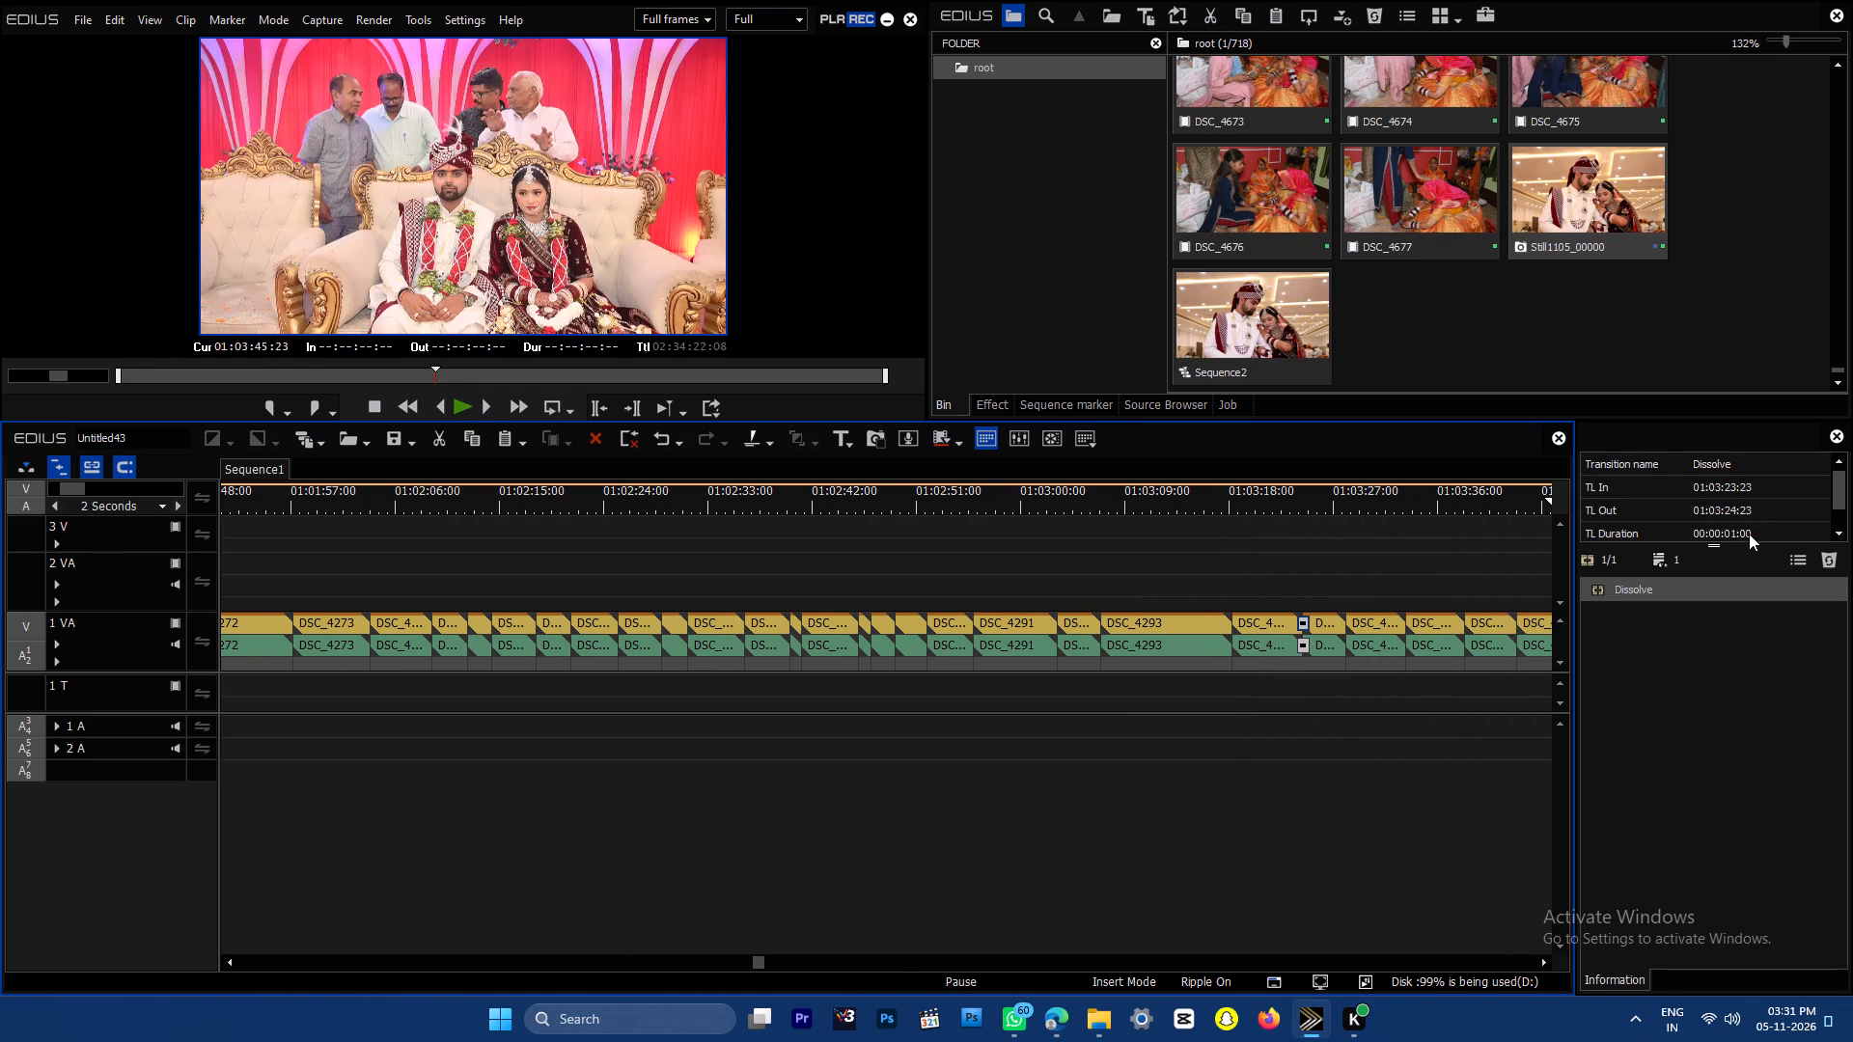
{"action": "key", "text": "Return"}
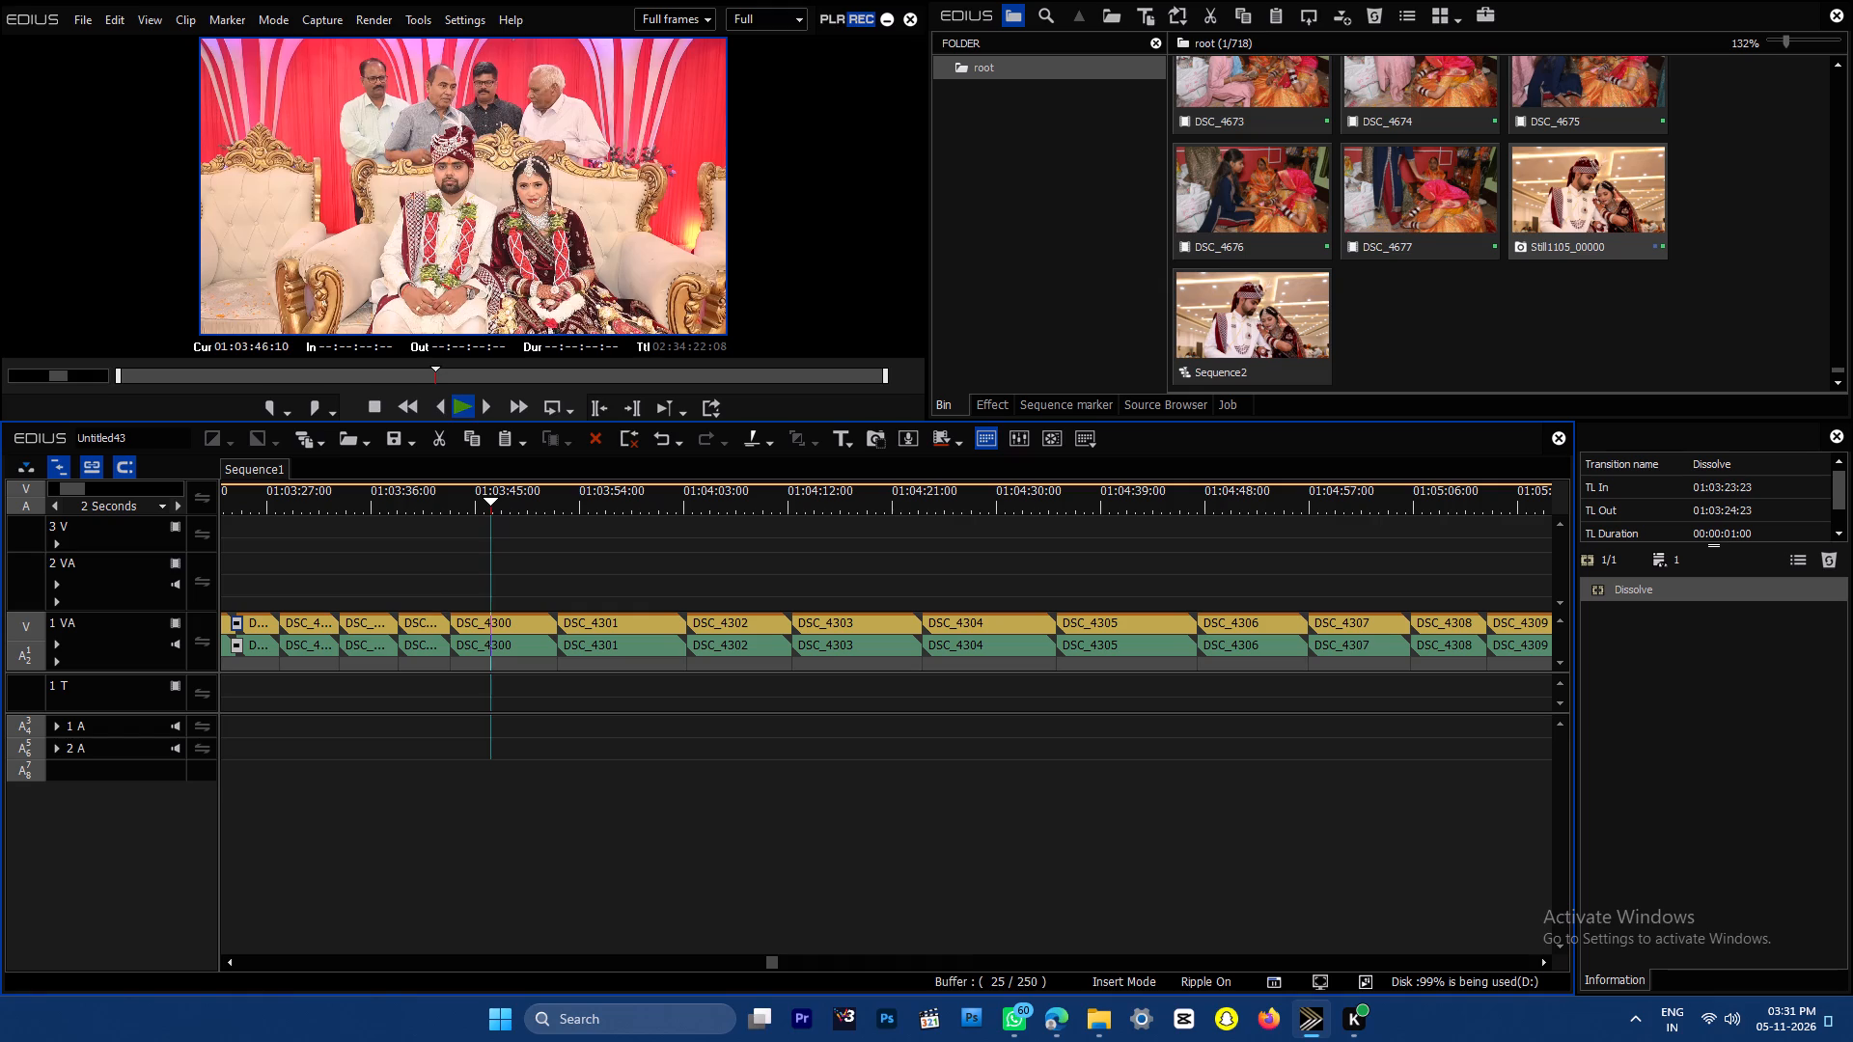
{"action": "left_click_drag", "start_coordinate": [1156, 504], "coordinate": [1253, 508]}
{"action": "double_click", "coordinate": [559, 191]}
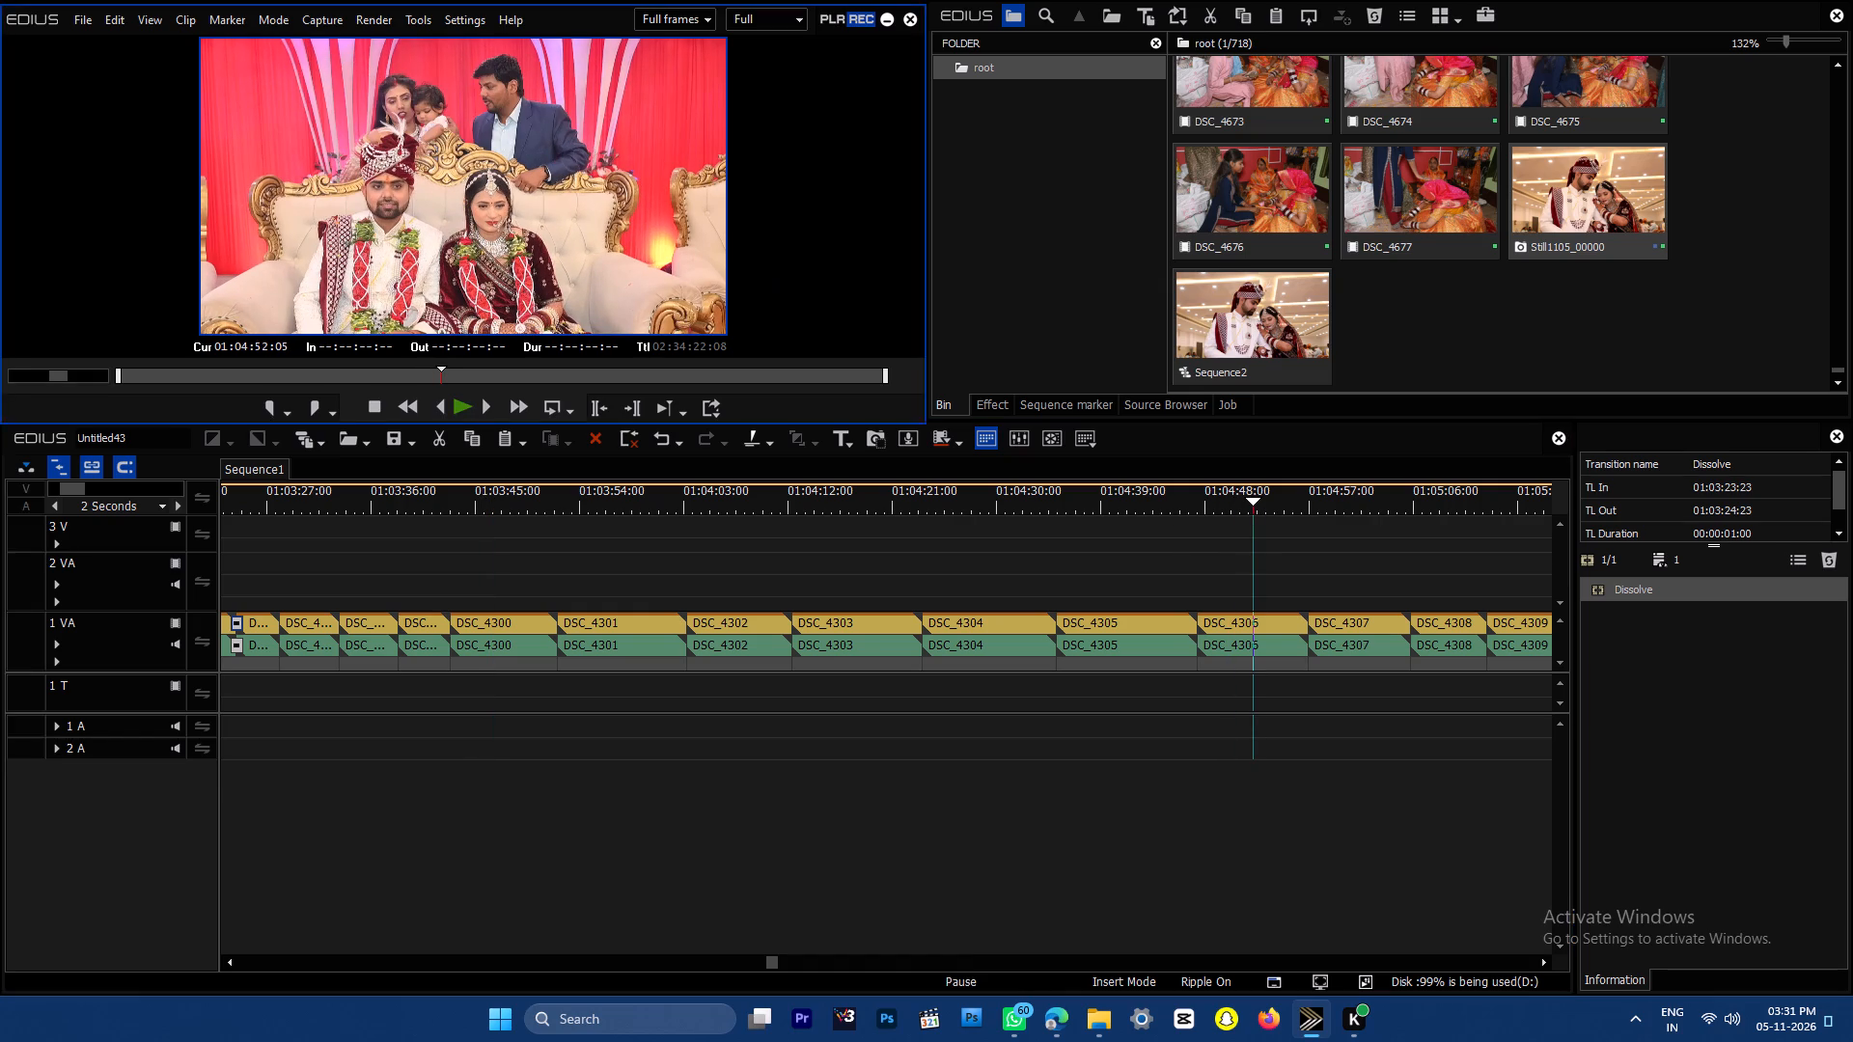
{"action": "key", "text": "Return"}
{"action": "double_click", "coordinate": [1111, 420]}
{"action": "key", "text": "Return"}
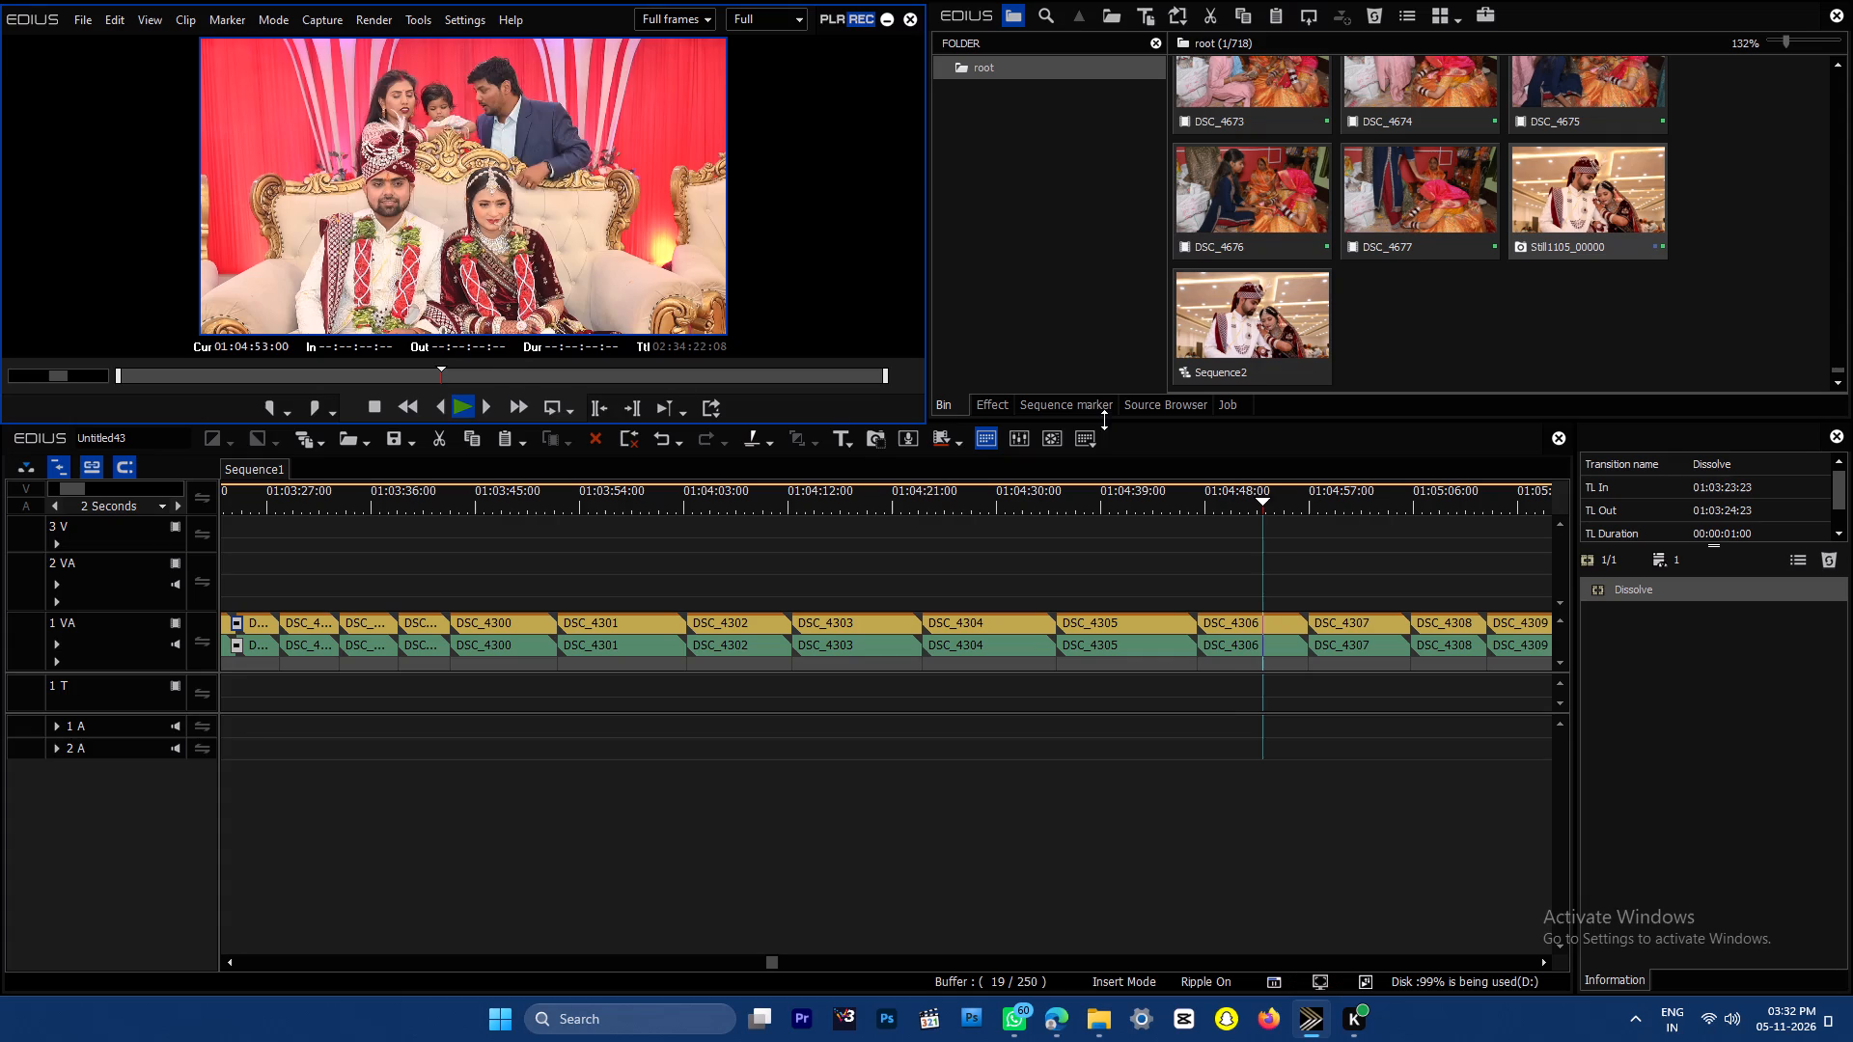
{"action": "left_click", "coordinate": [455, 373]}
{"action": "left_click_drag", "start_coordinate": [455, 373], "coordinate": [477, 375]}
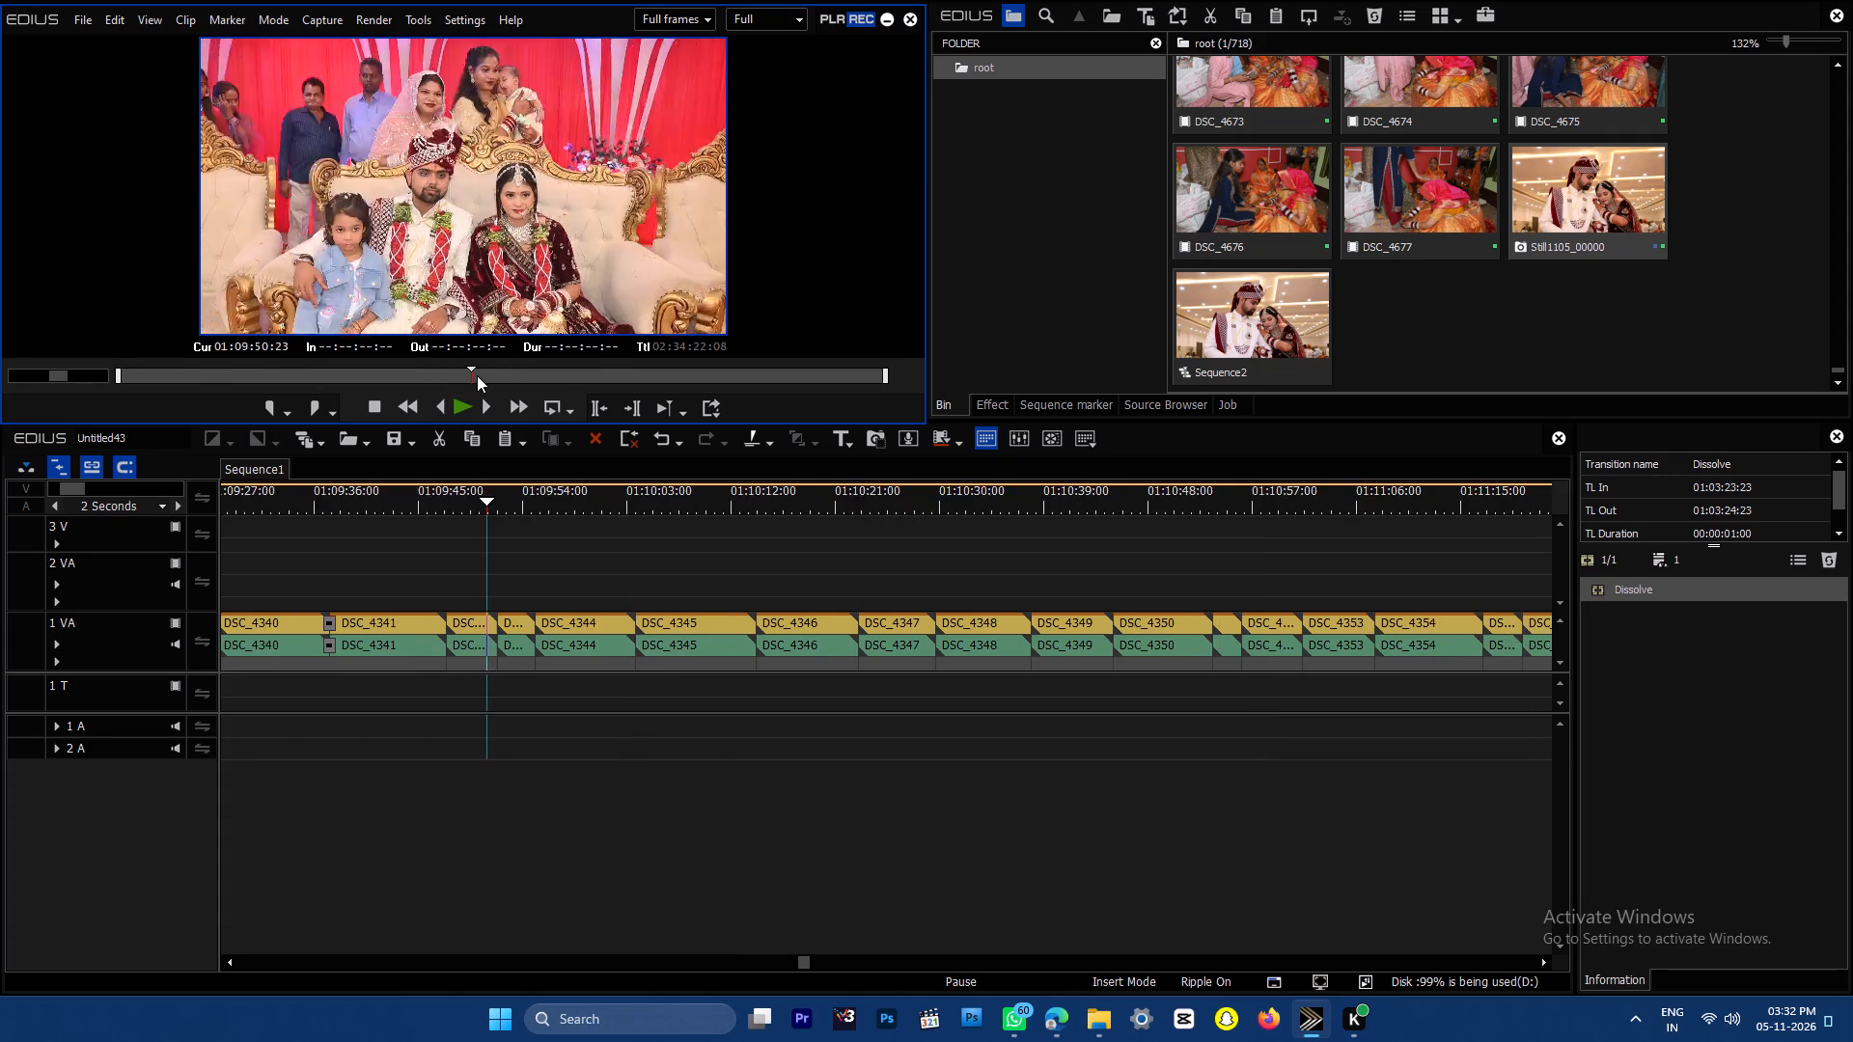
{"action": "left_click_drag", "start_coordinate": [477, 375], "coordinate": [499, 380]}
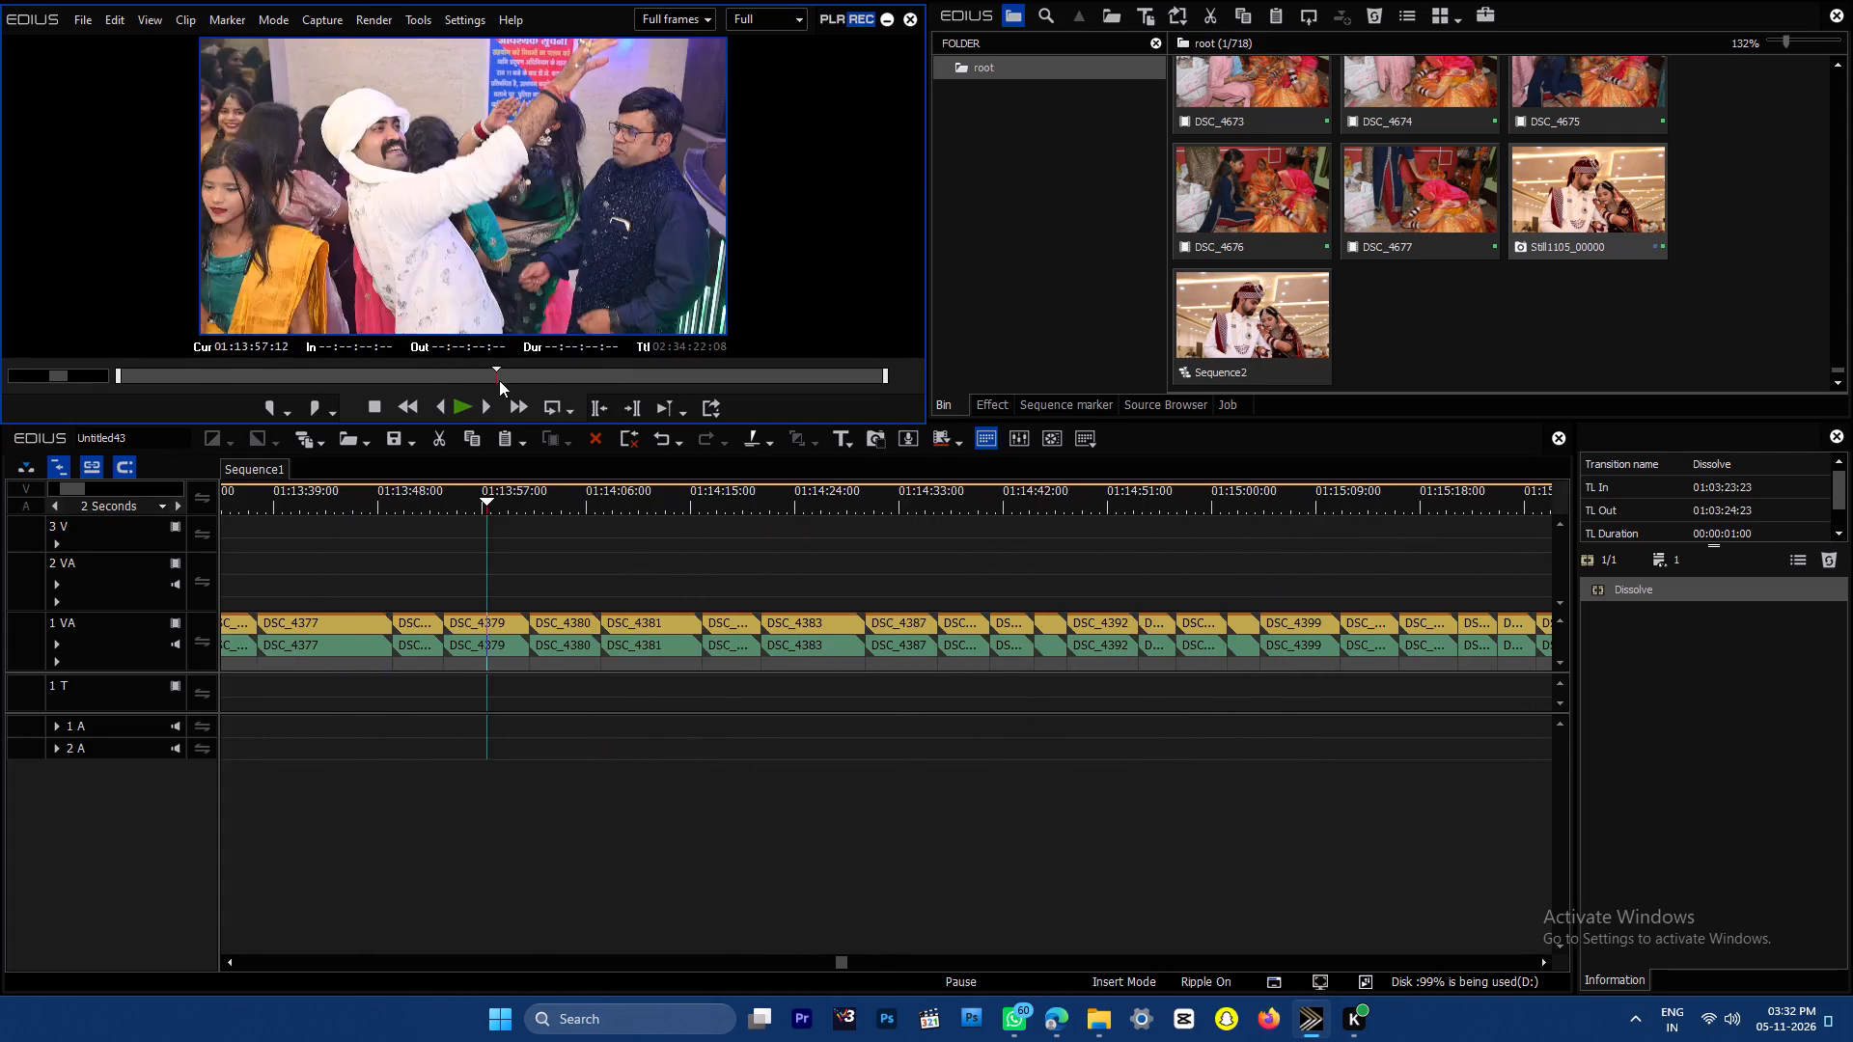
{"action": "left_click_drag", "start_coordinate": [499, 380], "coordinate": [489, 388]}
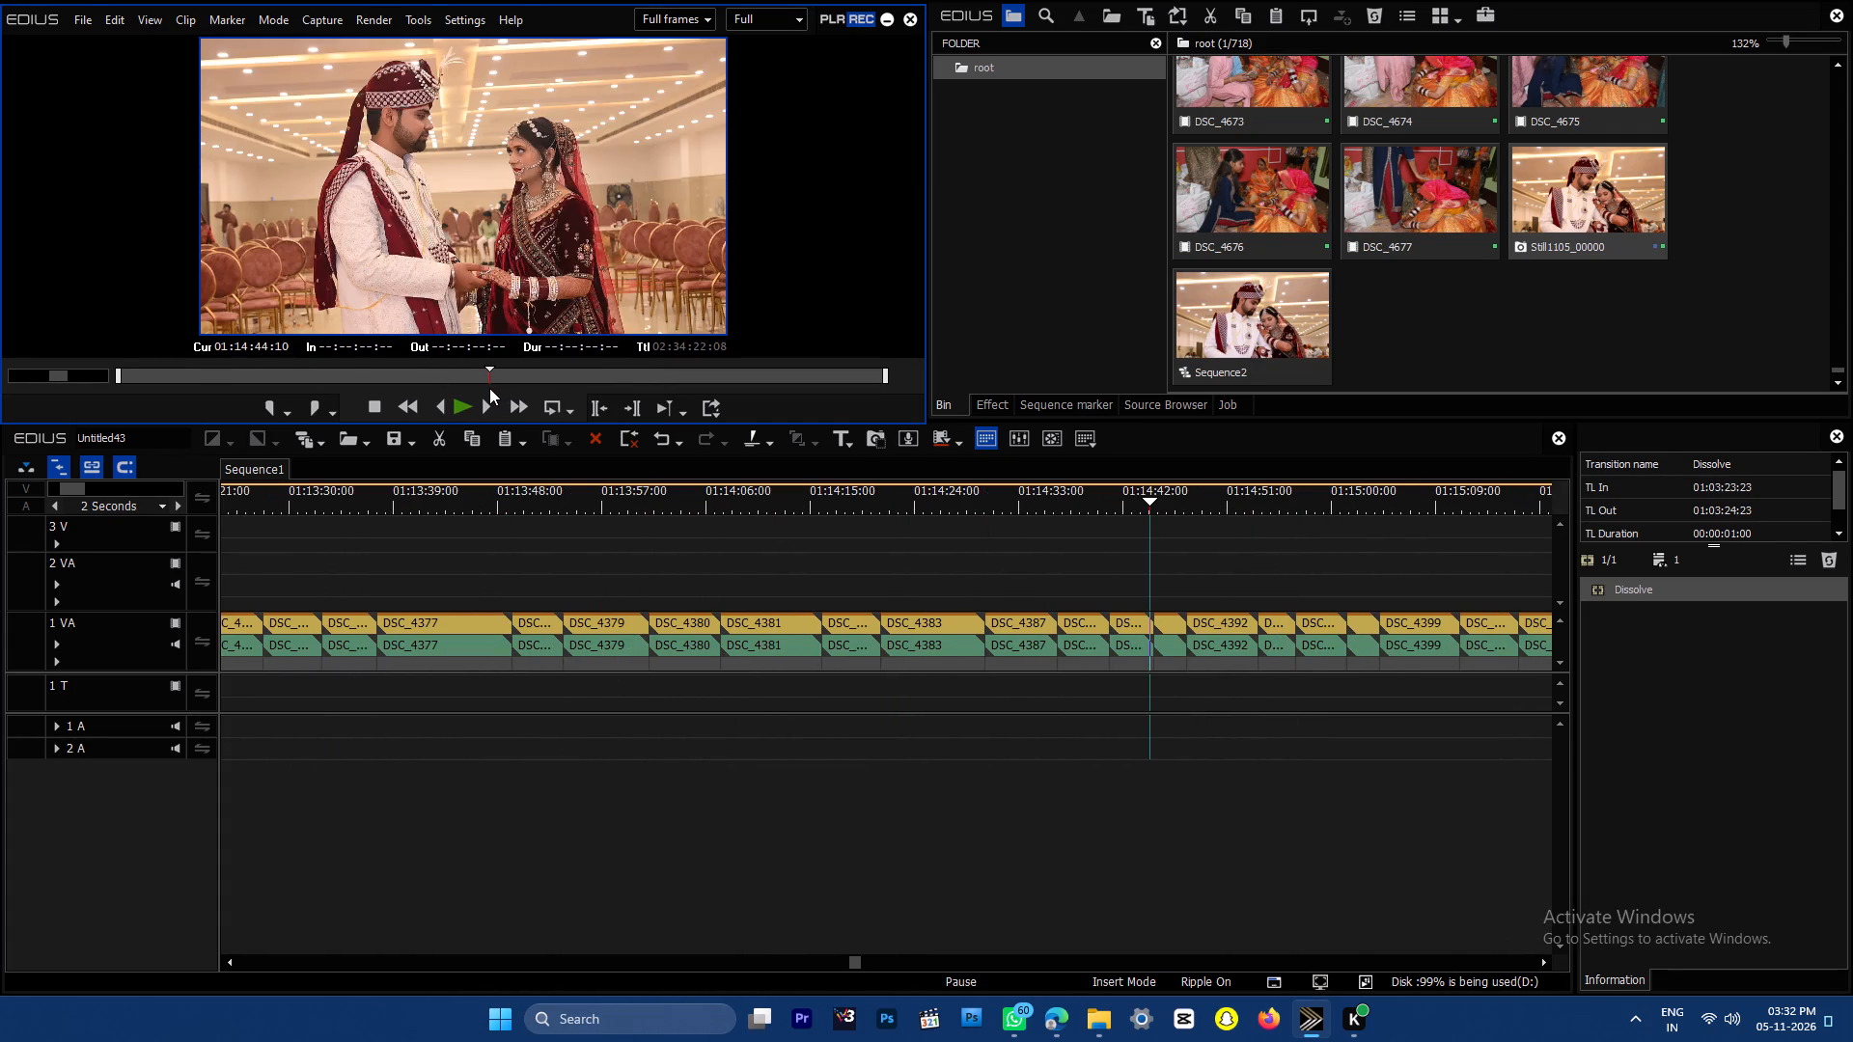
{"action": "left_click_drag", "start_coordinate": [489, 388], "coordinate": [502, 388]}
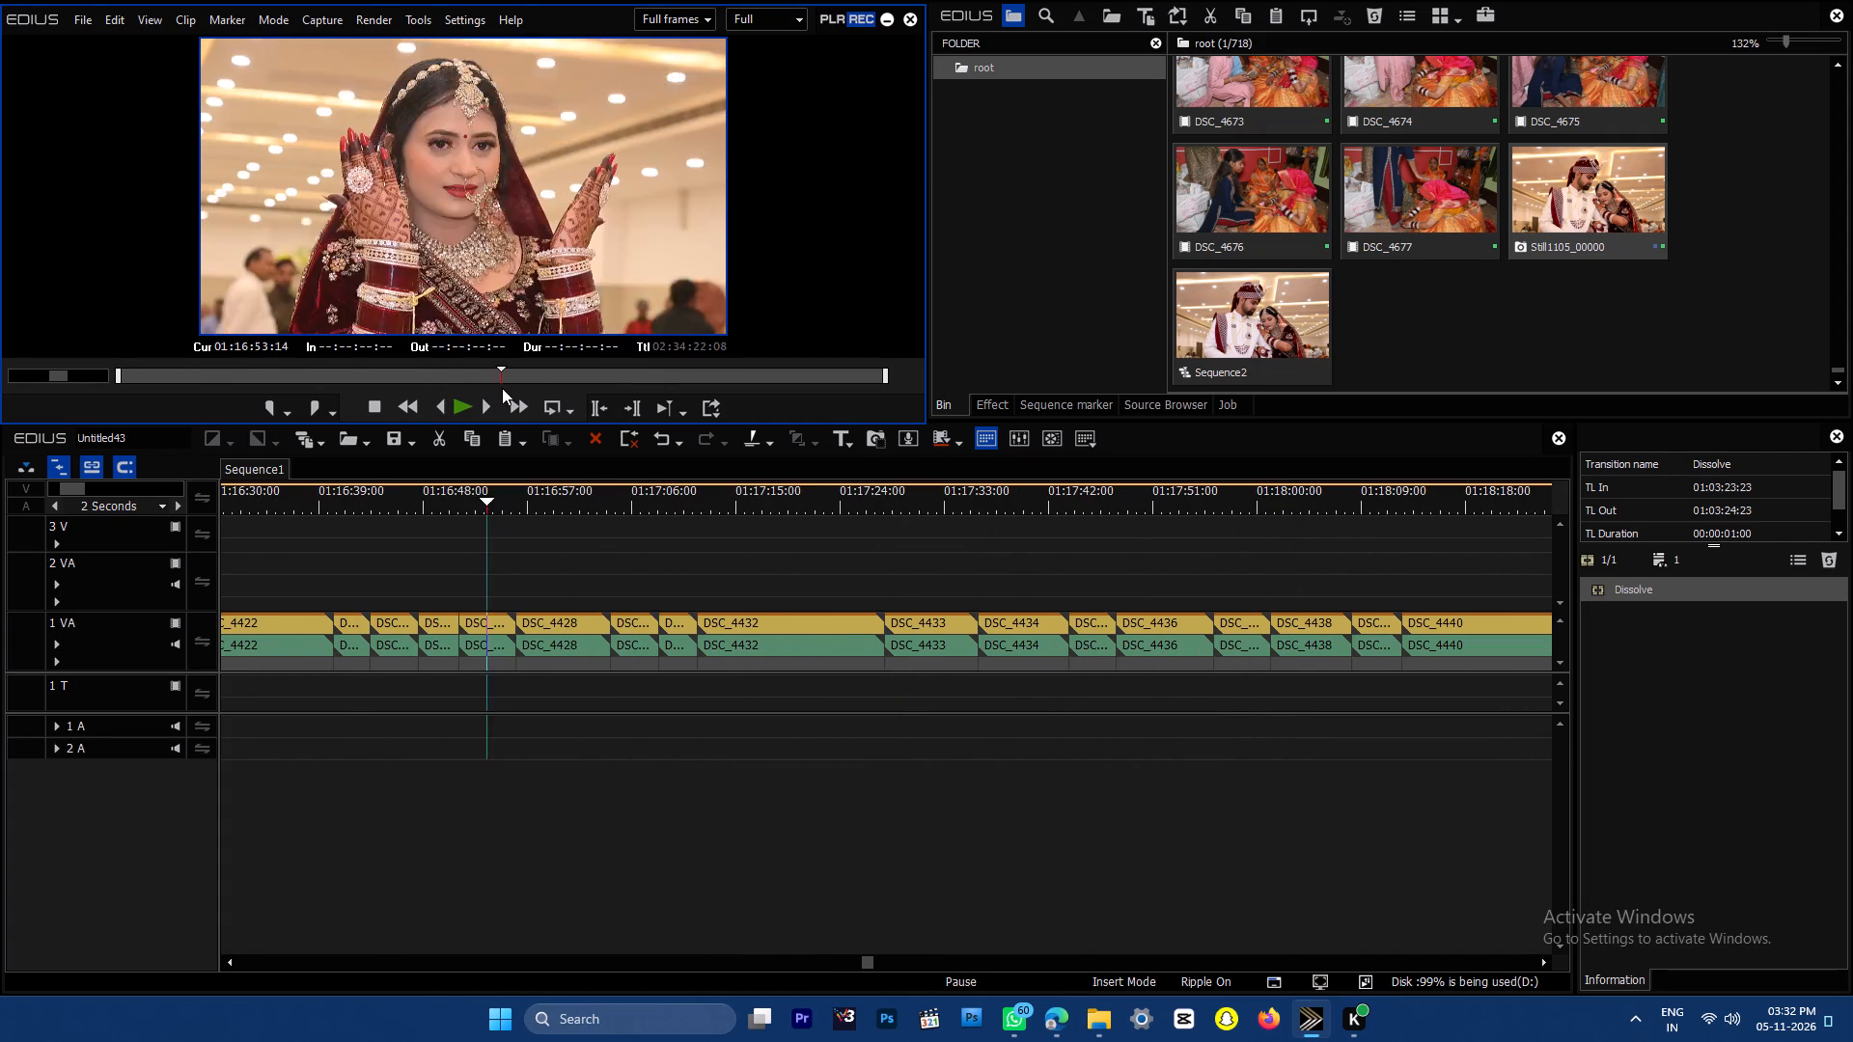
{"action": "left_click_drag", "start_coordinate": [502, 388], "coordinate": [498, 390]}
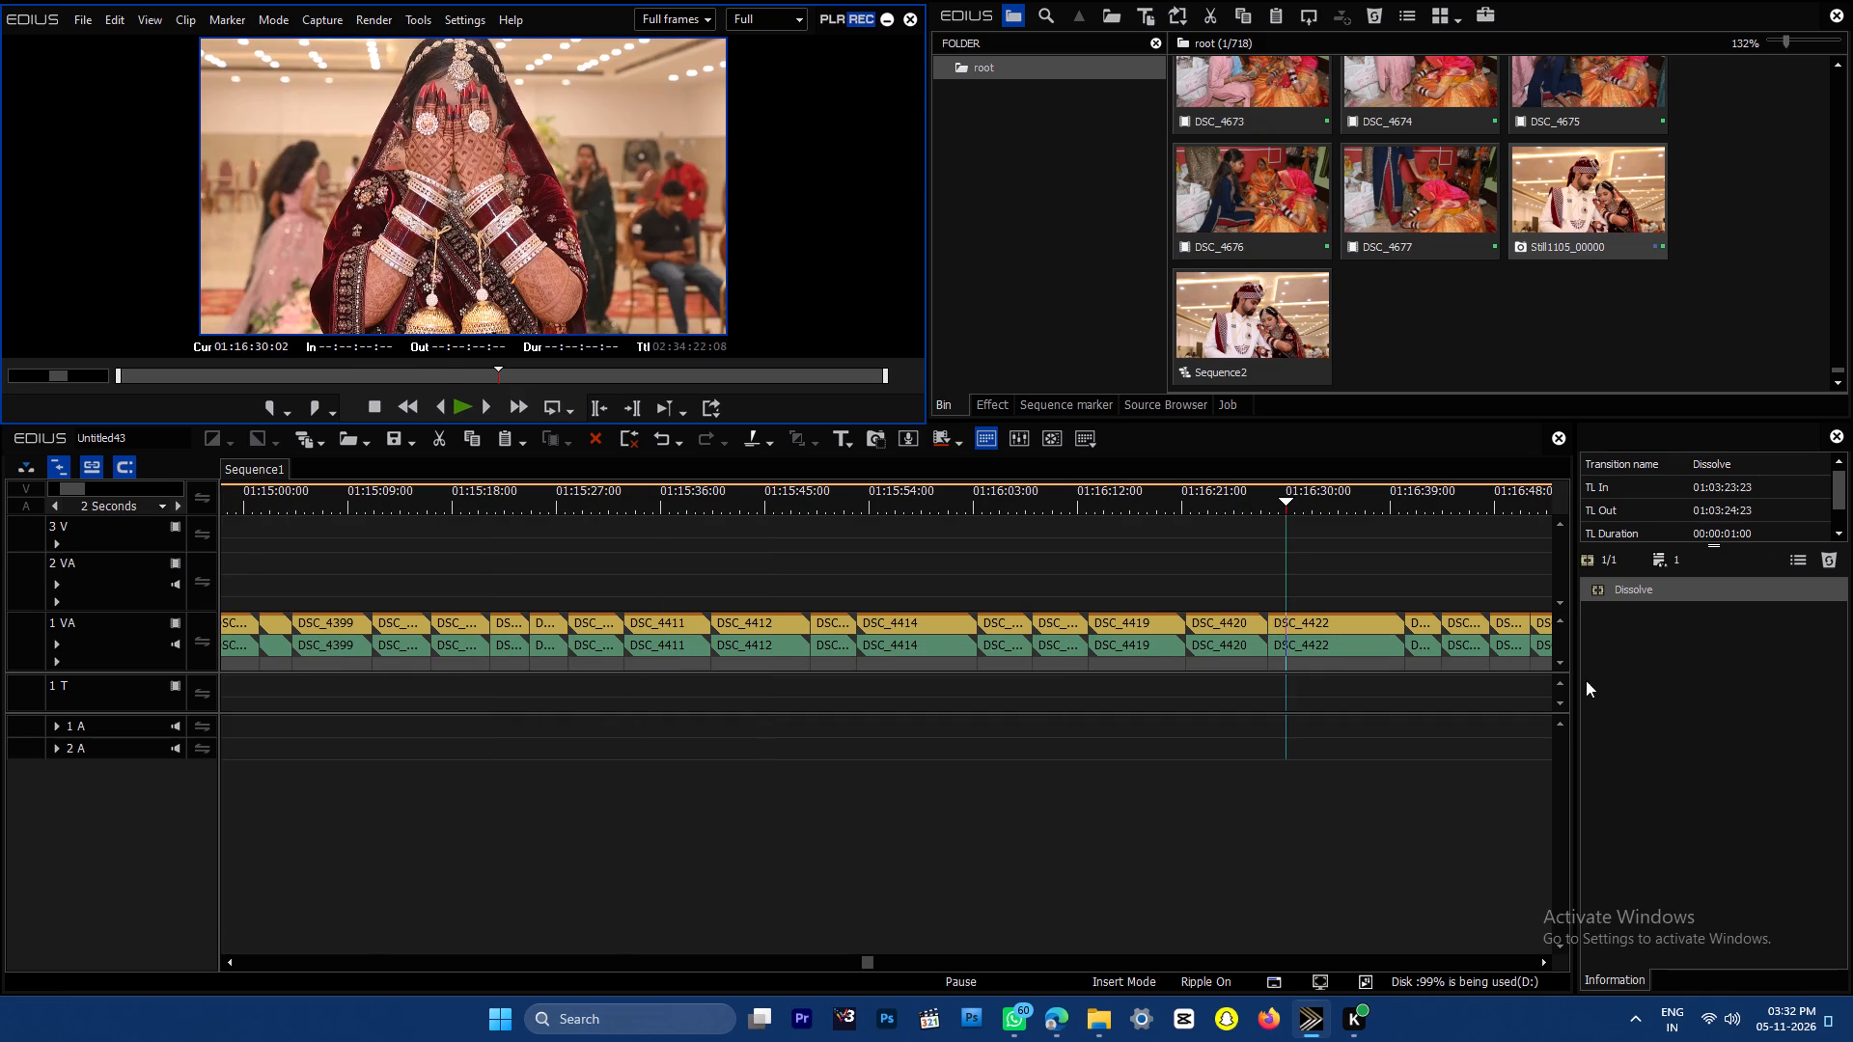
Apply Primary Color Correction to clip DSC_4422 with a white balance temperature of -15, and check the corrected shot.
{"action": "left_click", "coordinate": [1374, 621]}
{"action": "left_click", "coordinate": [992, 404]}
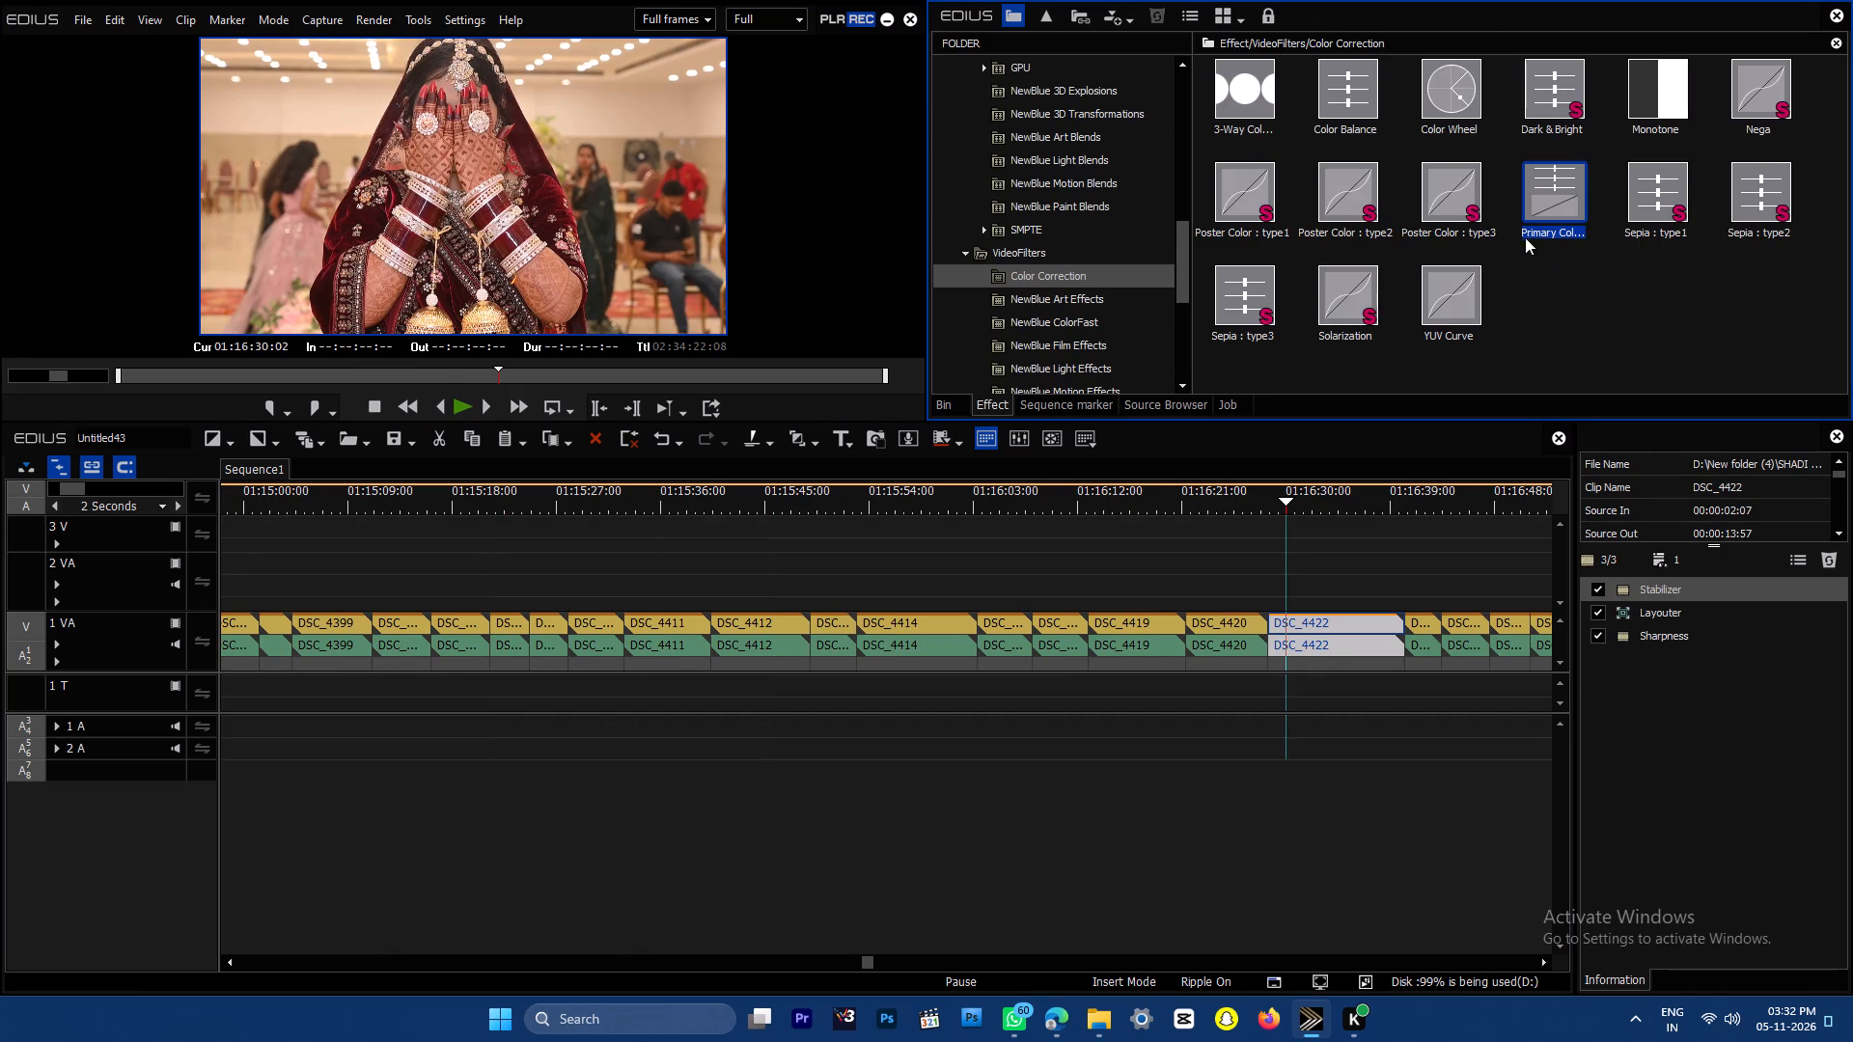
{"action": "left_click_drag", "start_coordinate": [1528, 198], "coordinate": [1337, 626]}
{"action": "double_click", "coordinate": [1708, 652]}
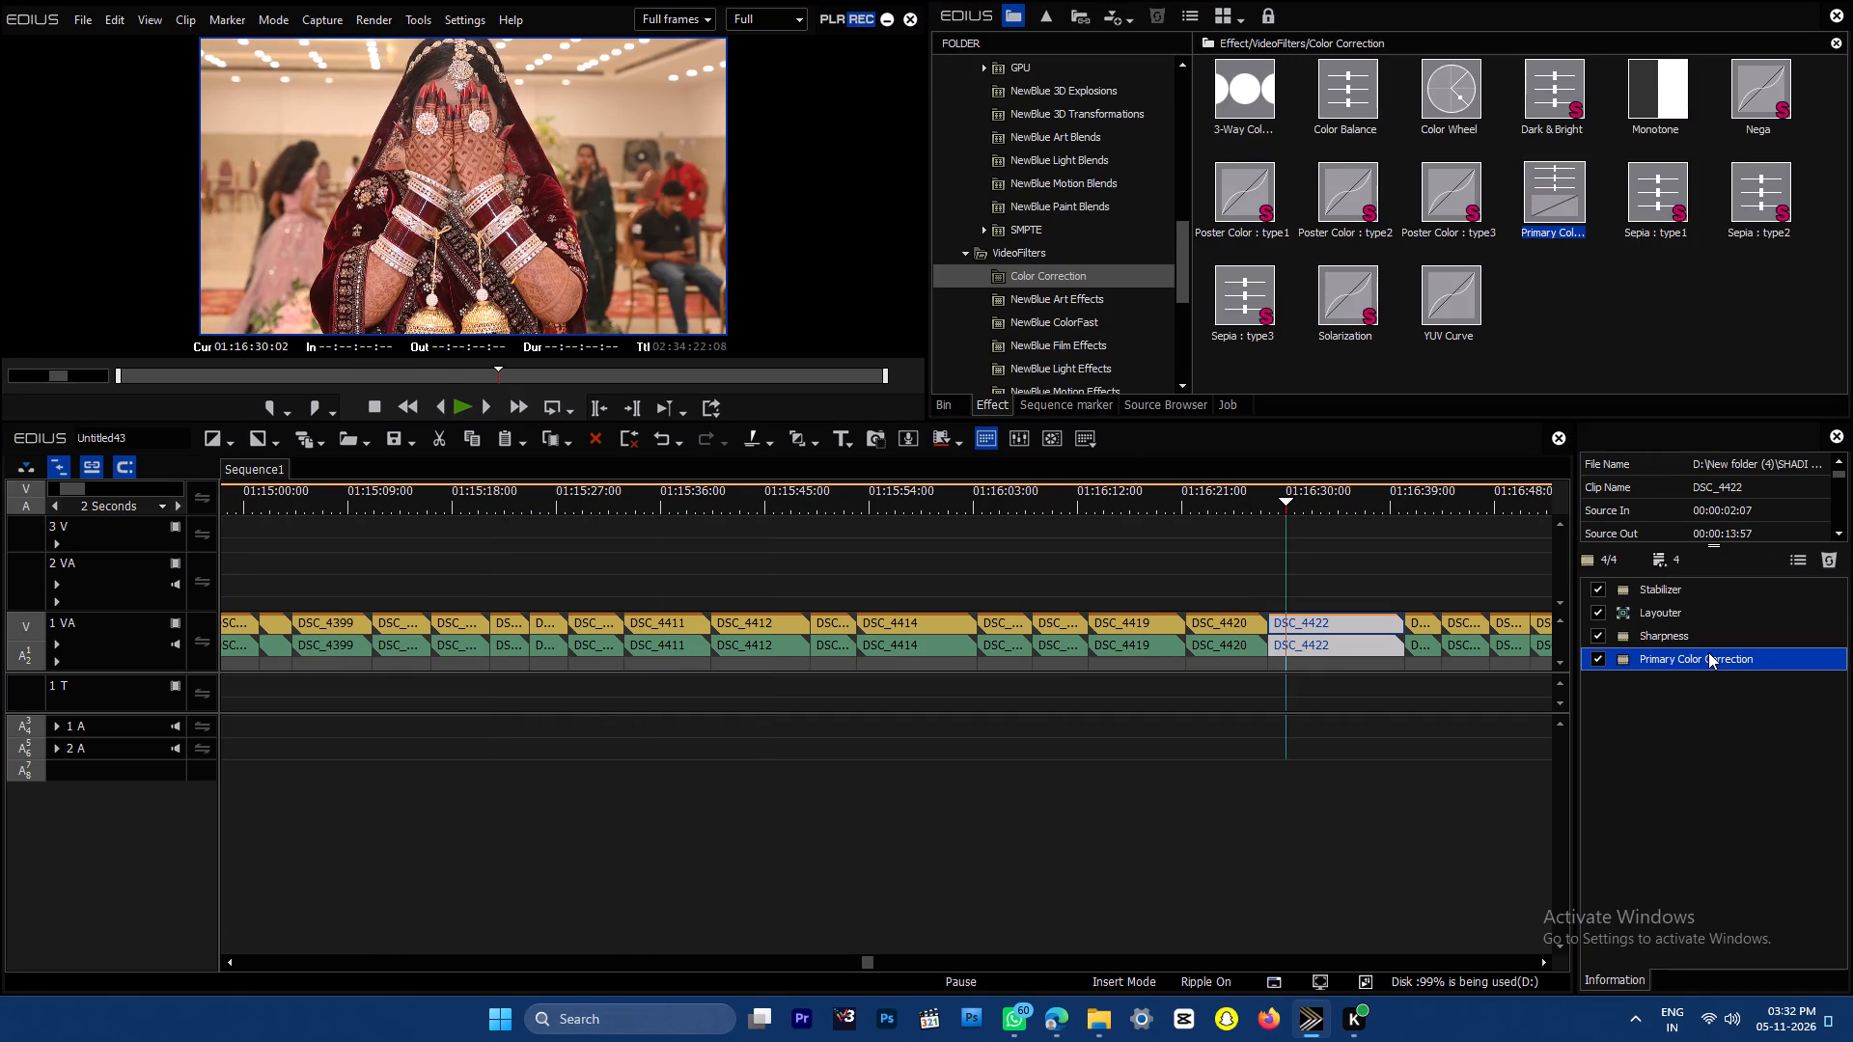
{"action": "left_click_drag", "start_coordinate": [1037, 361], "coordinate": [1028, 362]}
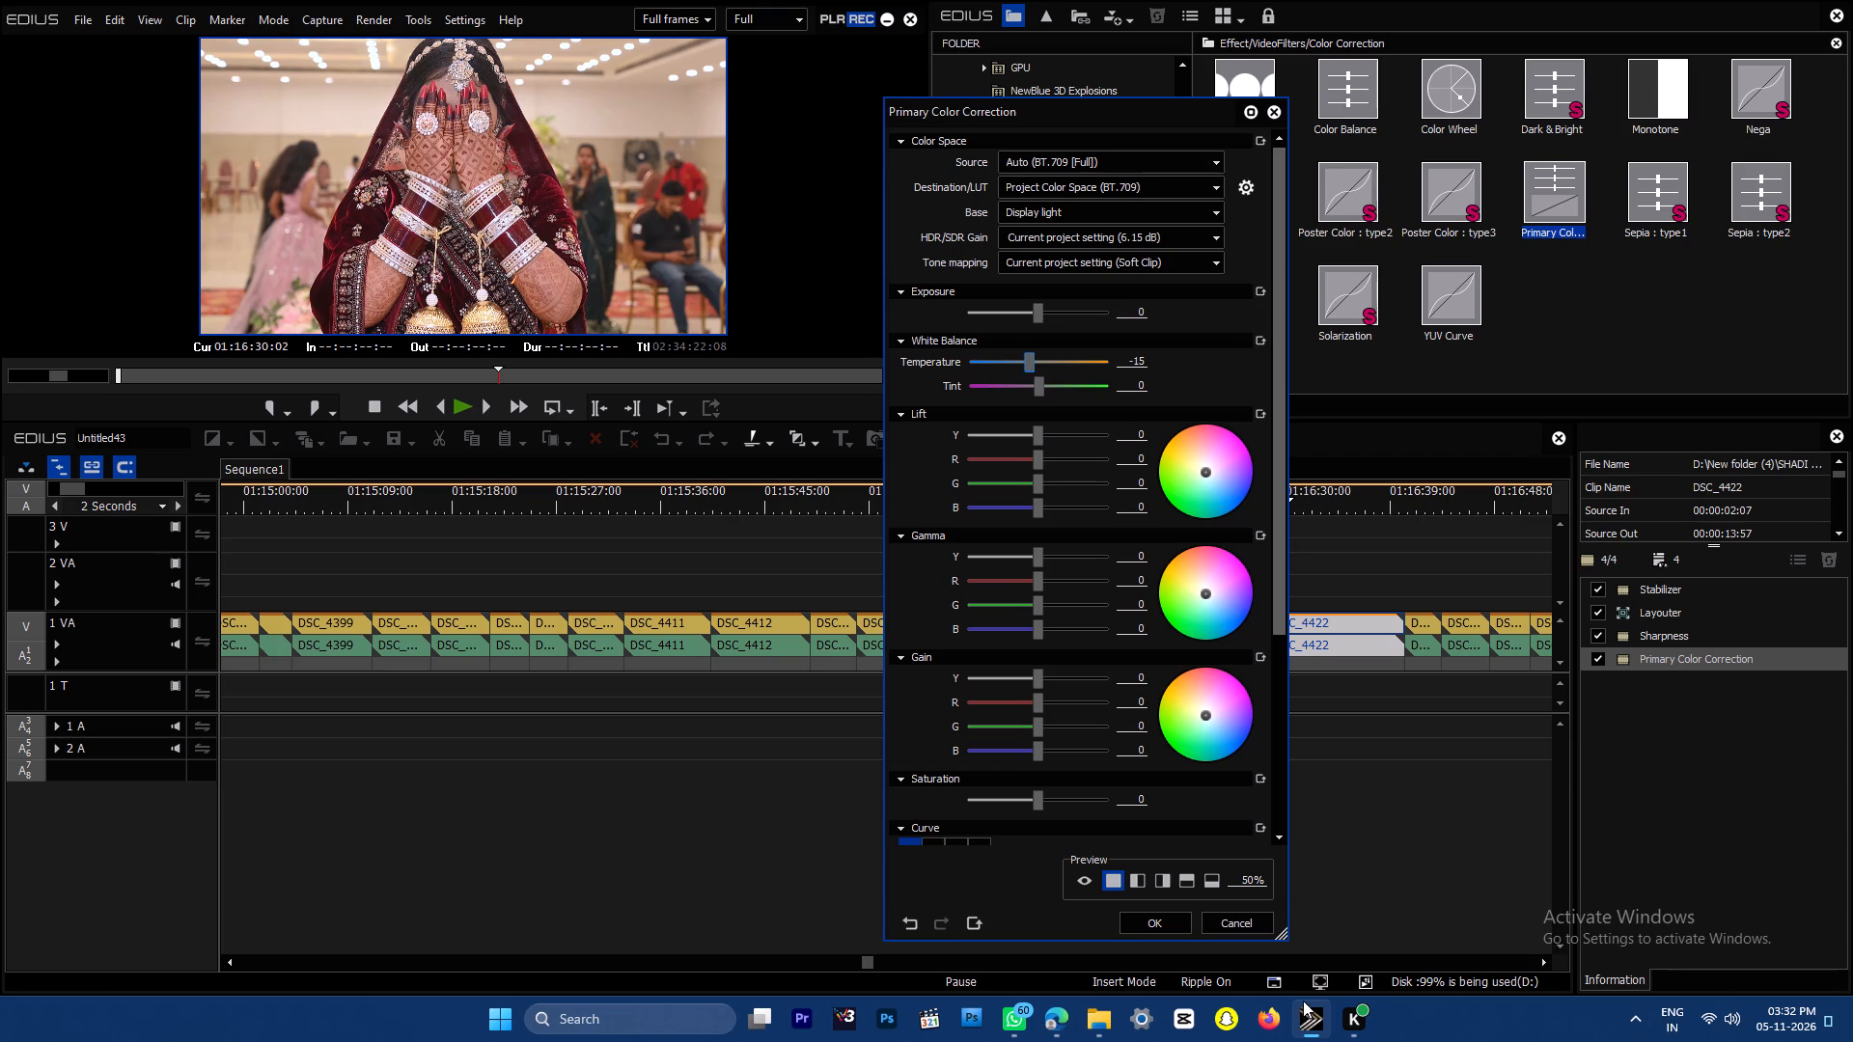
{"action": "left_click", "coordinate": [1167, 916]}
{"action": "left_click_drag", "start_coordinate": [1323, 492], "coordinate": [1365, 493]}
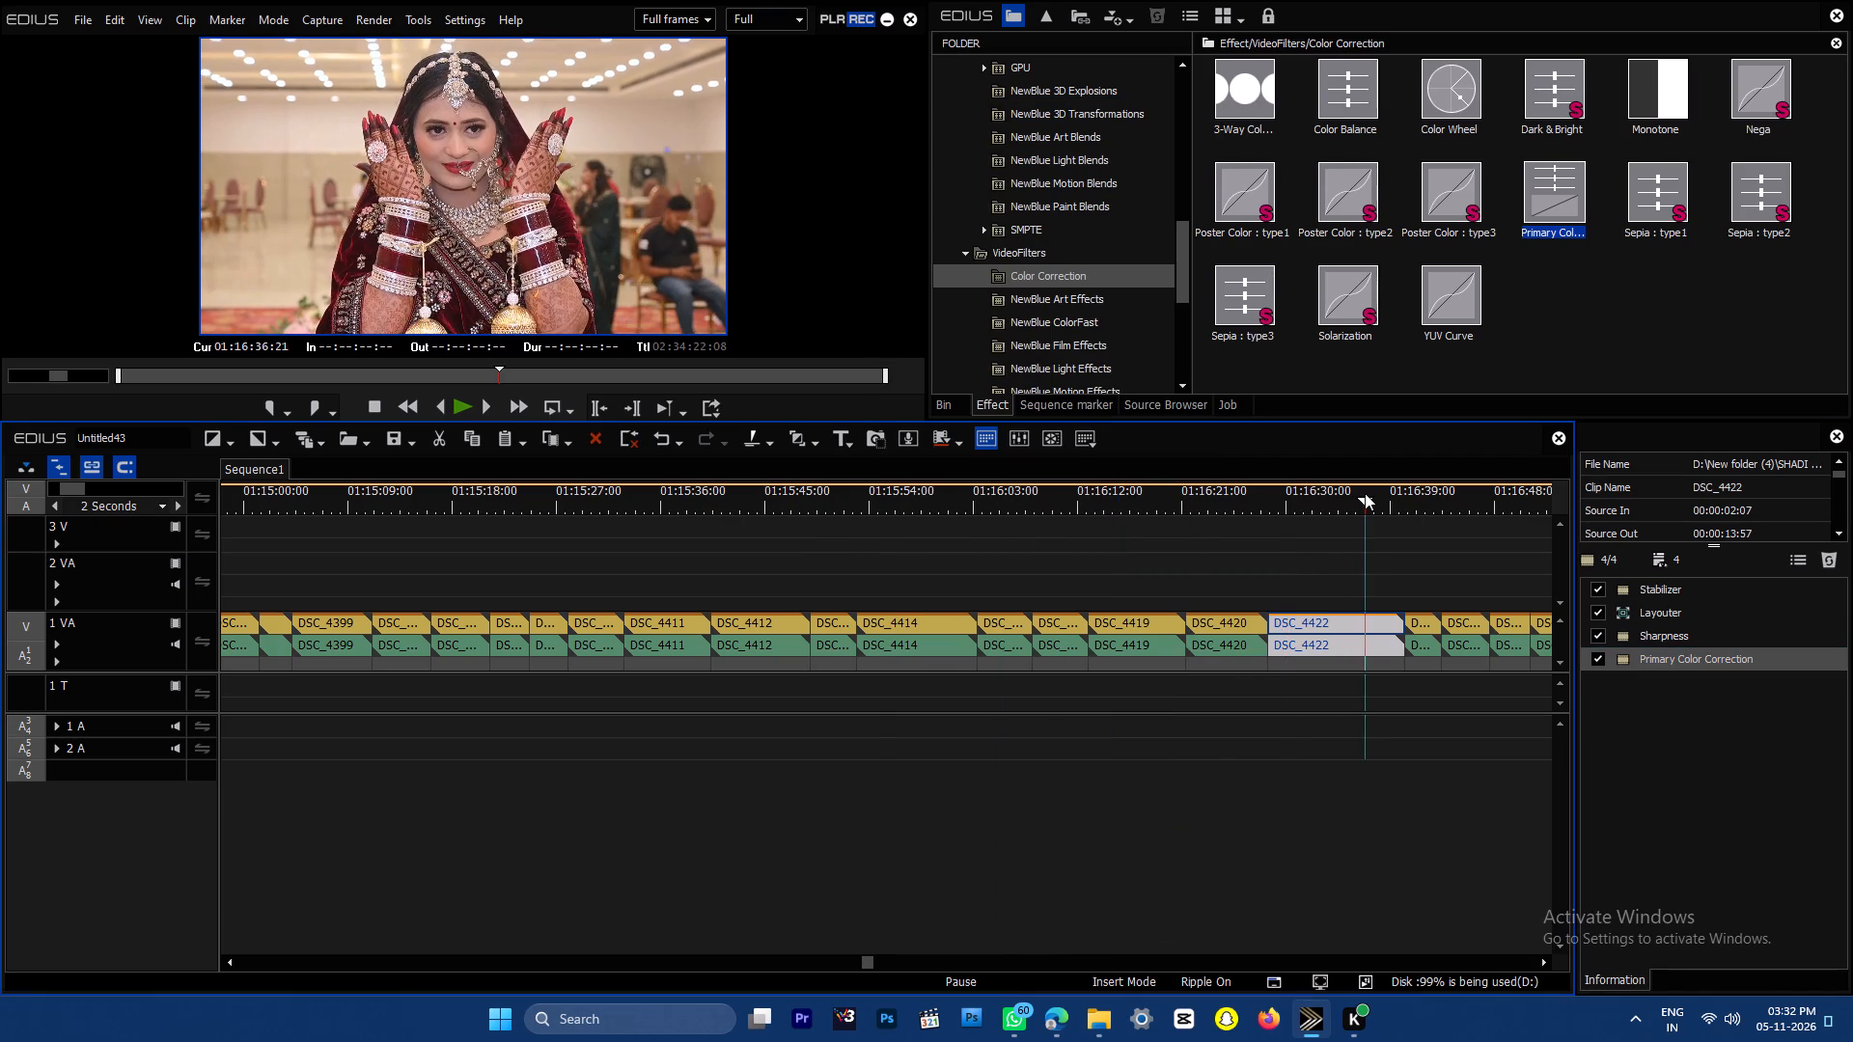
Copy the Primary Color Correction from DSC_4422 to the preceding clip DSC_4420, and preview that clip at full screen.
{"action": "left_click_drag", "start_coordinate": [1365, 493], "coordinate": [1228, 518]}
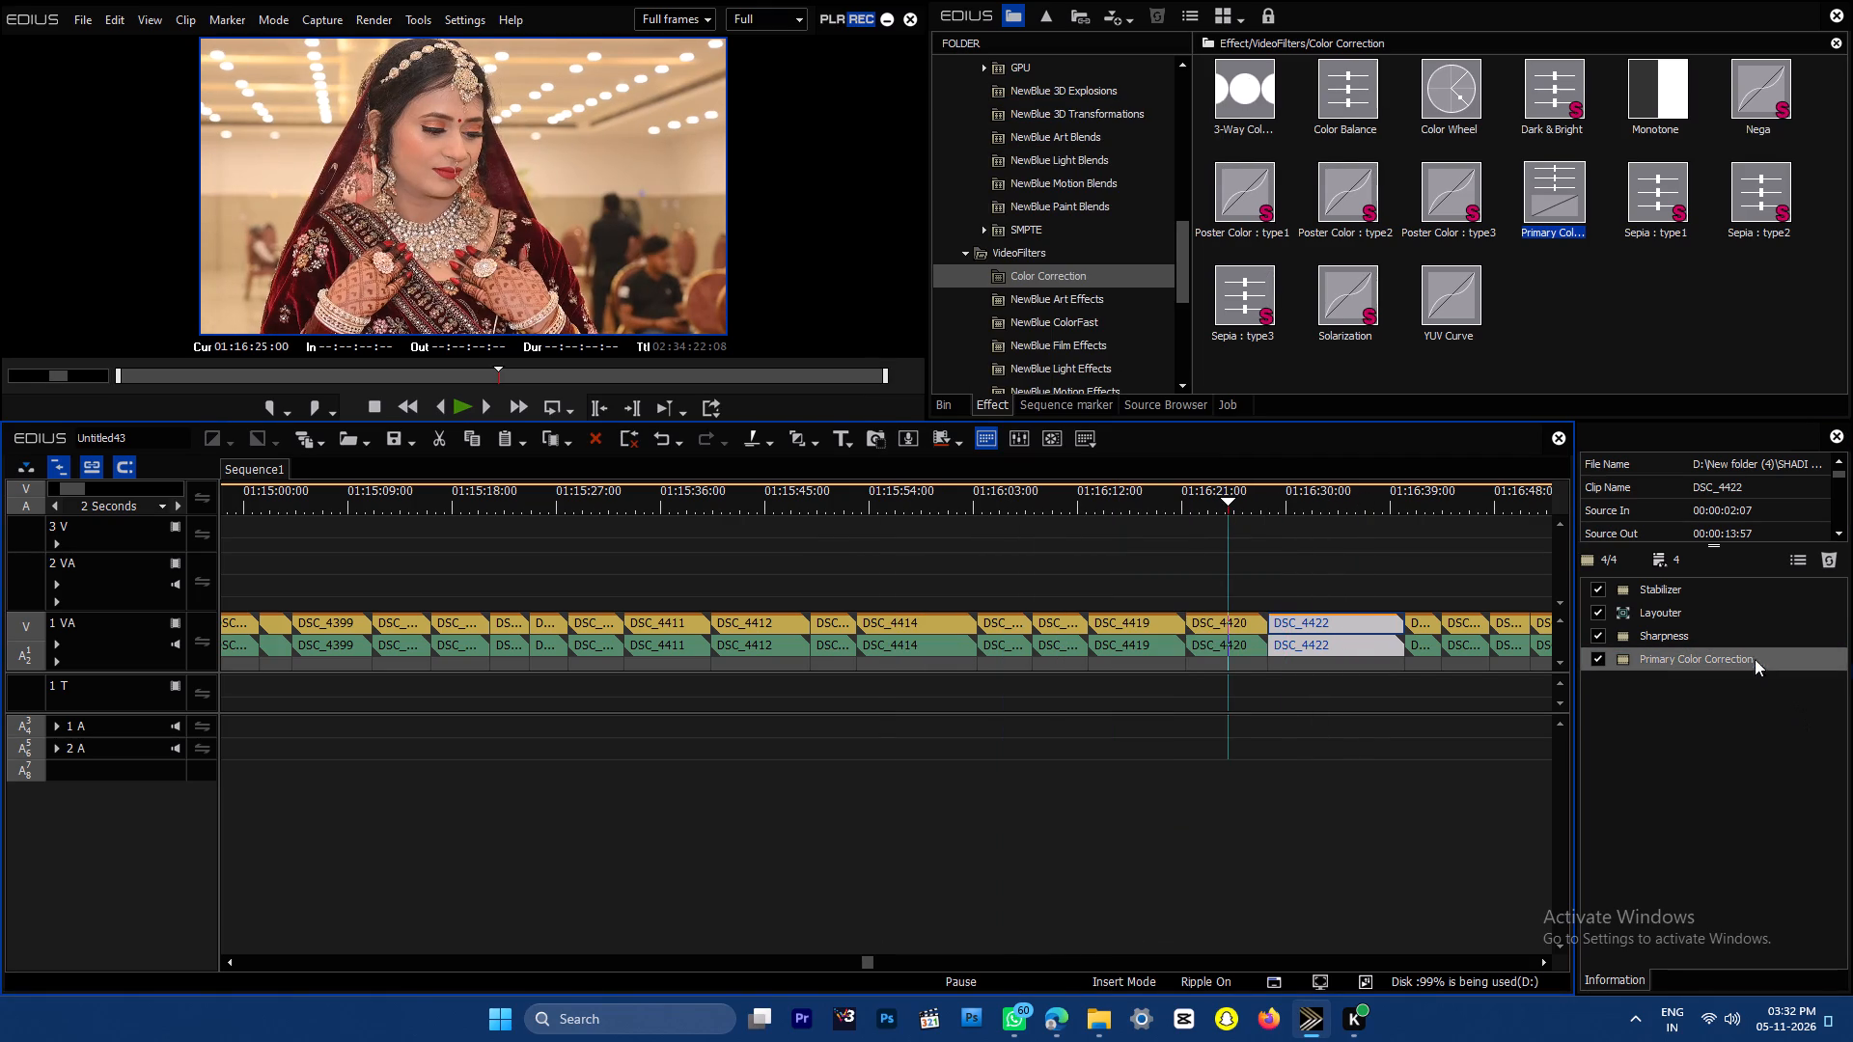
{"action": "left_click_drag", "start_coordinate": [1755, 658], "coordinate": [1221, 629]}
{"action": "double_click", "coordinate": [500, 106]}
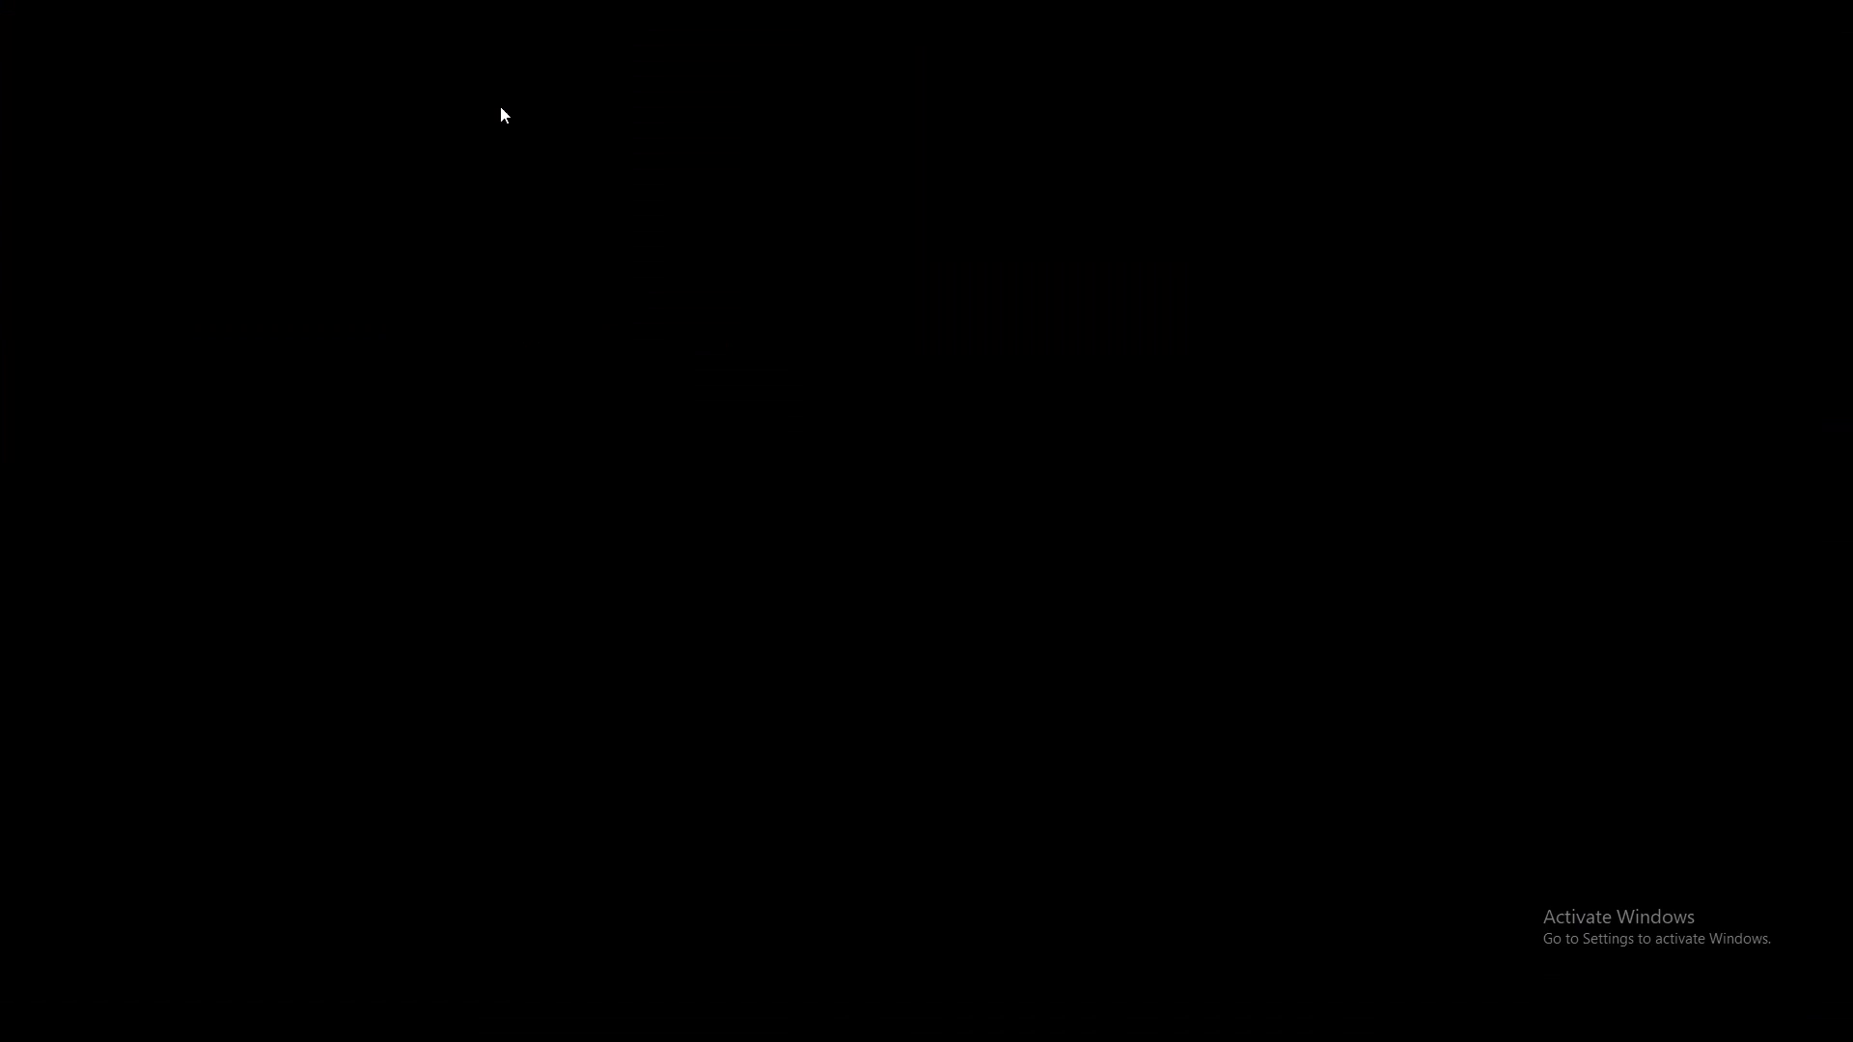
{"action": "key", "text": "Return"}
{"action": "double_click", "coordinate": [1029, 435]}
{"action": "key", "text": "Return"}
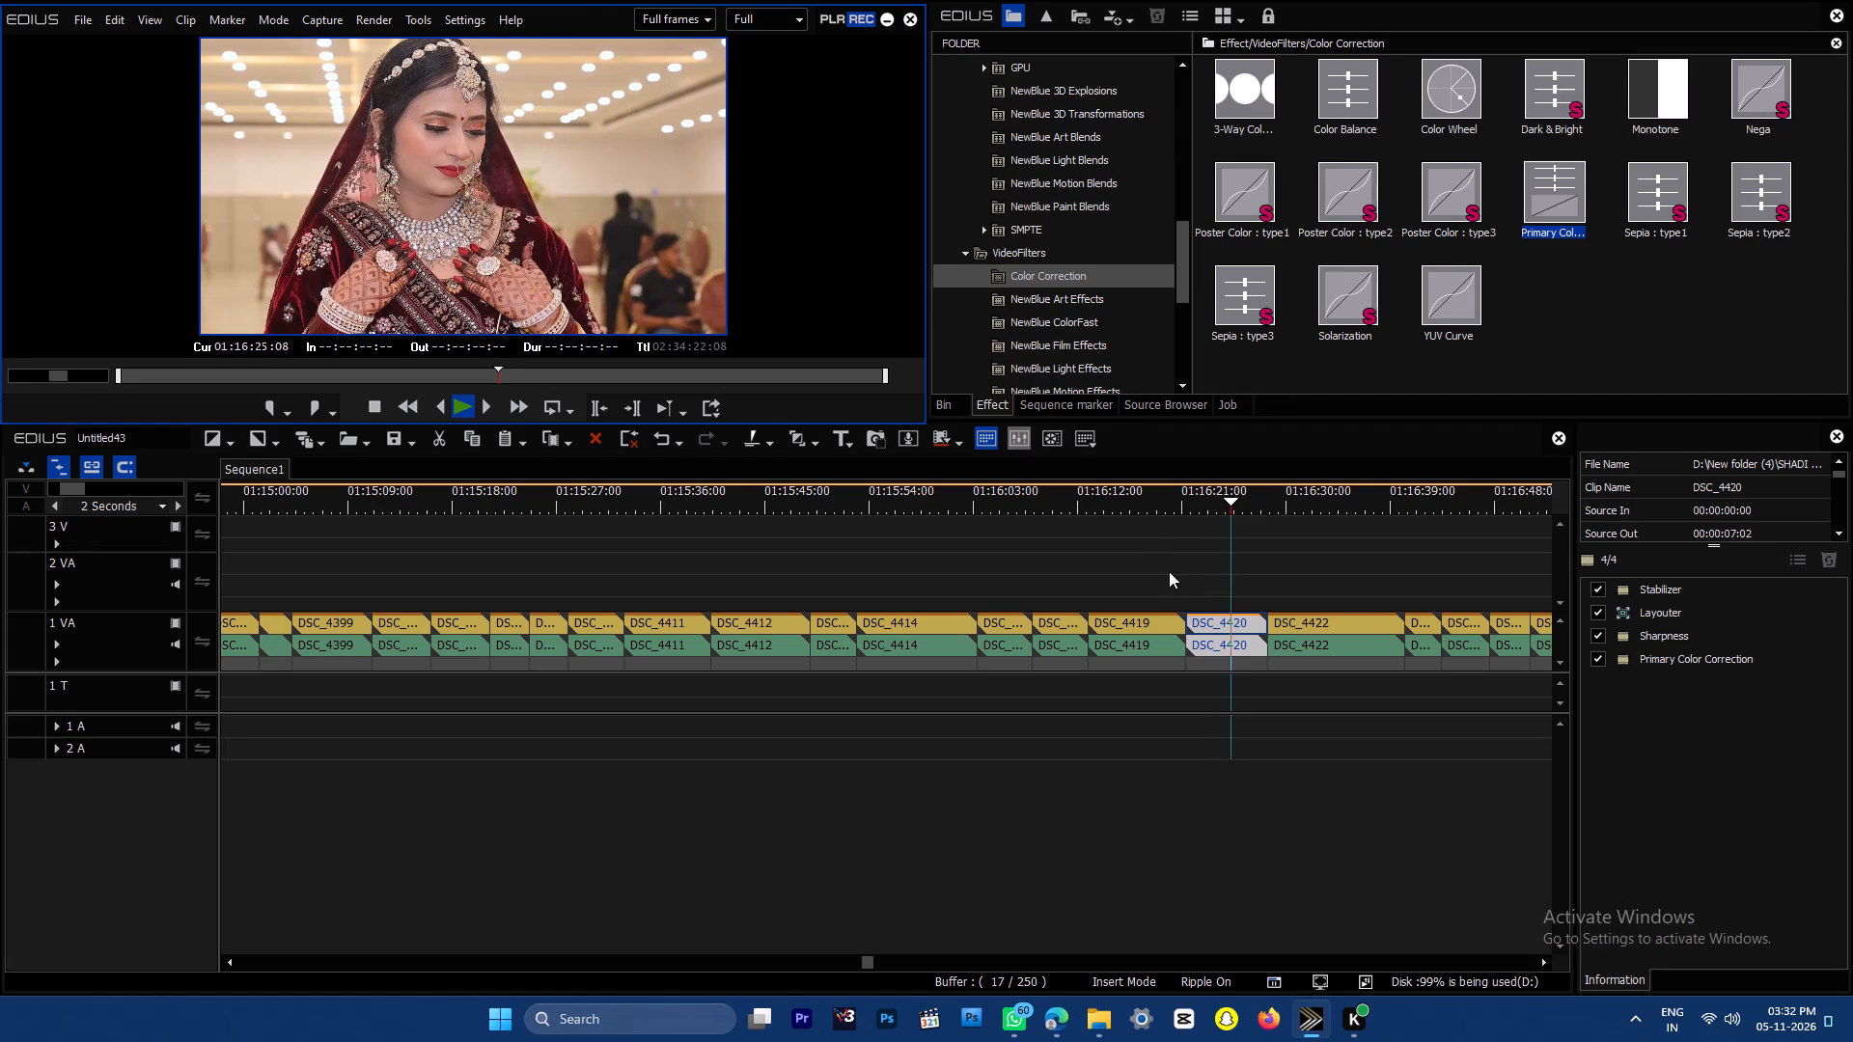
Copy the Primary Color Correction from DSC_4420 to all the couple and bride clips from DSC_4396 through DSC_4419.
{"action": "left_click", "coordinate": [1137, 509]}
{"action": "left_click_drag", "start_coordinate": [1139, 530], "coordinate": [237, 882]}
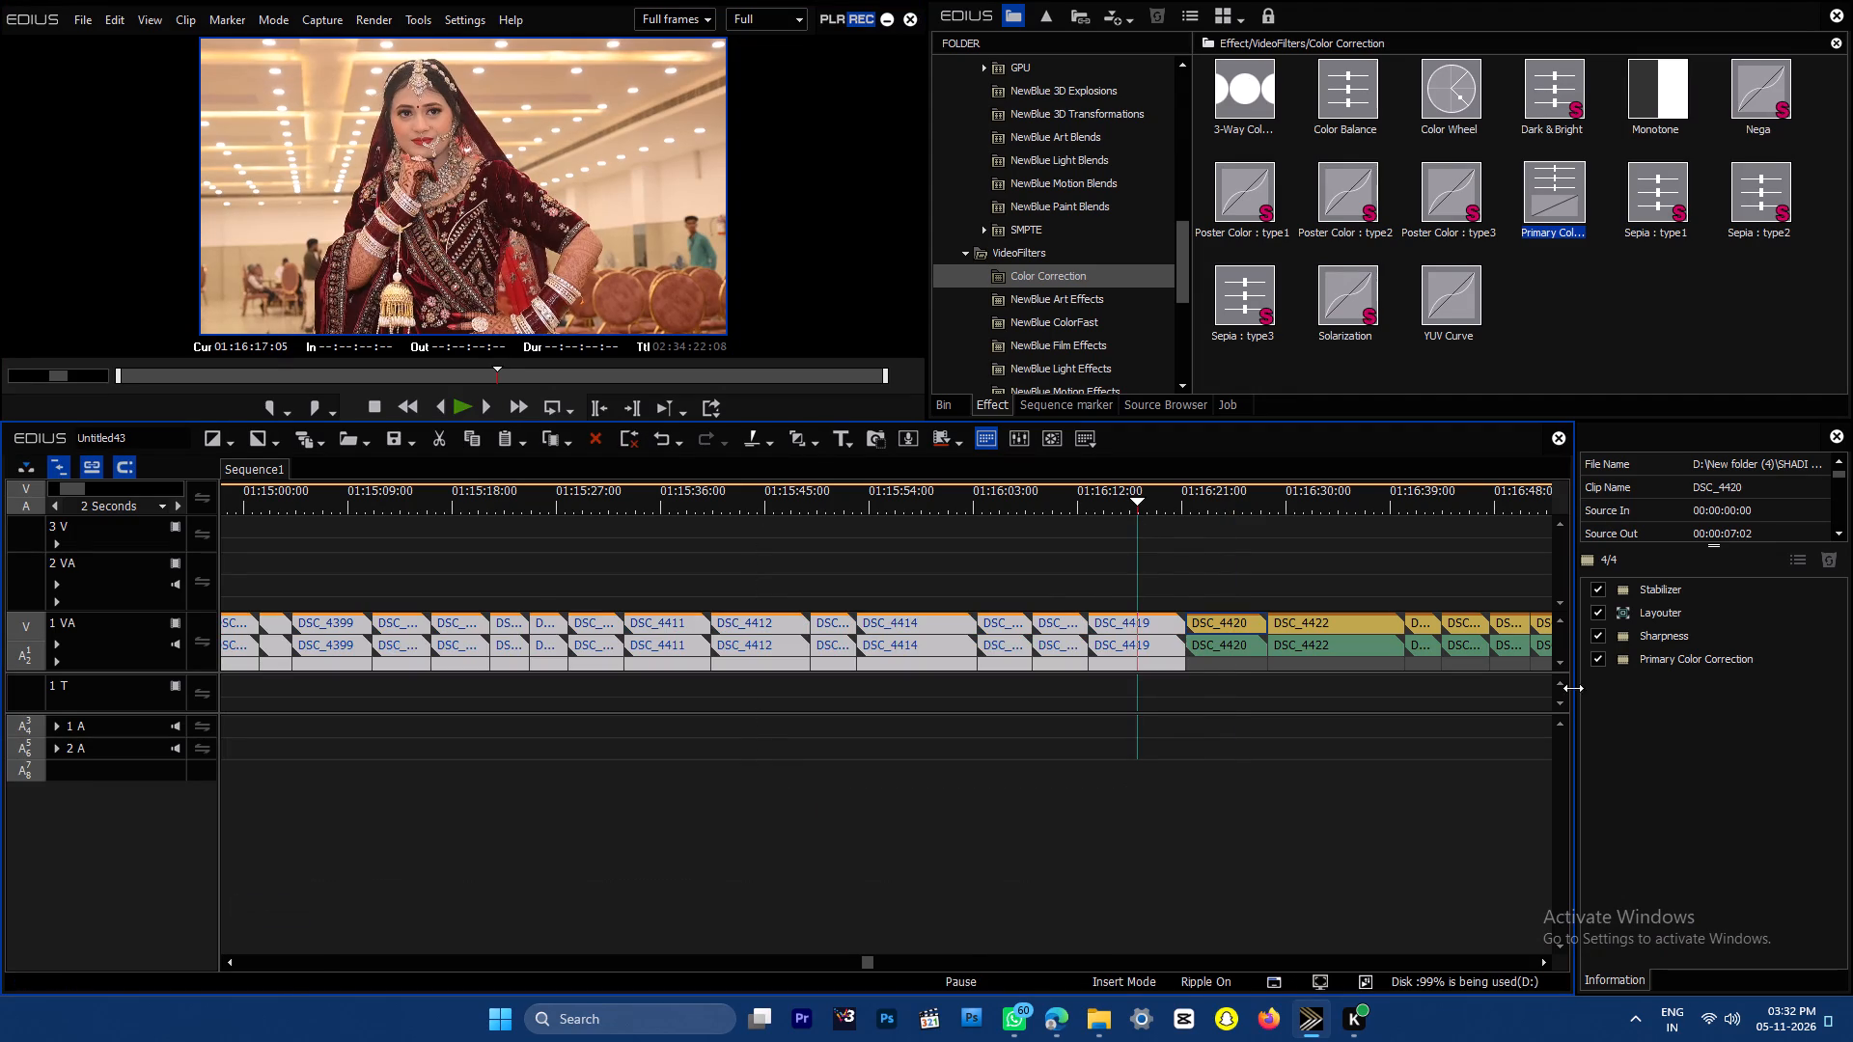
{"action": "left_click_drag", "start_coordinate": [1642, 660], "coordinate": [1062, 630]}
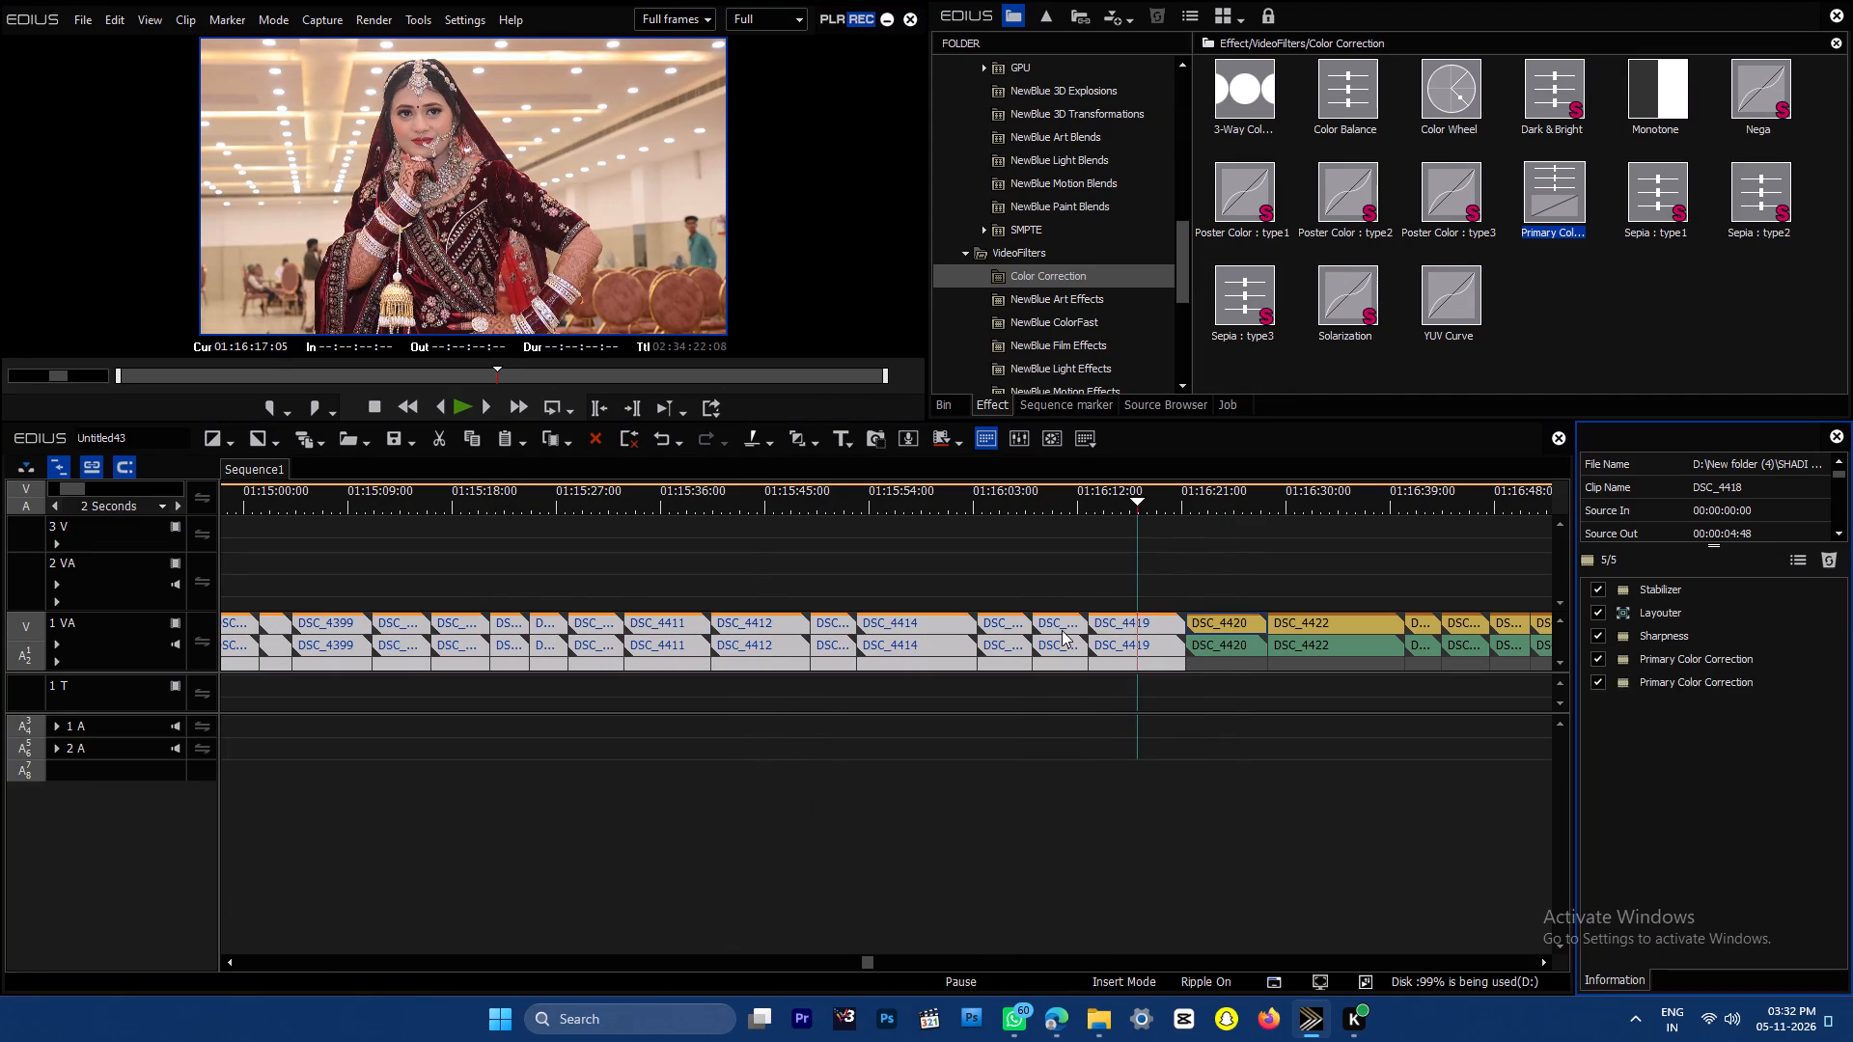
Copy the same Primary Color Correction to the couple clips DSC_4387 through DSC_4394, leaving the stage clip DSC_4383 out of the selection.
{"action": "key", "text": "ctrl+minus"}
{"action": "key", "text": "ctrl+minus"}
{"action": "left_click_drag", "start_coordinate": [977, 497], "coordinate": [962, 501]}
{"action": "key", "text": "ctrl+plus"}
{"action": "key", "text": "ctrl+plus"}
{"action": "key", "text": "ctrl+plus"}
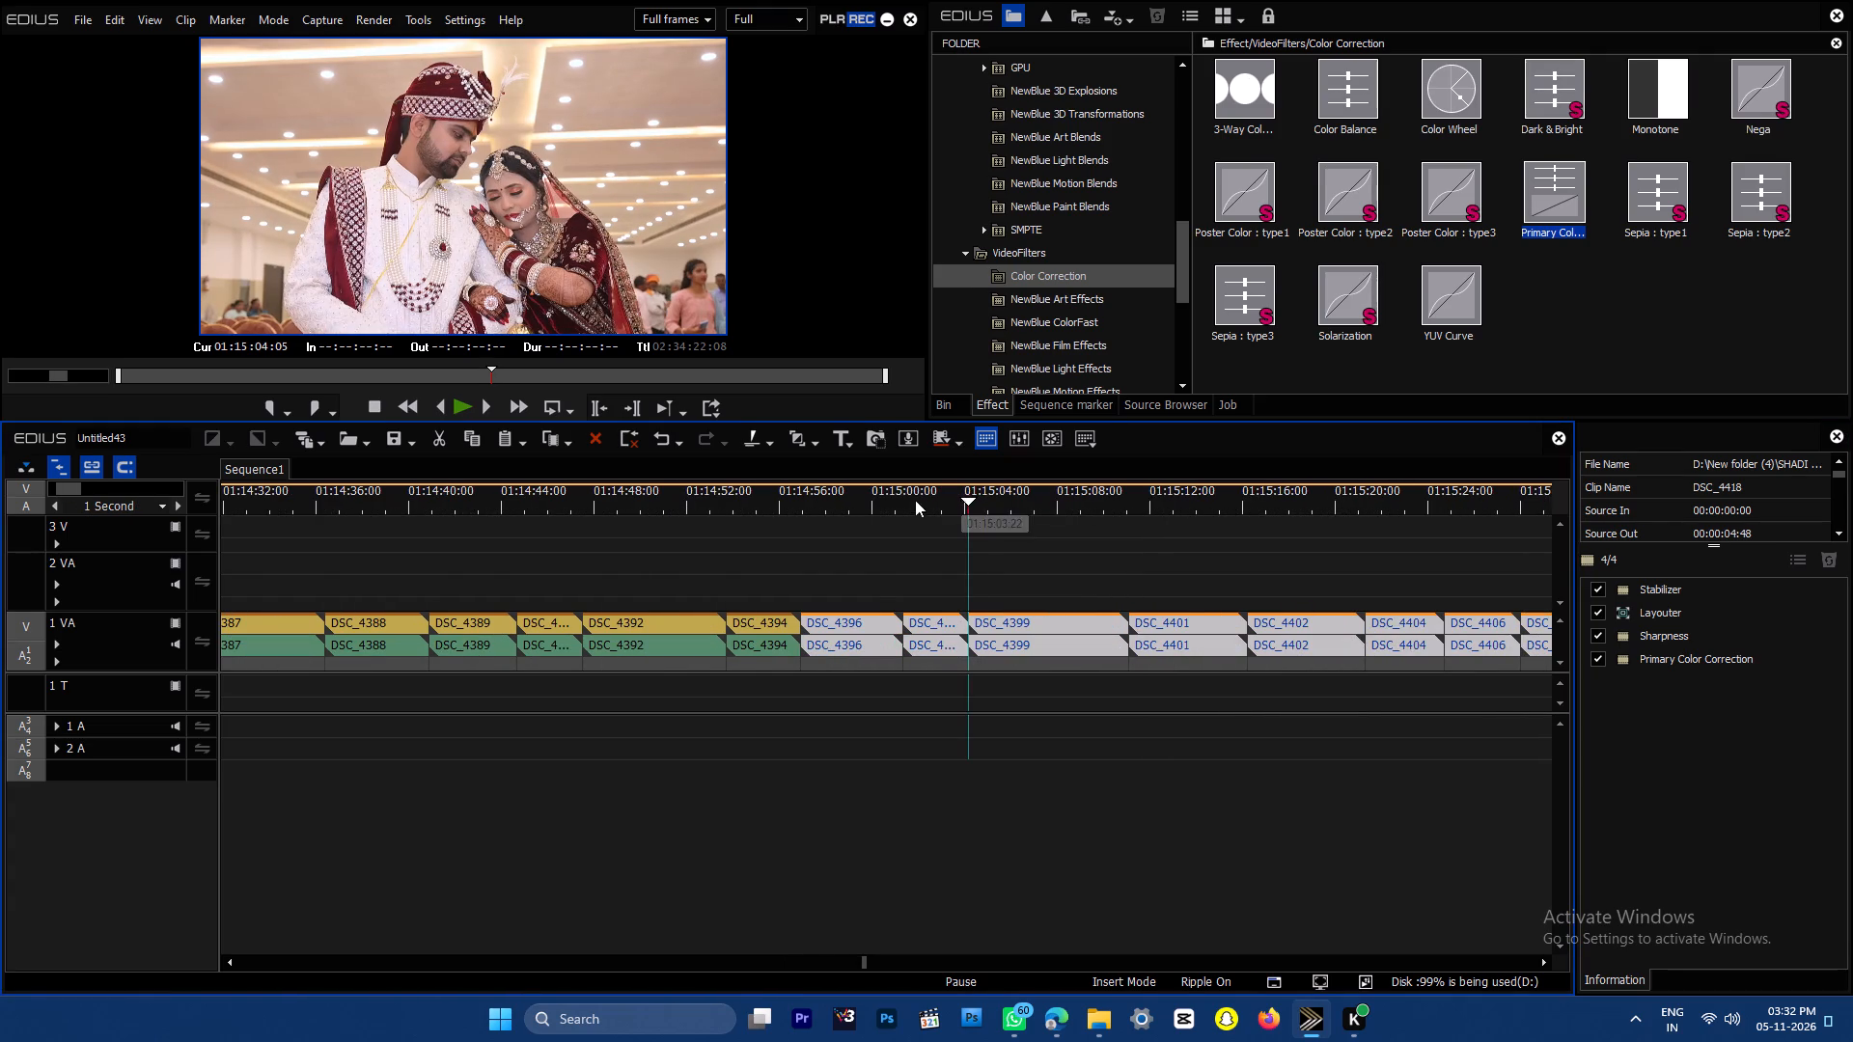
{"action": "left_click_drag", "start_coordinate": [882, 487], "coordinate": [780, 496]}
{"action": "left_click_drag", "start_coordinate": [770, 587], "coordinate": [14, 913]}
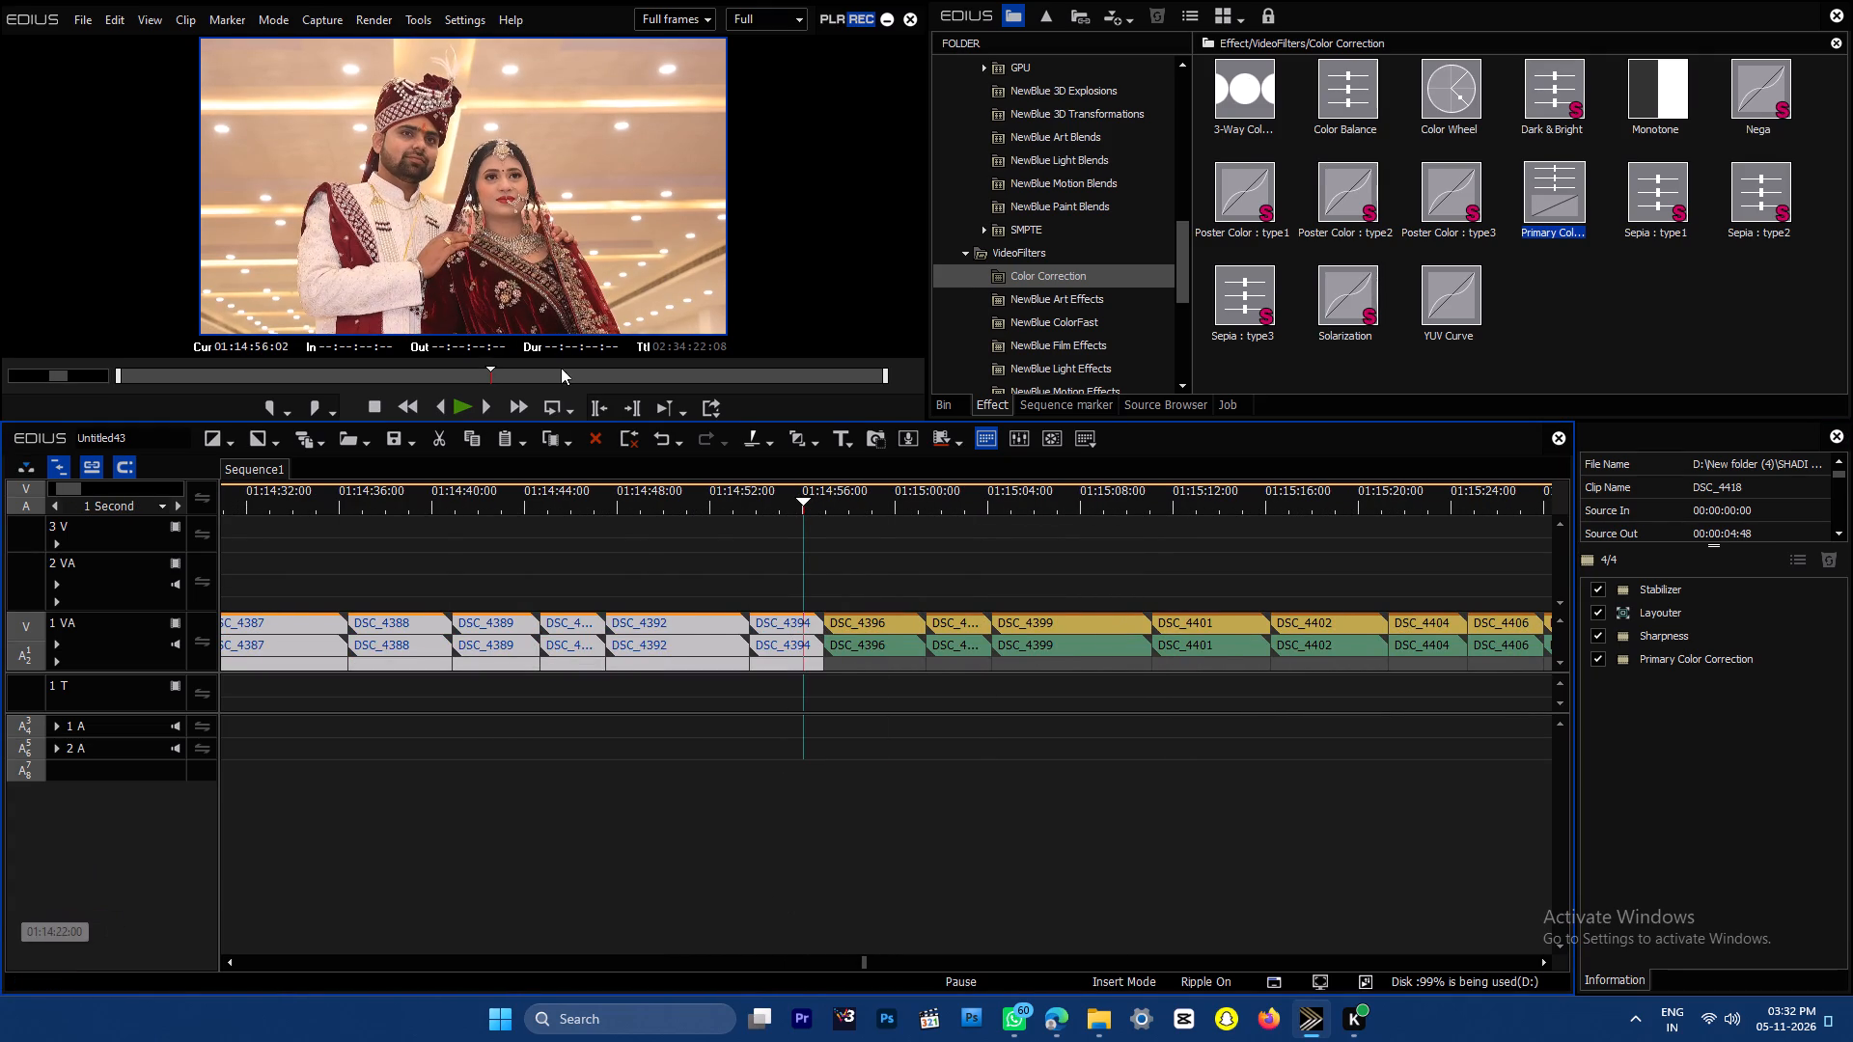
{"action": "key", "text": "ctrl+minus"}
{"action": "key", "text": "ctrl+minus"}
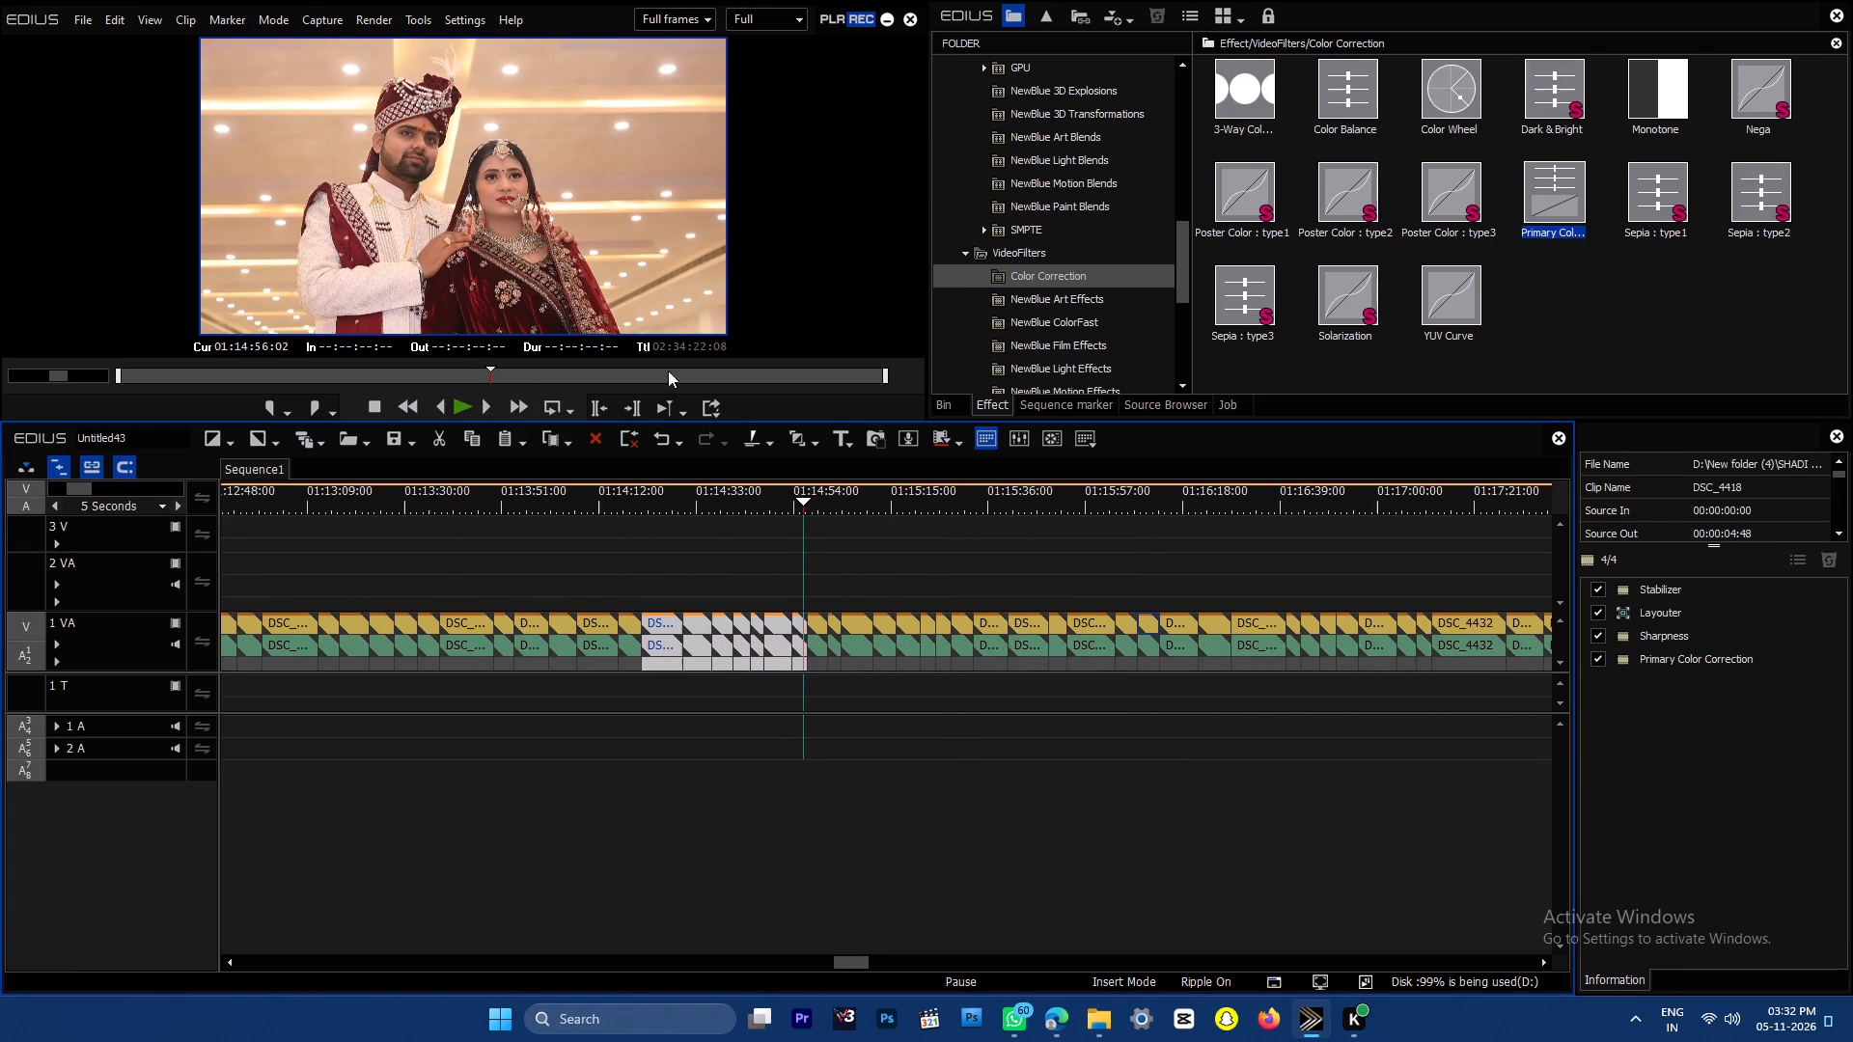
{"action": "left_click_drag", "start_coordinate": [644, 493], "coordinate": [652, 497]}
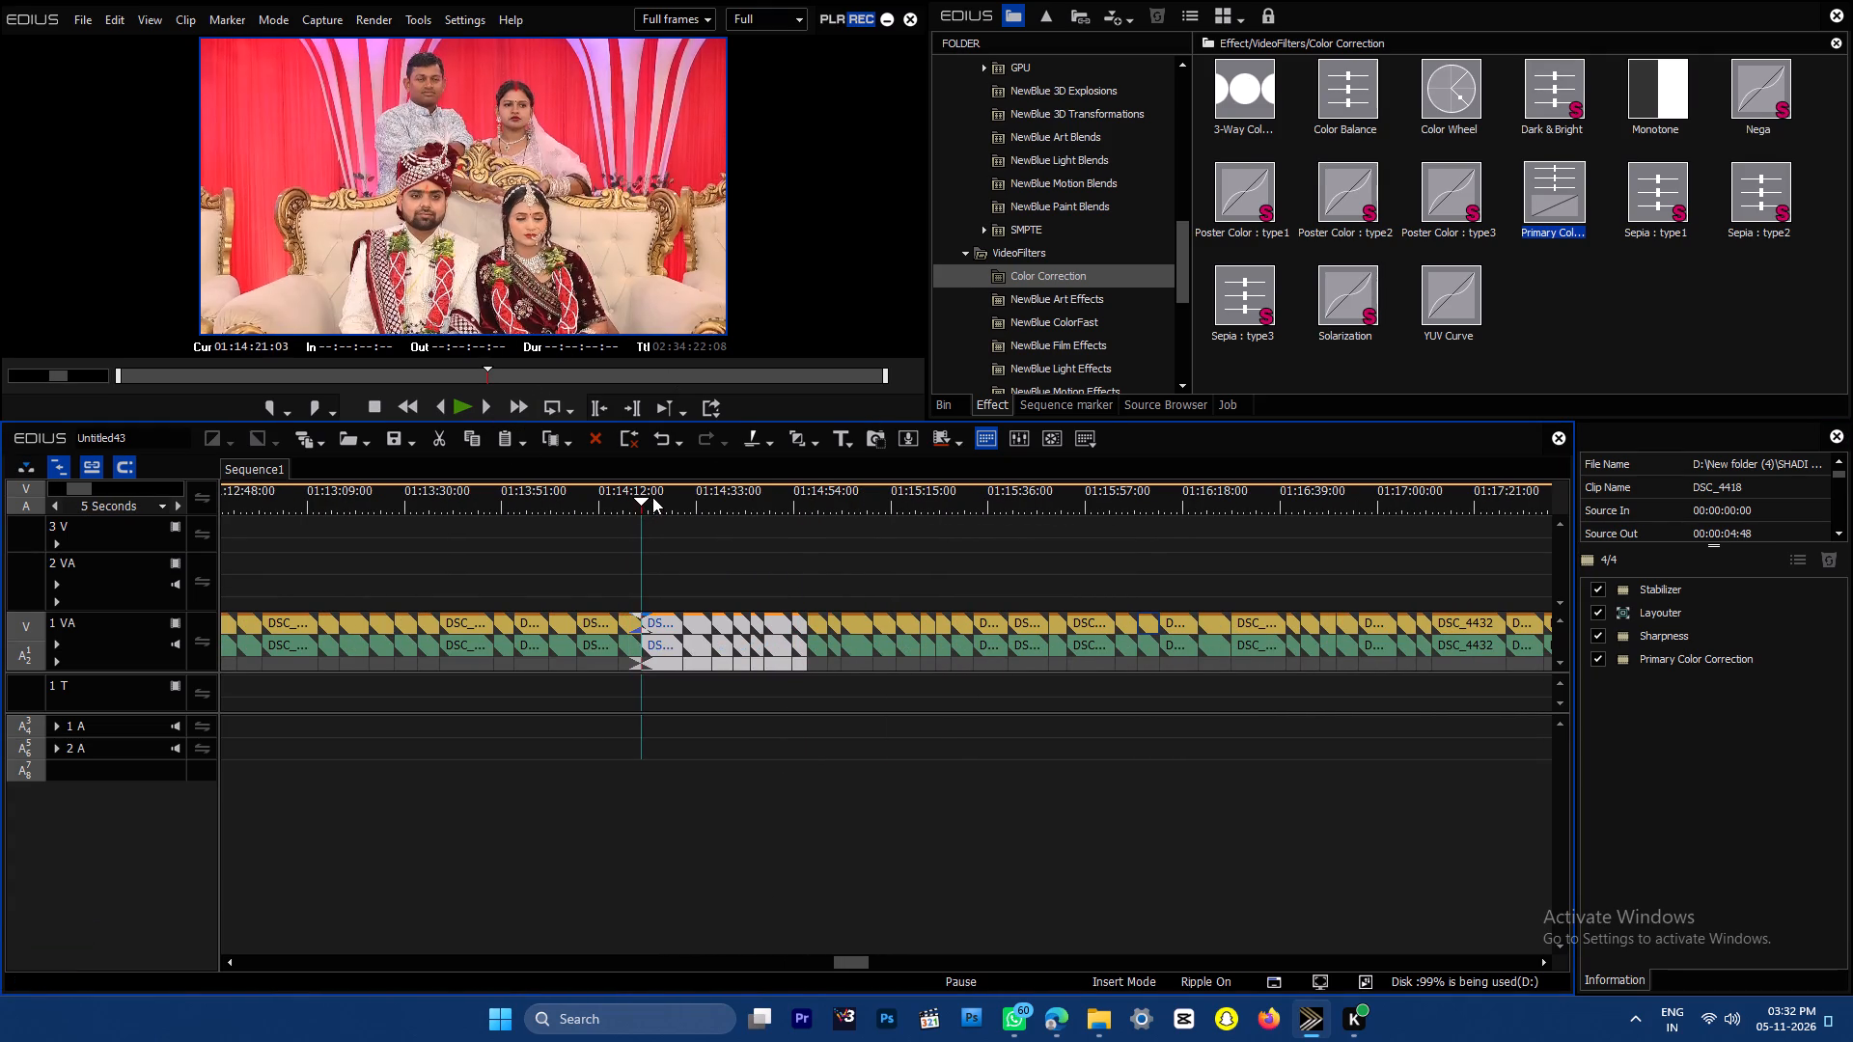
{"action": "left_click_drag", "start_coordinate": [652, 497], "coordinate": [702, 496]}
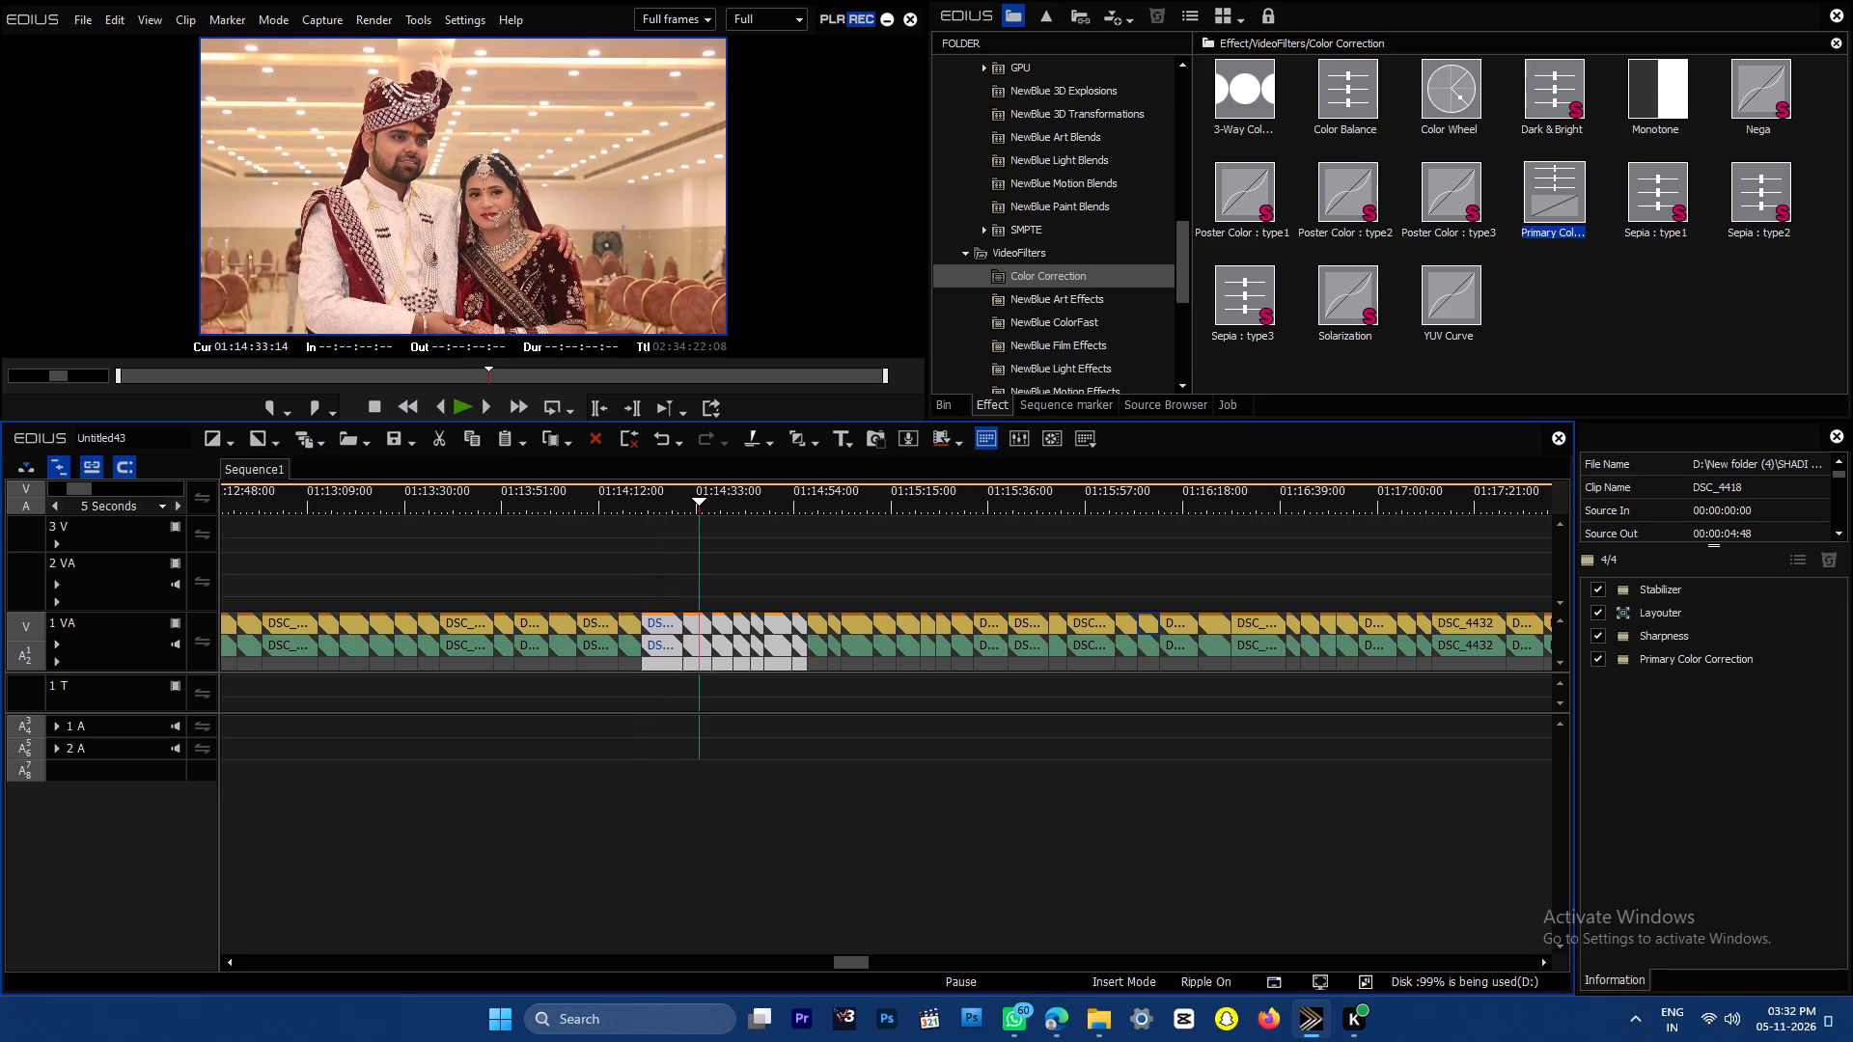
{"action": "left_click_drag", "start_coordinate": [671, 566], "coordinate": [659, 793], "text": "ctrl"}
{"action": "left_click_drag", "start_coordinate": [1685, 664], "coordinate": [814, 601]}
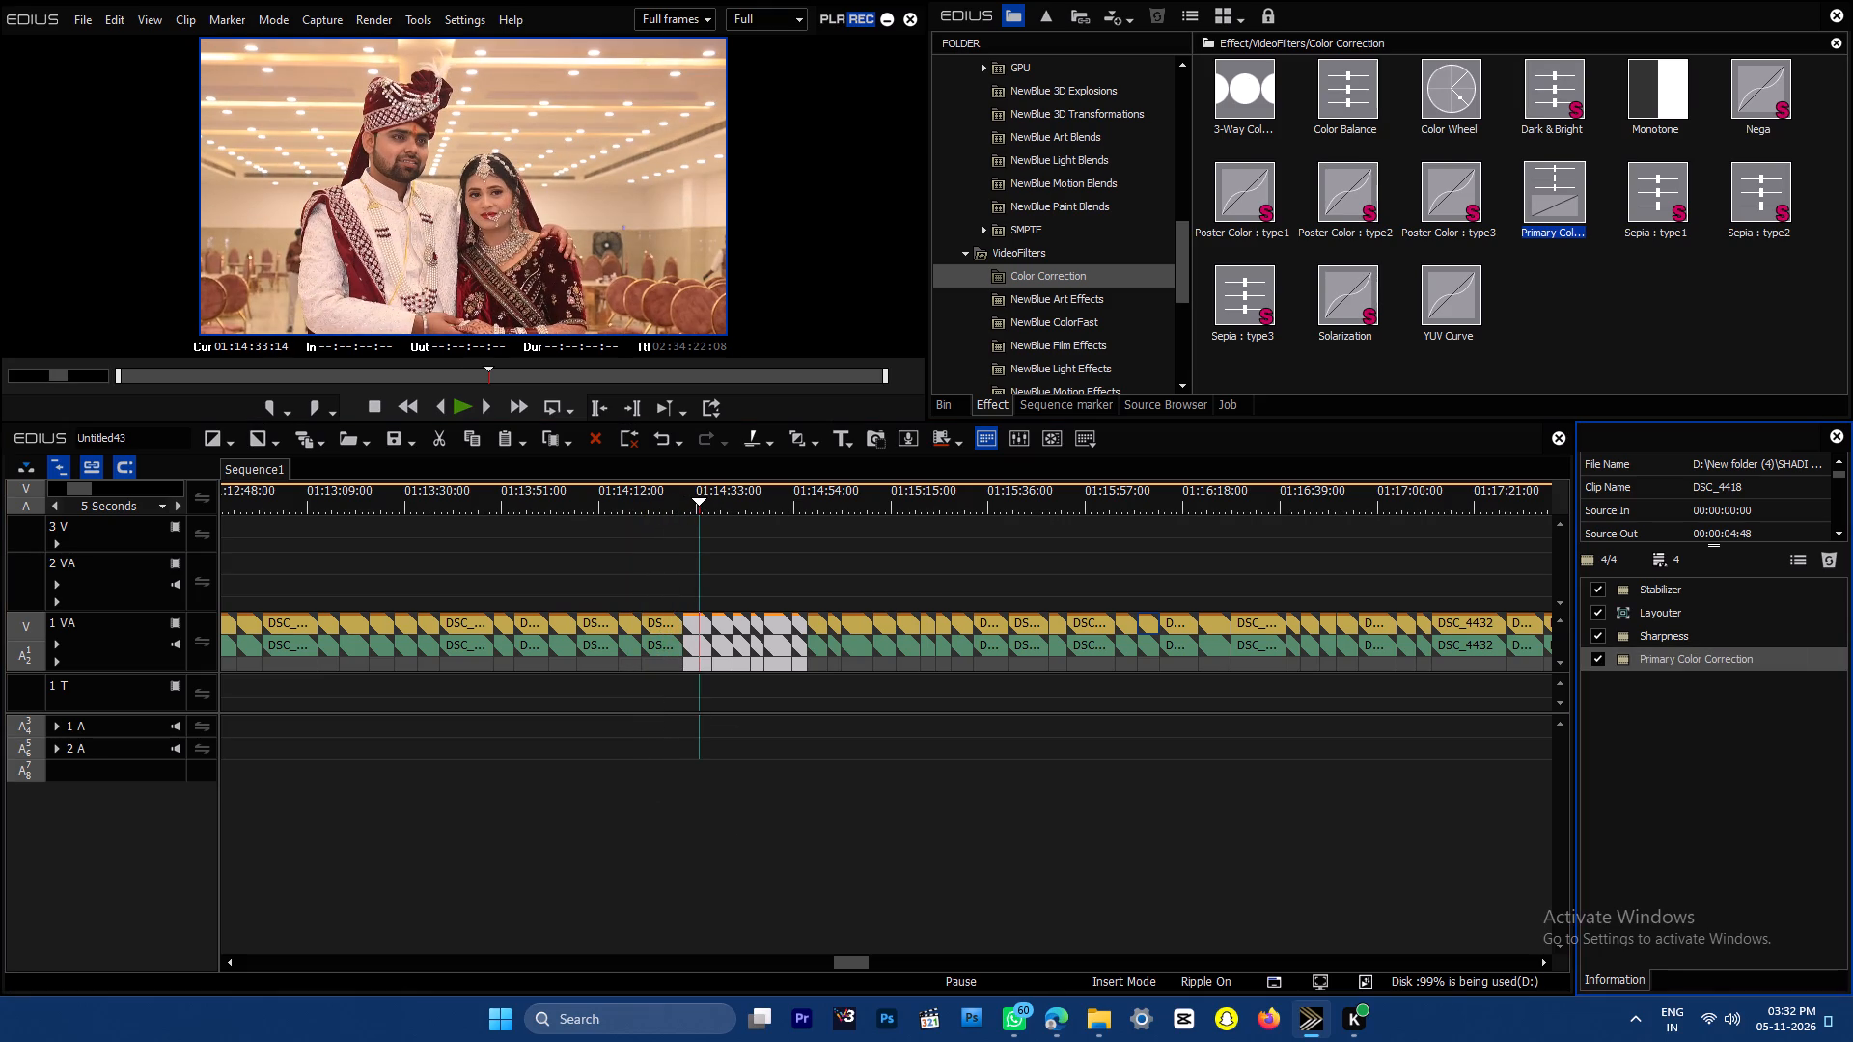
{"action": "left_click_drag", "start_coordinate": [814, 601], "coordinate": [760, 616]}
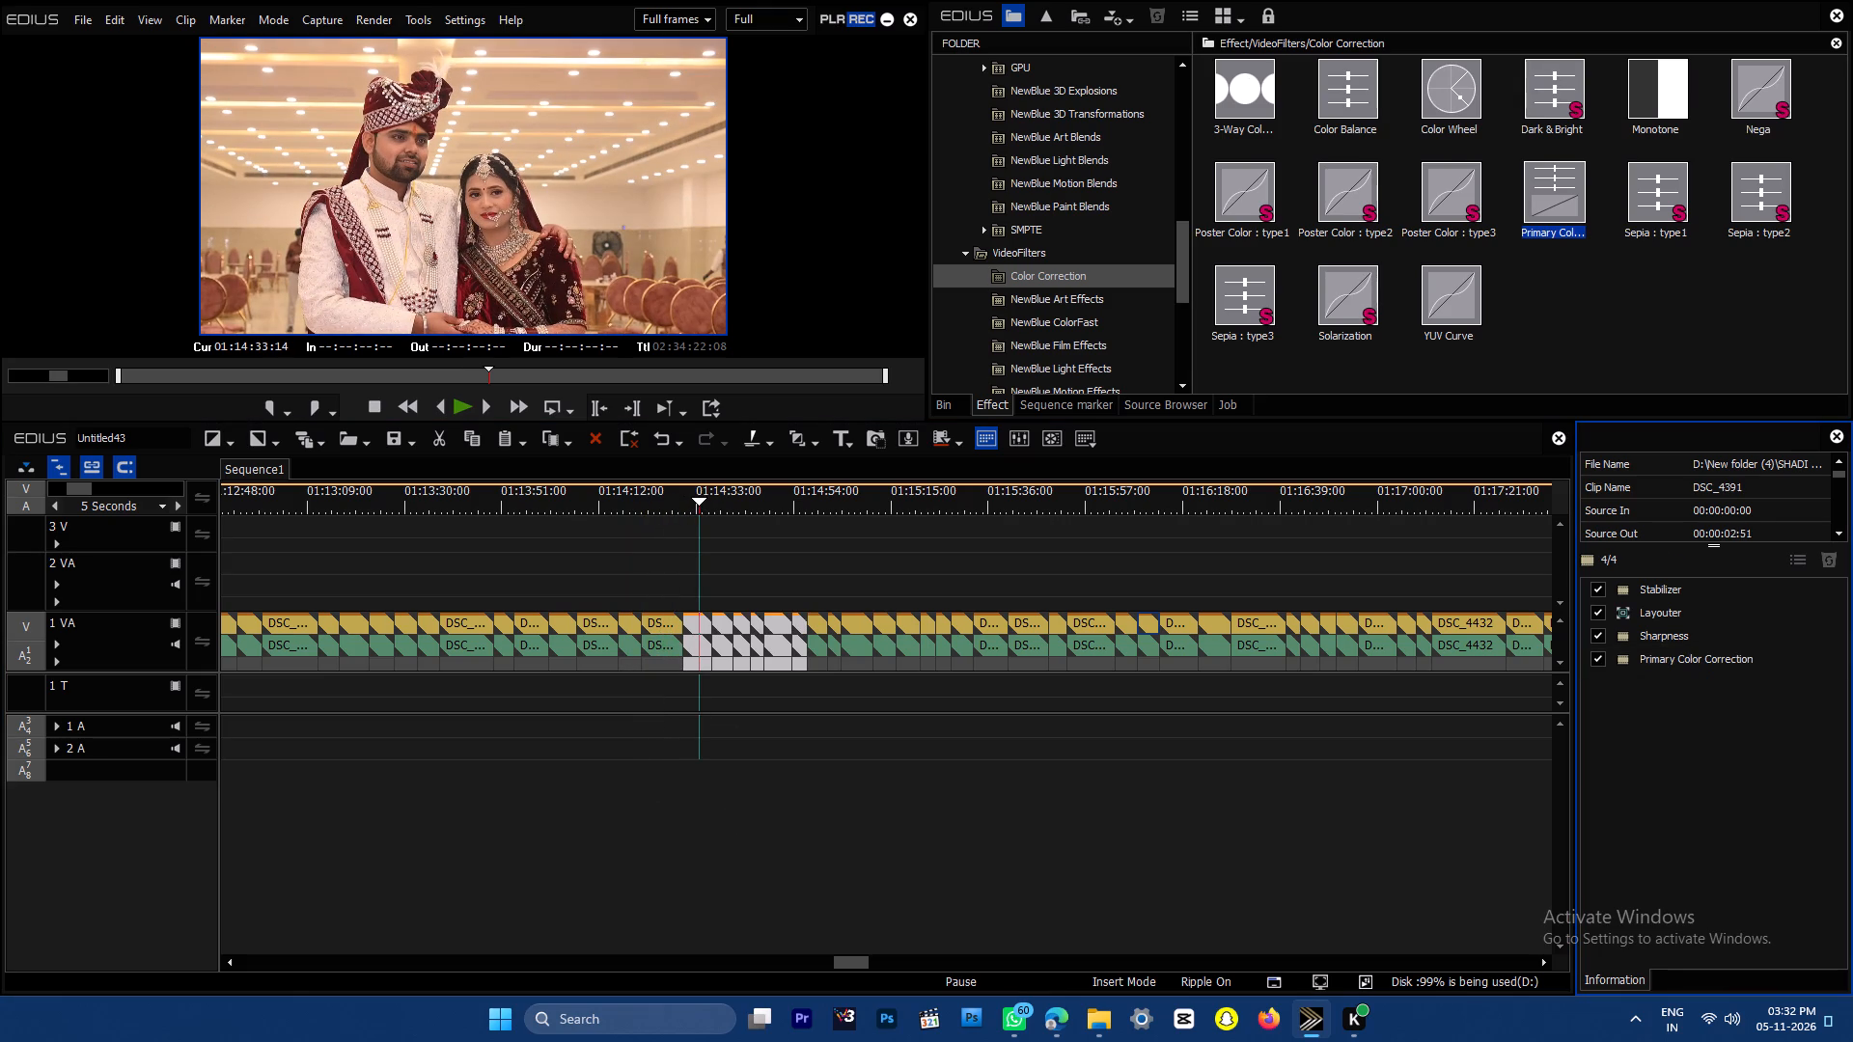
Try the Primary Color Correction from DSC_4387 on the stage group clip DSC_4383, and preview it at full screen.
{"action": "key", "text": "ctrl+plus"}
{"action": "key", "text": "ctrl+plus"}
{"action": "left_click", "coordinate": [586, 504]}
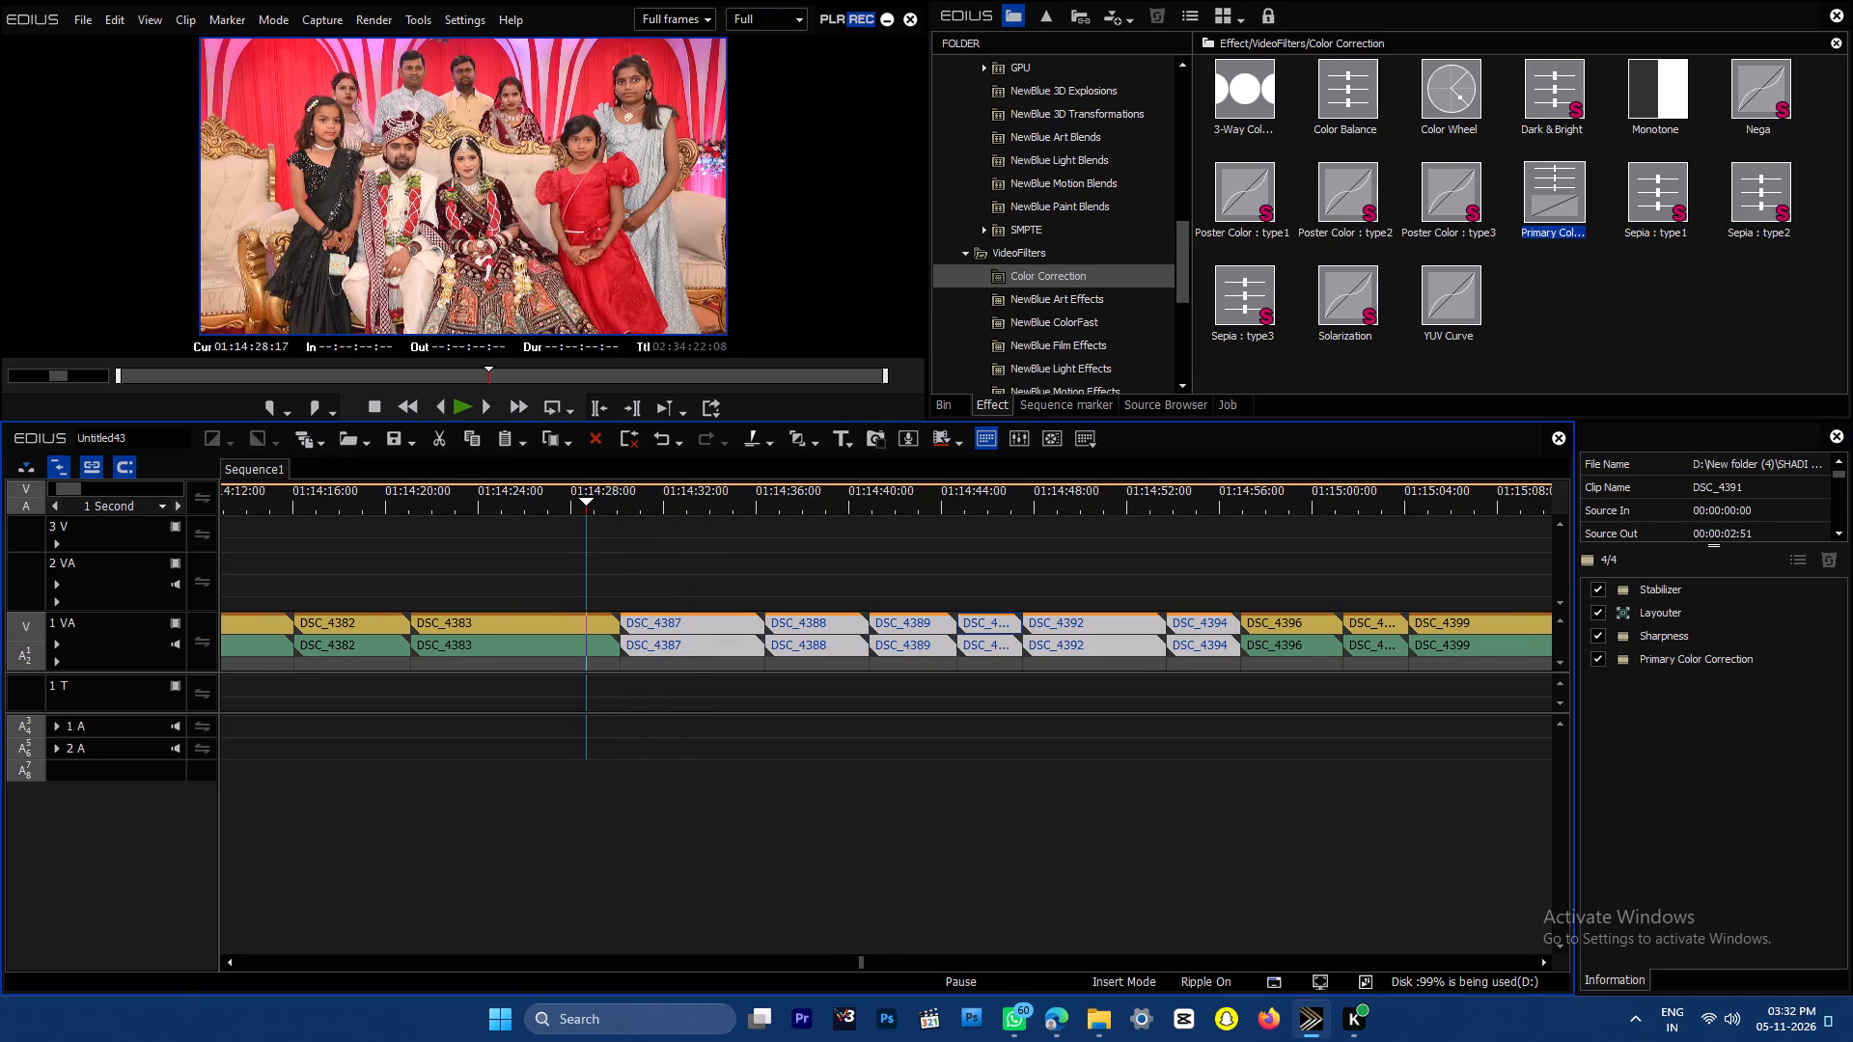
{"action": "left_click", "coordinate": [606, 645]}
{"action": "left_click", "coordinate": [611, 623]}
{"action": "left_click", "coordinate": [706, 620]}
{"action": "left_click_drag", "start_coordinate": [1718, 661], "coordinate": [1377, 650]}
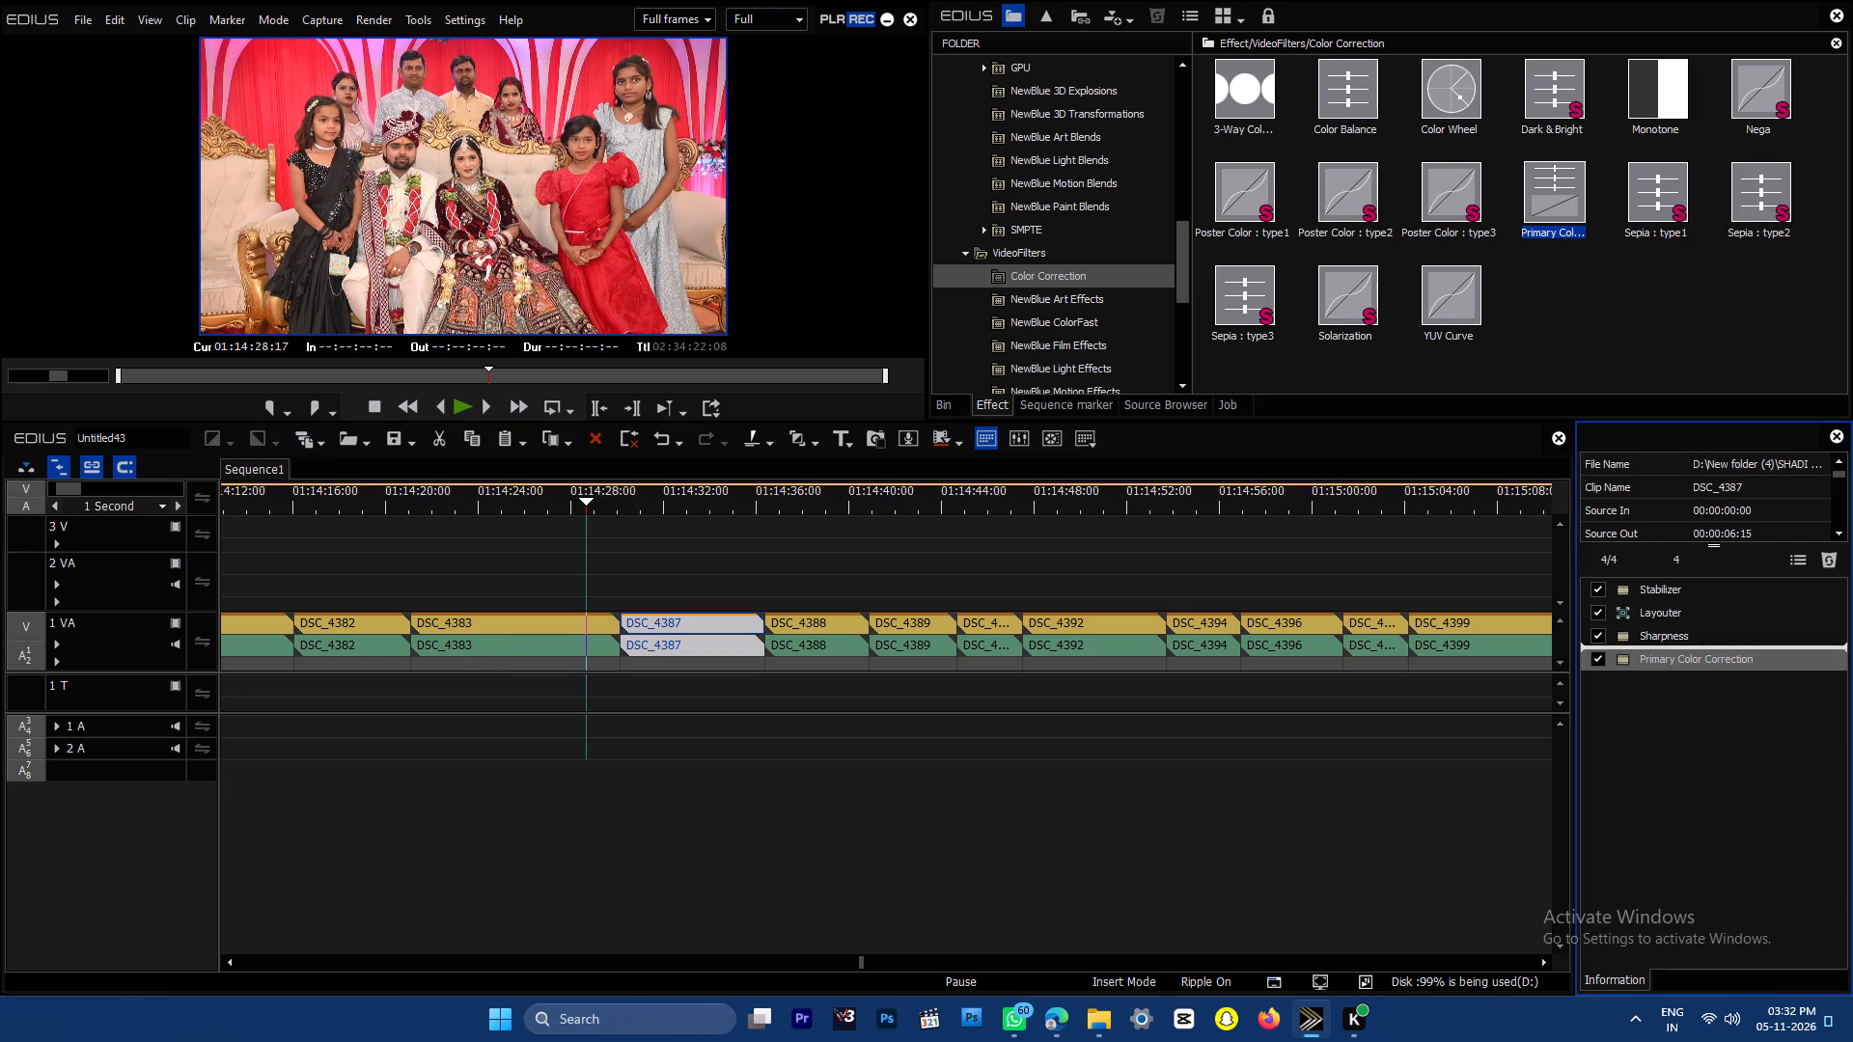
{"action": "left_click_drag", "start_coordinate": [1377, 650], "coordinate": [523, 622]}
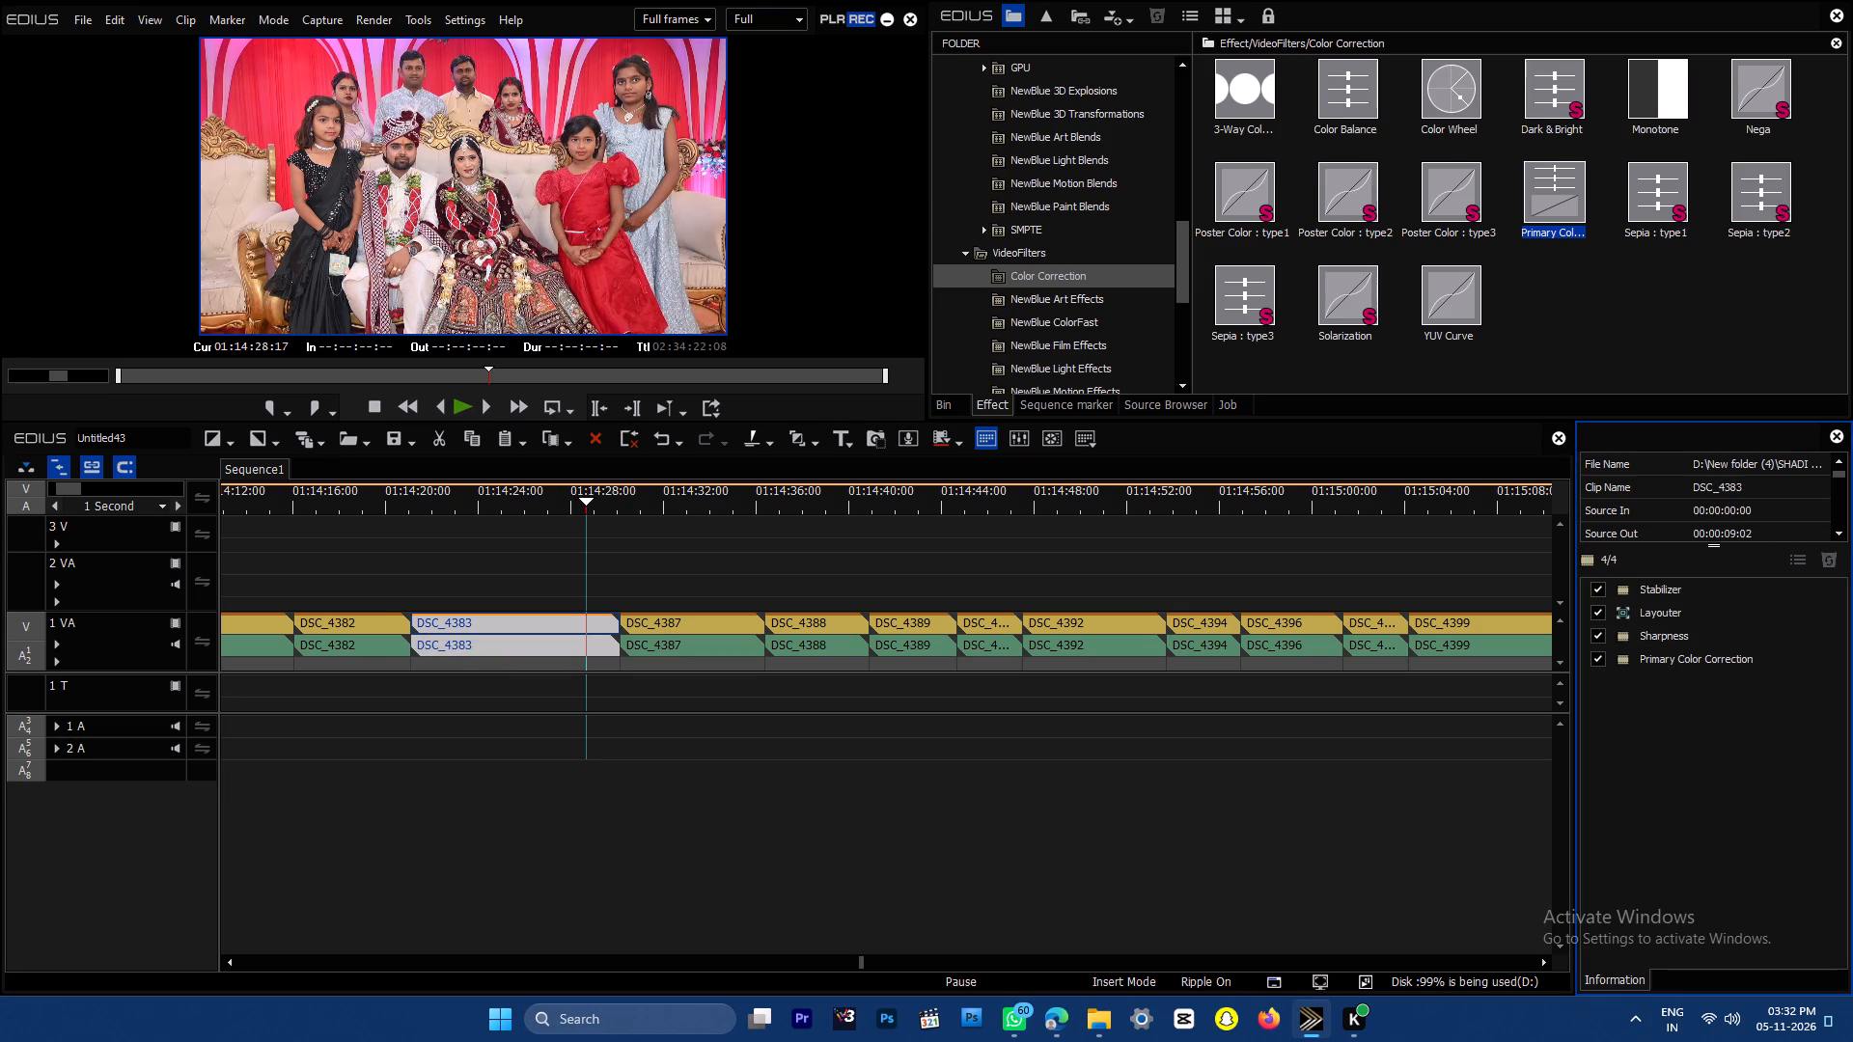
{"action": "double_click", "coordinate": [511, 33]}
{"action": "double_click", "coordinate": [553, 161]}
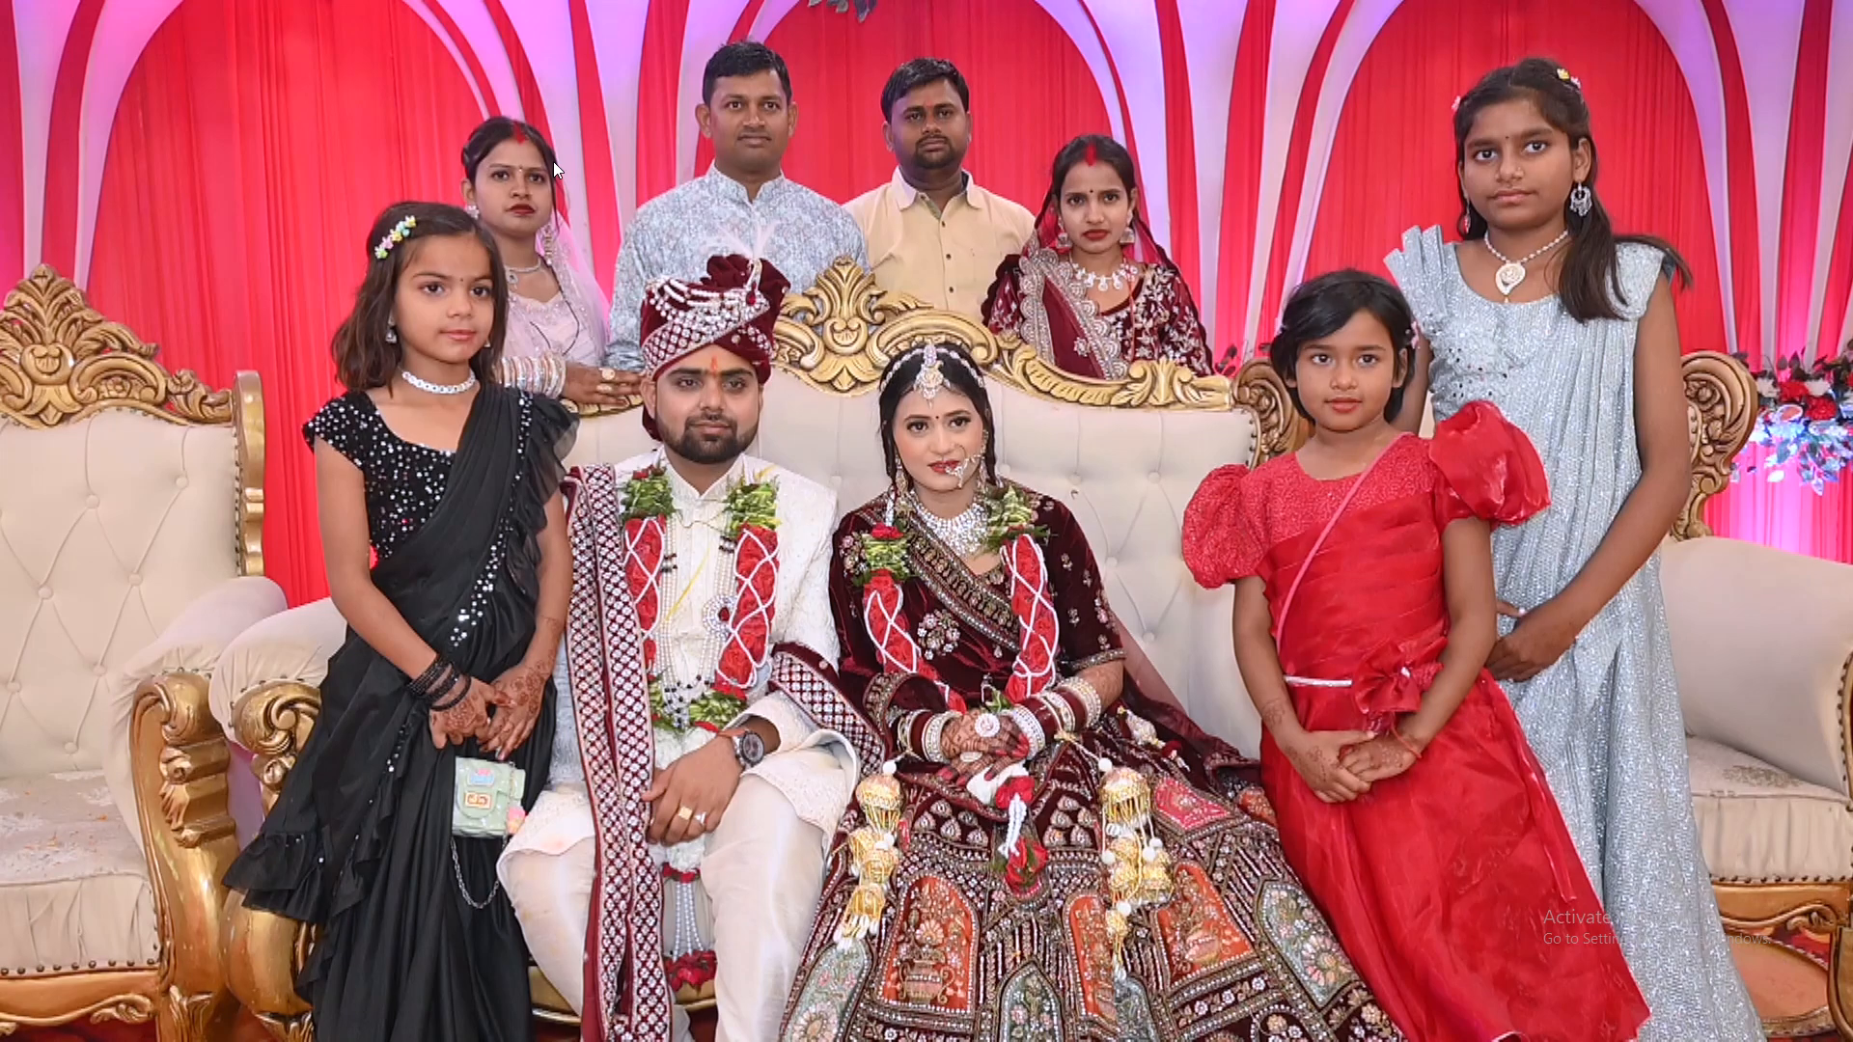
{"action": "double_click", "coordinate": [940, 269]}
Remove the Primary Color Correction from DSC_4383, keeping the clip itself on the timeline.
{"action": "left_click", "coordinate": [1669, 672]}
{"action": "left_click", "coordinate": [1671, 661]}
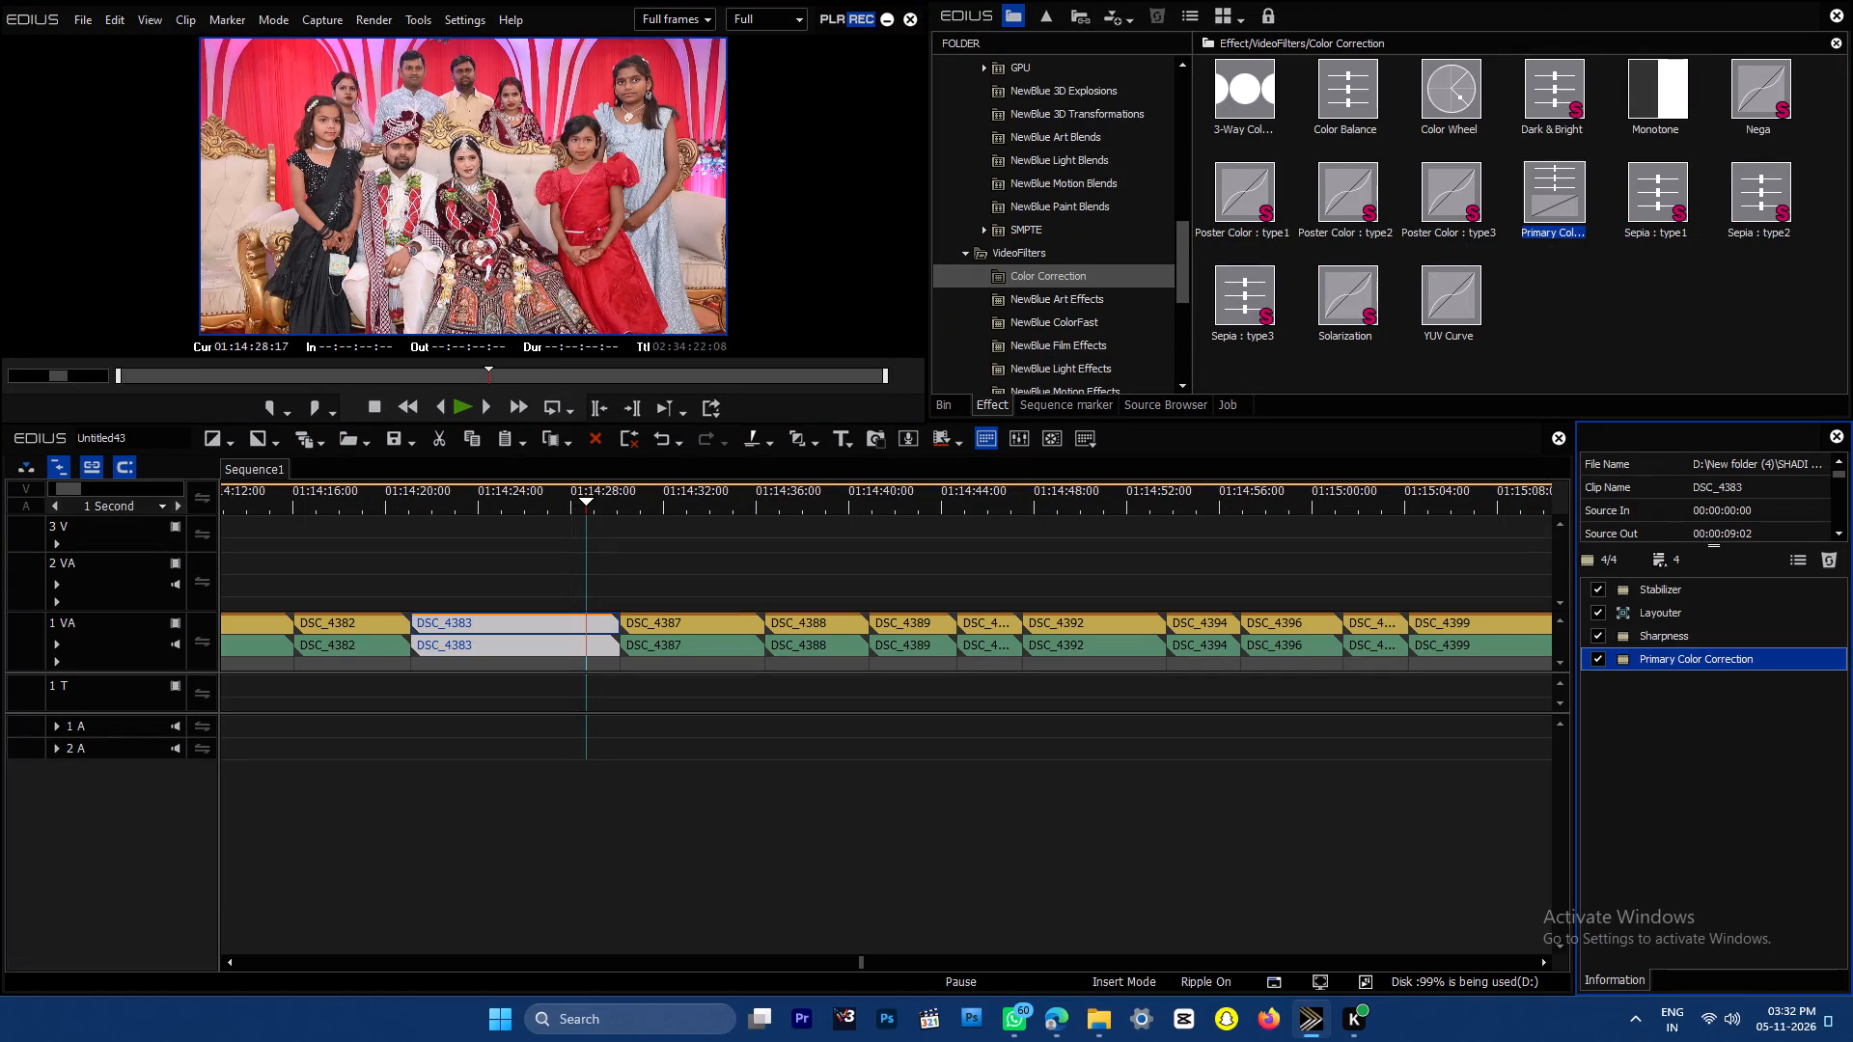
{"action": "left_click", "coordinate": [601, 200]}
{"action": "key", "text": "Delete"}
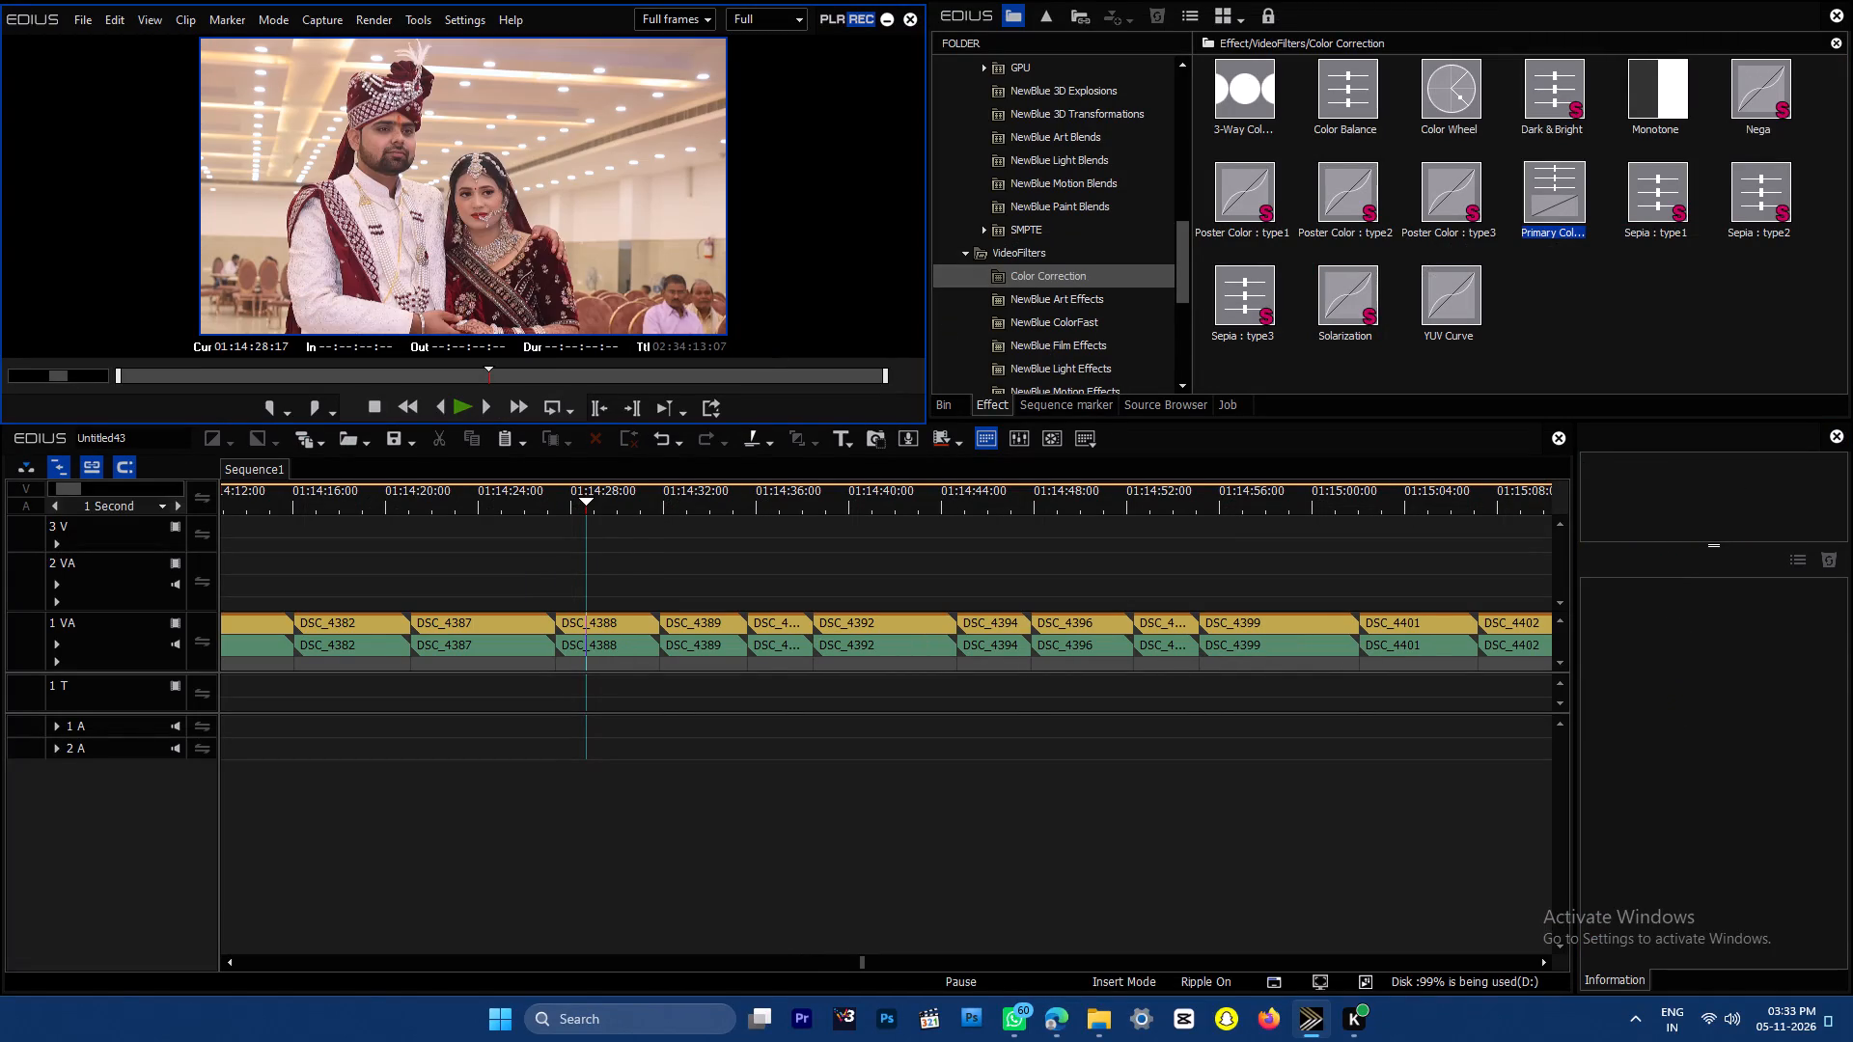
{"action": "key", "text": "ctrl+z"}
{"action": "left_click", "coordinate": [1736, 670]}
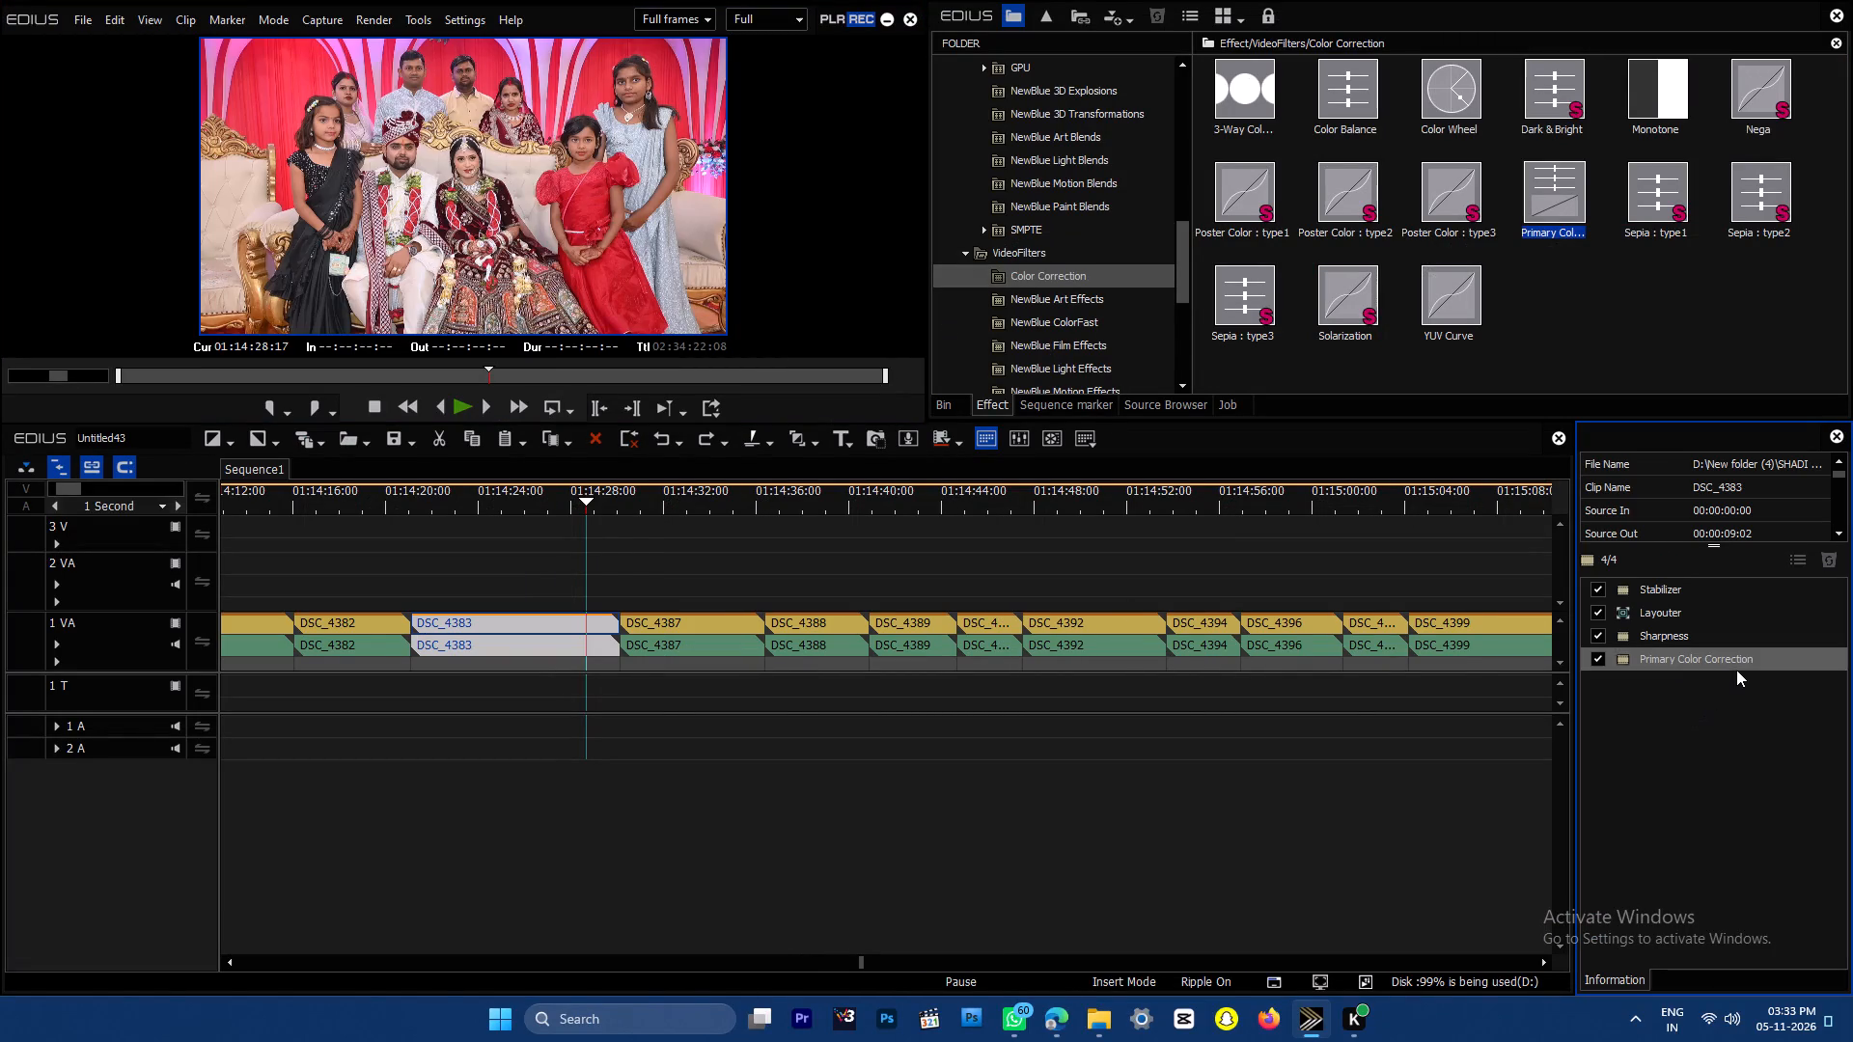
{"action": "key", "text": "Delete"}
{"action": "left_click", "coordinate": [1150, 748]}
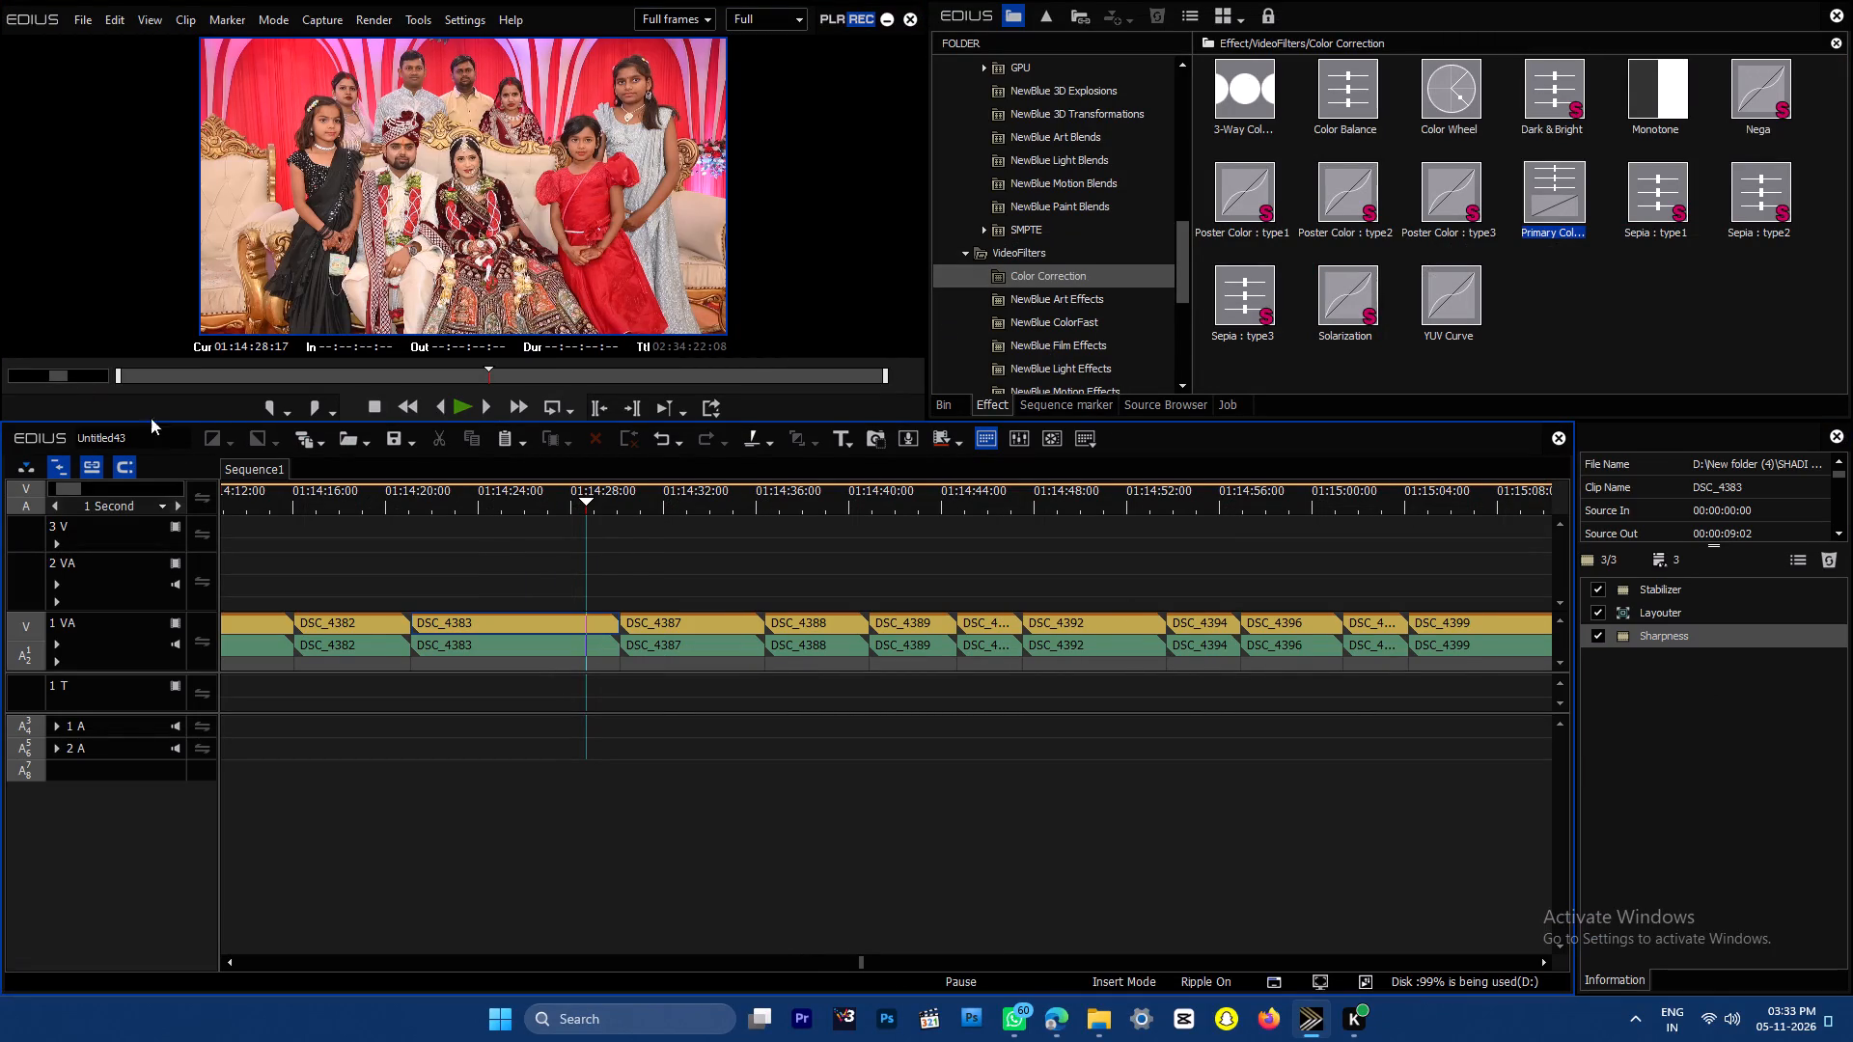
Copy the Primary Color Correction from DSC_4422 to the short bride clip right after it, near 01:16:41.
{"action": "triple_click", "coordinate": [176, 504]}
{"action": "left_click", "coordinate": [176, 504]}
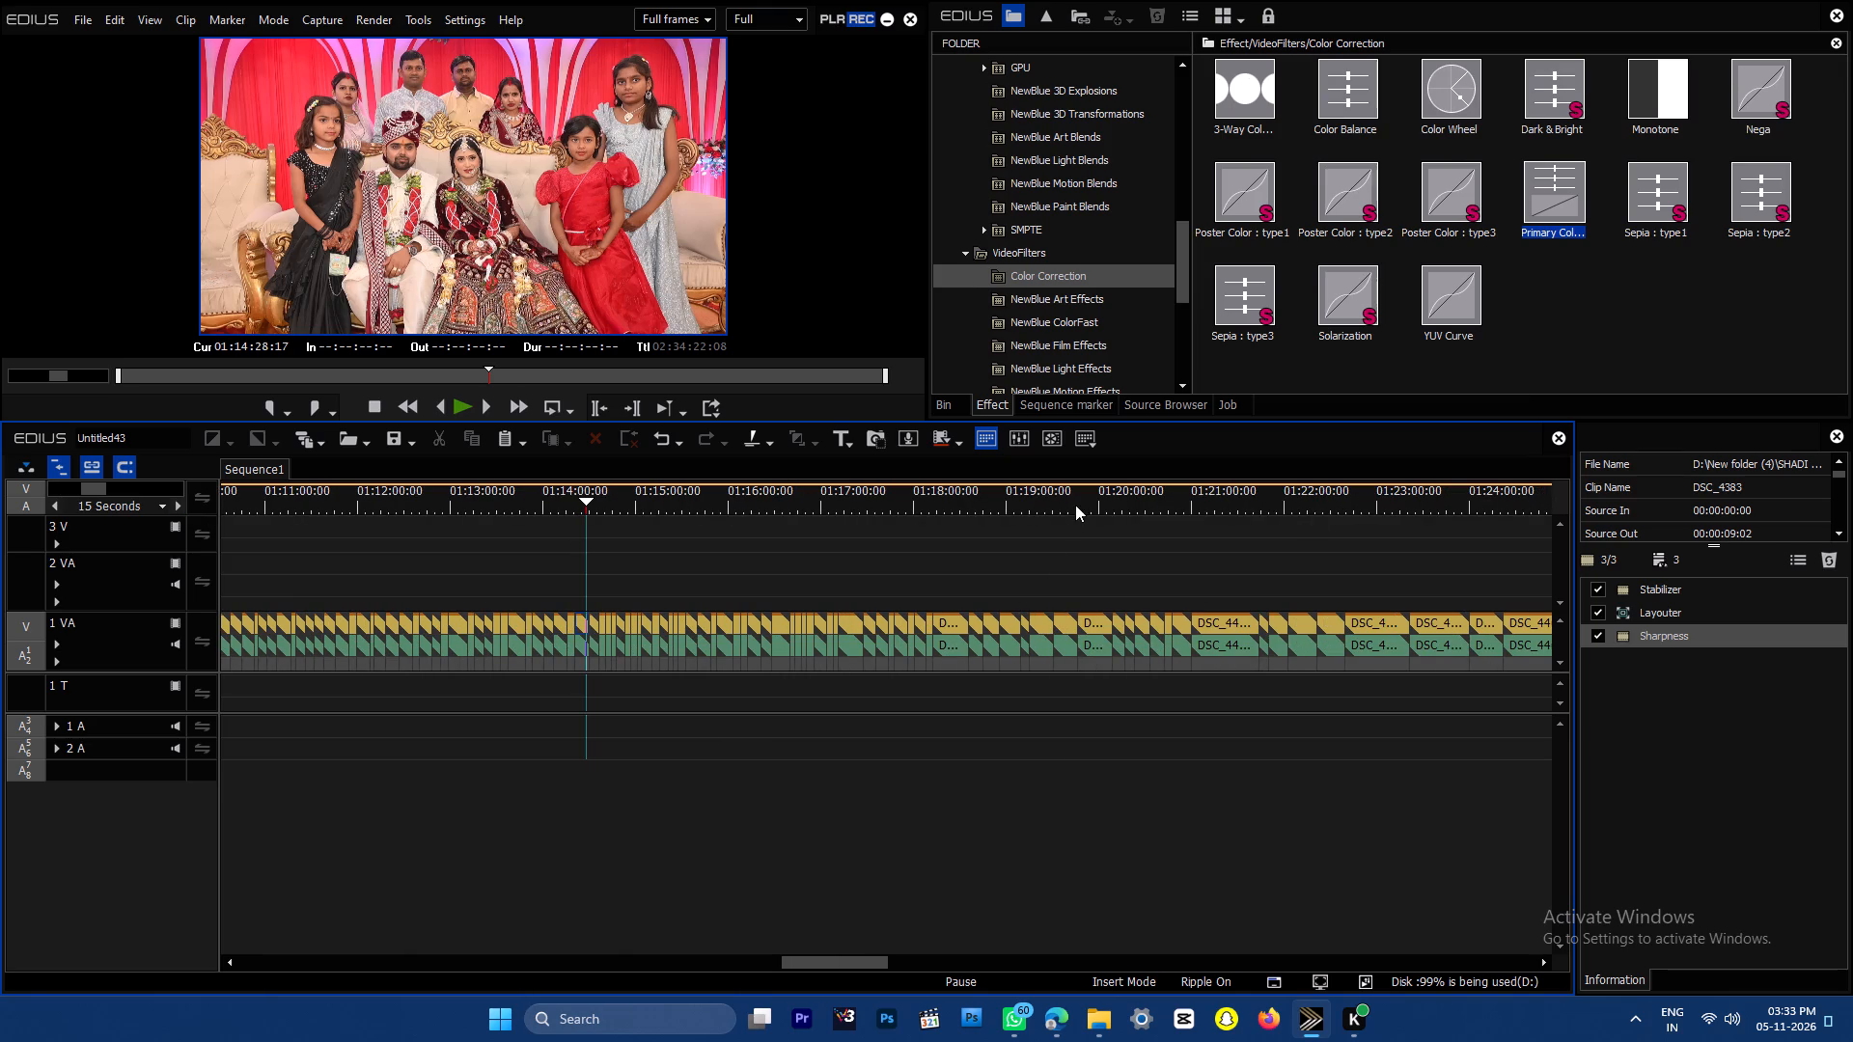
{"action": "left_click_drag", "start_coordinate": [1059, 495], "coordinate": [787, 503]}
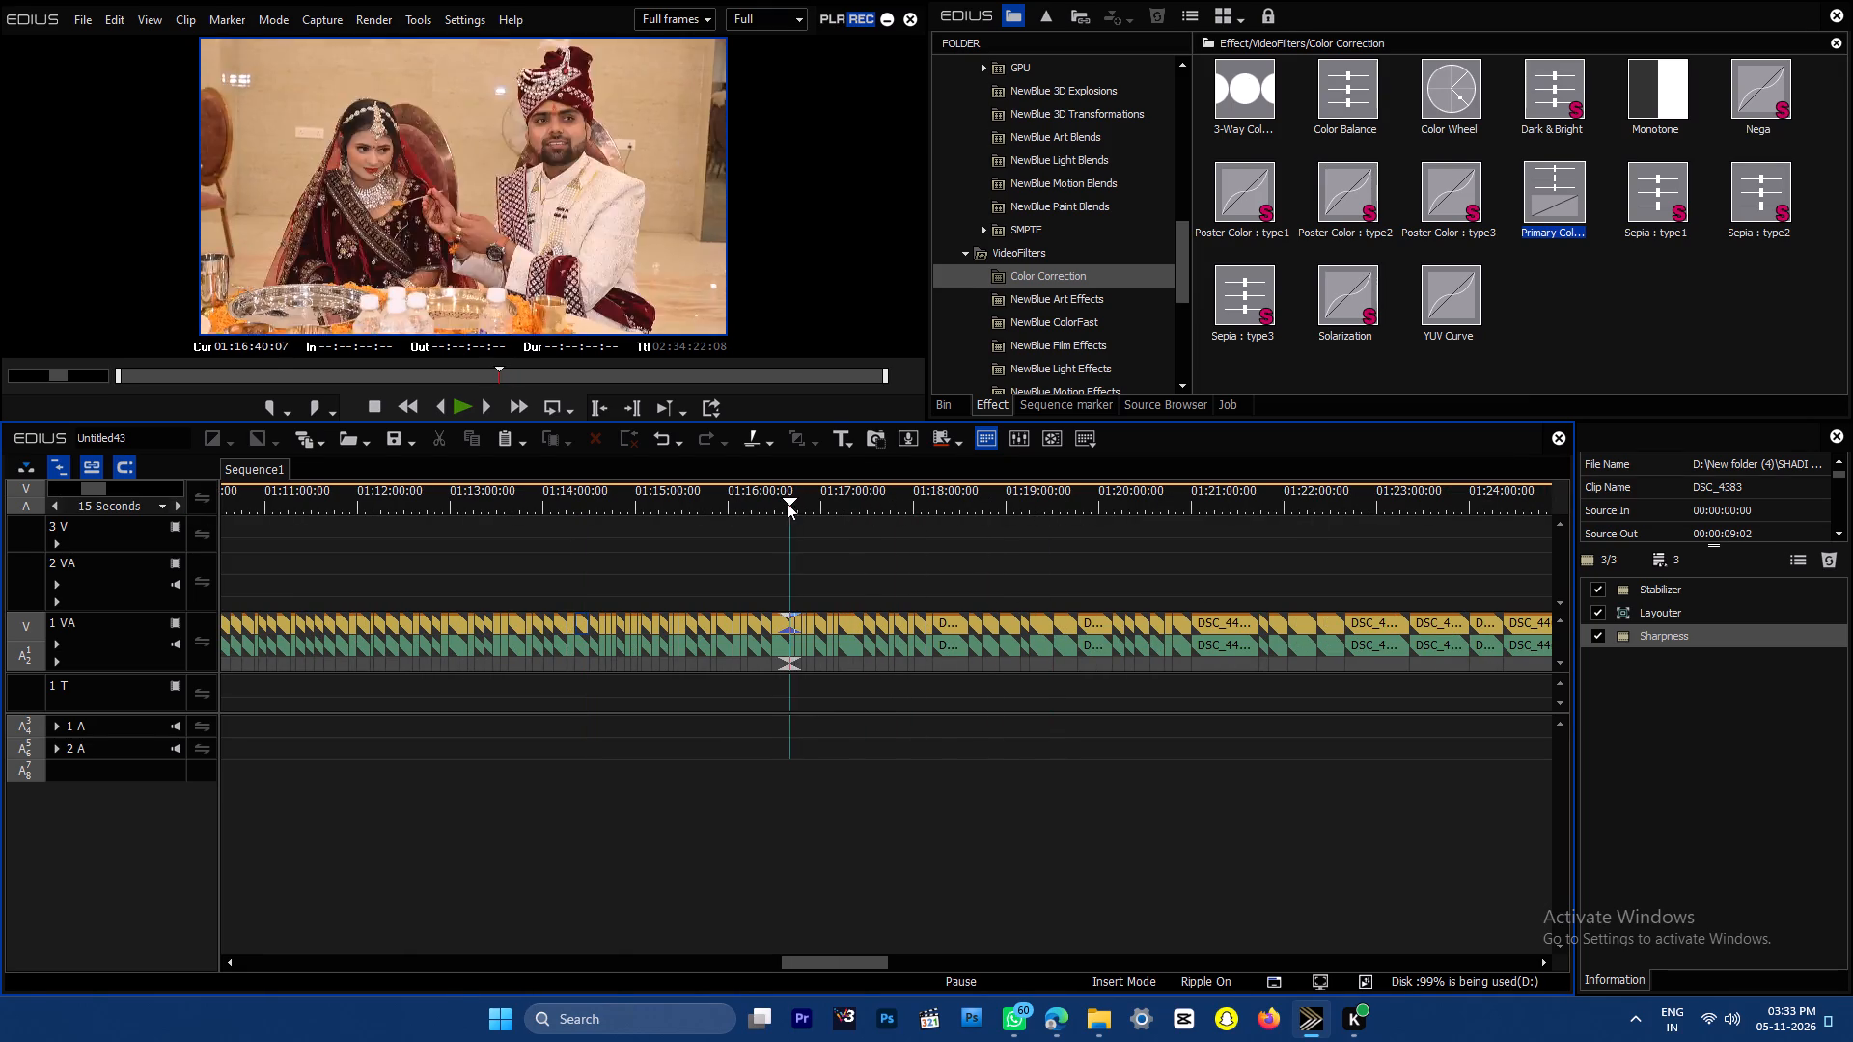
{"action": "left_click_drag", "start_coordinate": [787, 503], "coordinate": [776, 506]}
{"action": "key", "text": "ctrl+plus"}
{"action": "key", "text": "ctrl+plus"}
{"action": "key", "text": "ctrl+plus"}
{"action": "left_click_drag", "start_coordinate": [871, 507], "coordinate": [937, 506]}
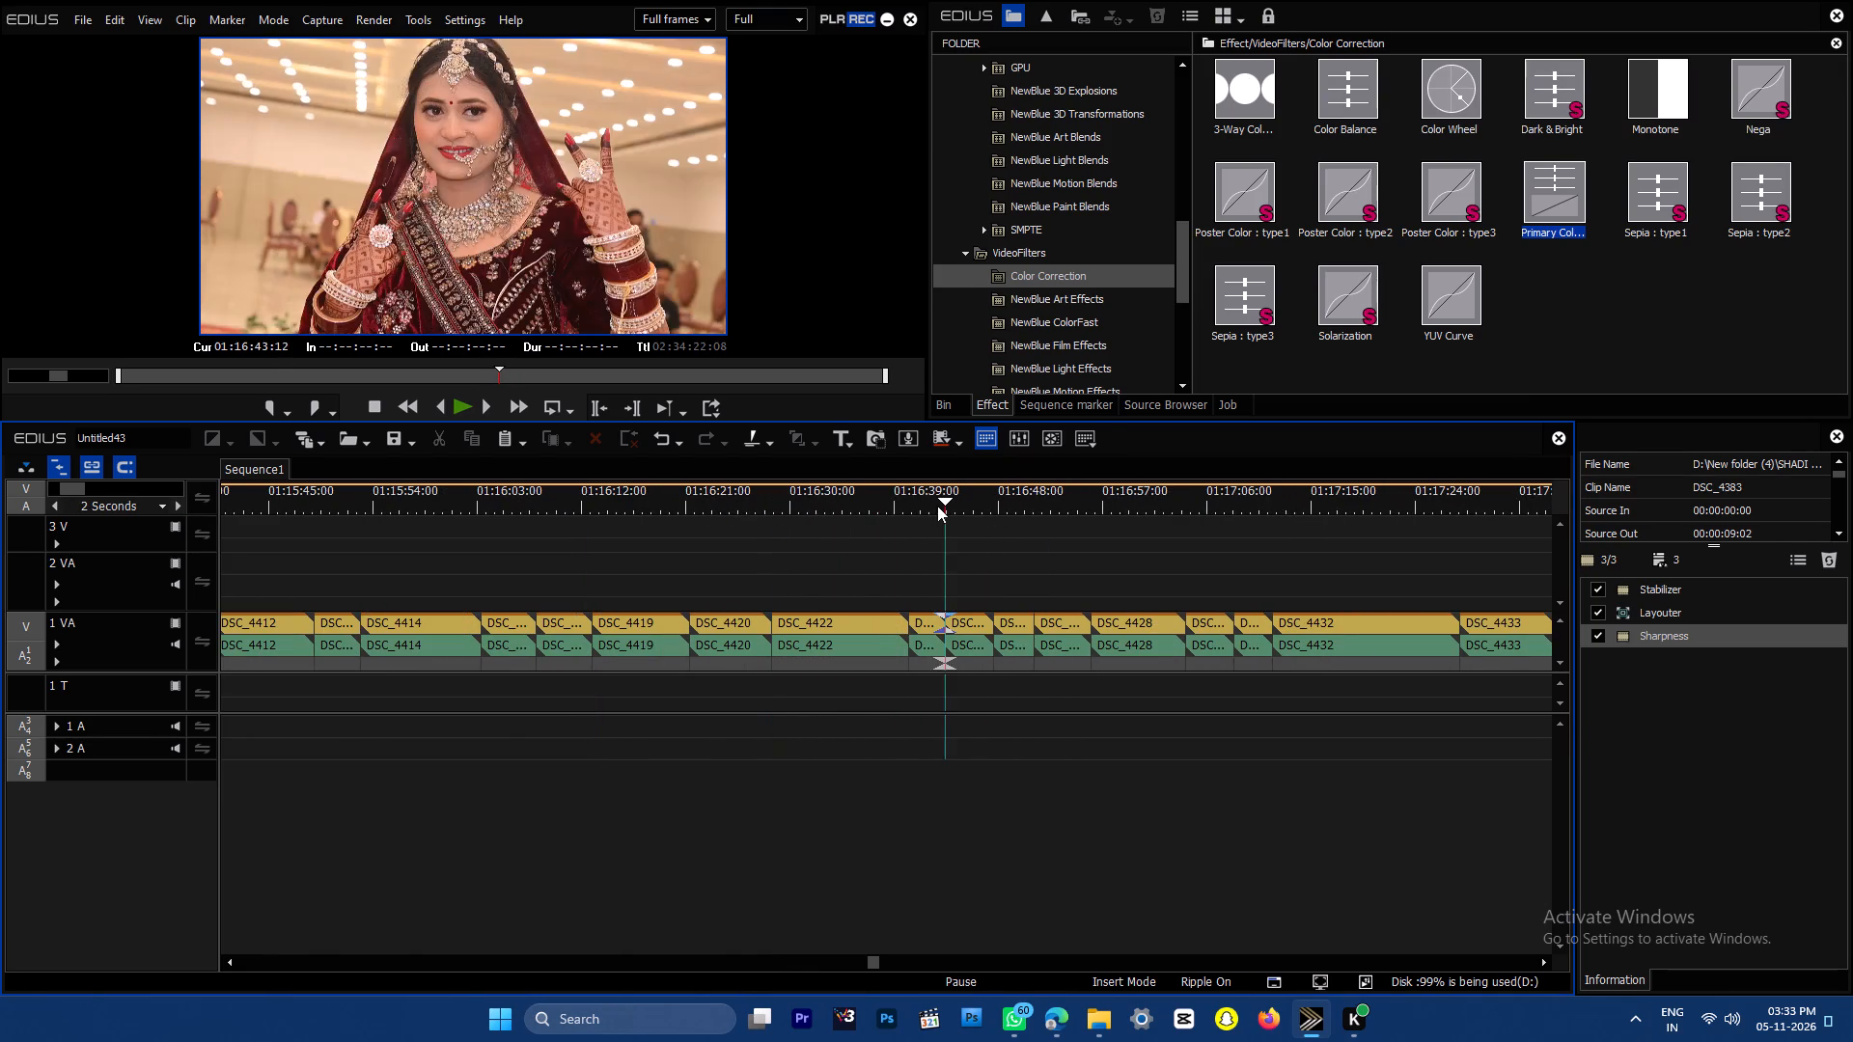
{"action": "left_click_drag", "start_coordinate": [937, 506], "coordinate": [924, 511]}
{"action": "left_click", "coordinate": [874, 617]}
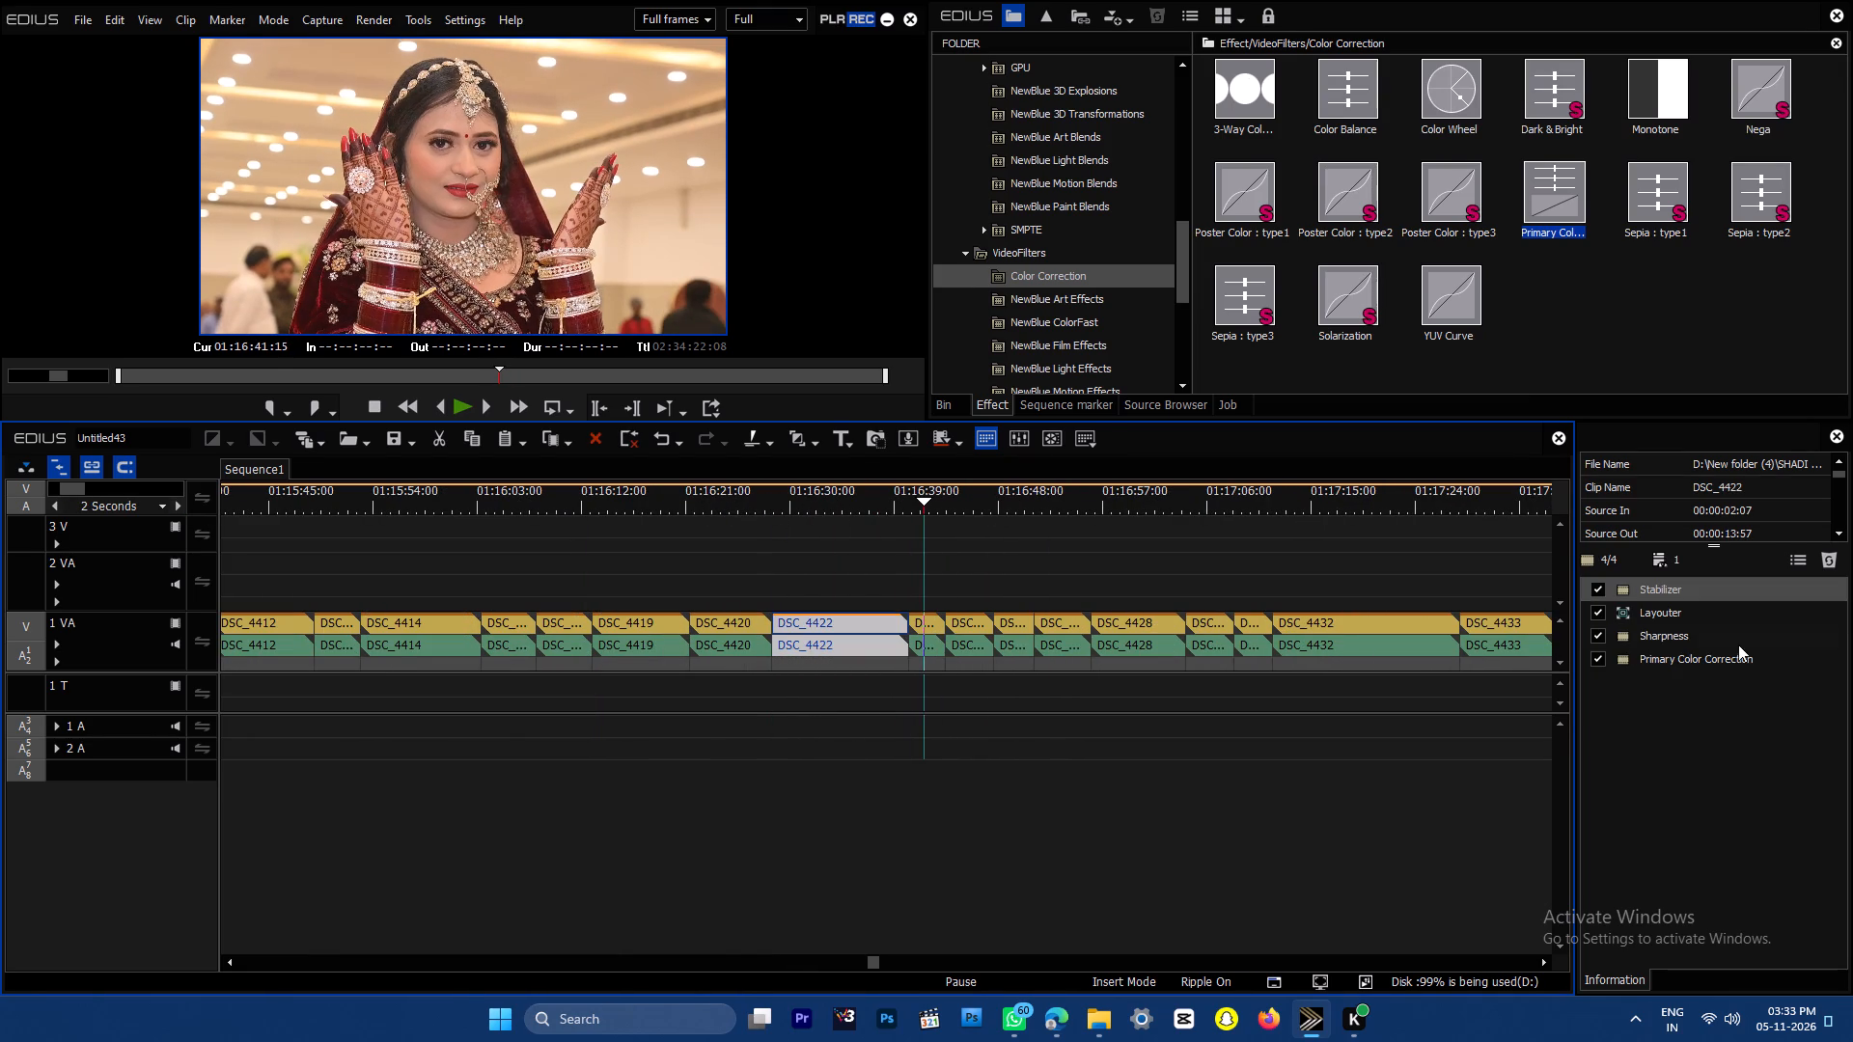
{"action": "left_click_drag", "start_coordinate": [1732, 661], "coordinate": [933, 629]}
Copy the Primary Color Correction to all the remaining bride and couple clips after DSC_4424, through DSC_4433.
{"action": "left_click", "coordinate": [959, 487]}
{"action": "left_click_drag", "start_coordinate": [979, 576], "coordinate": [1175, 746]}
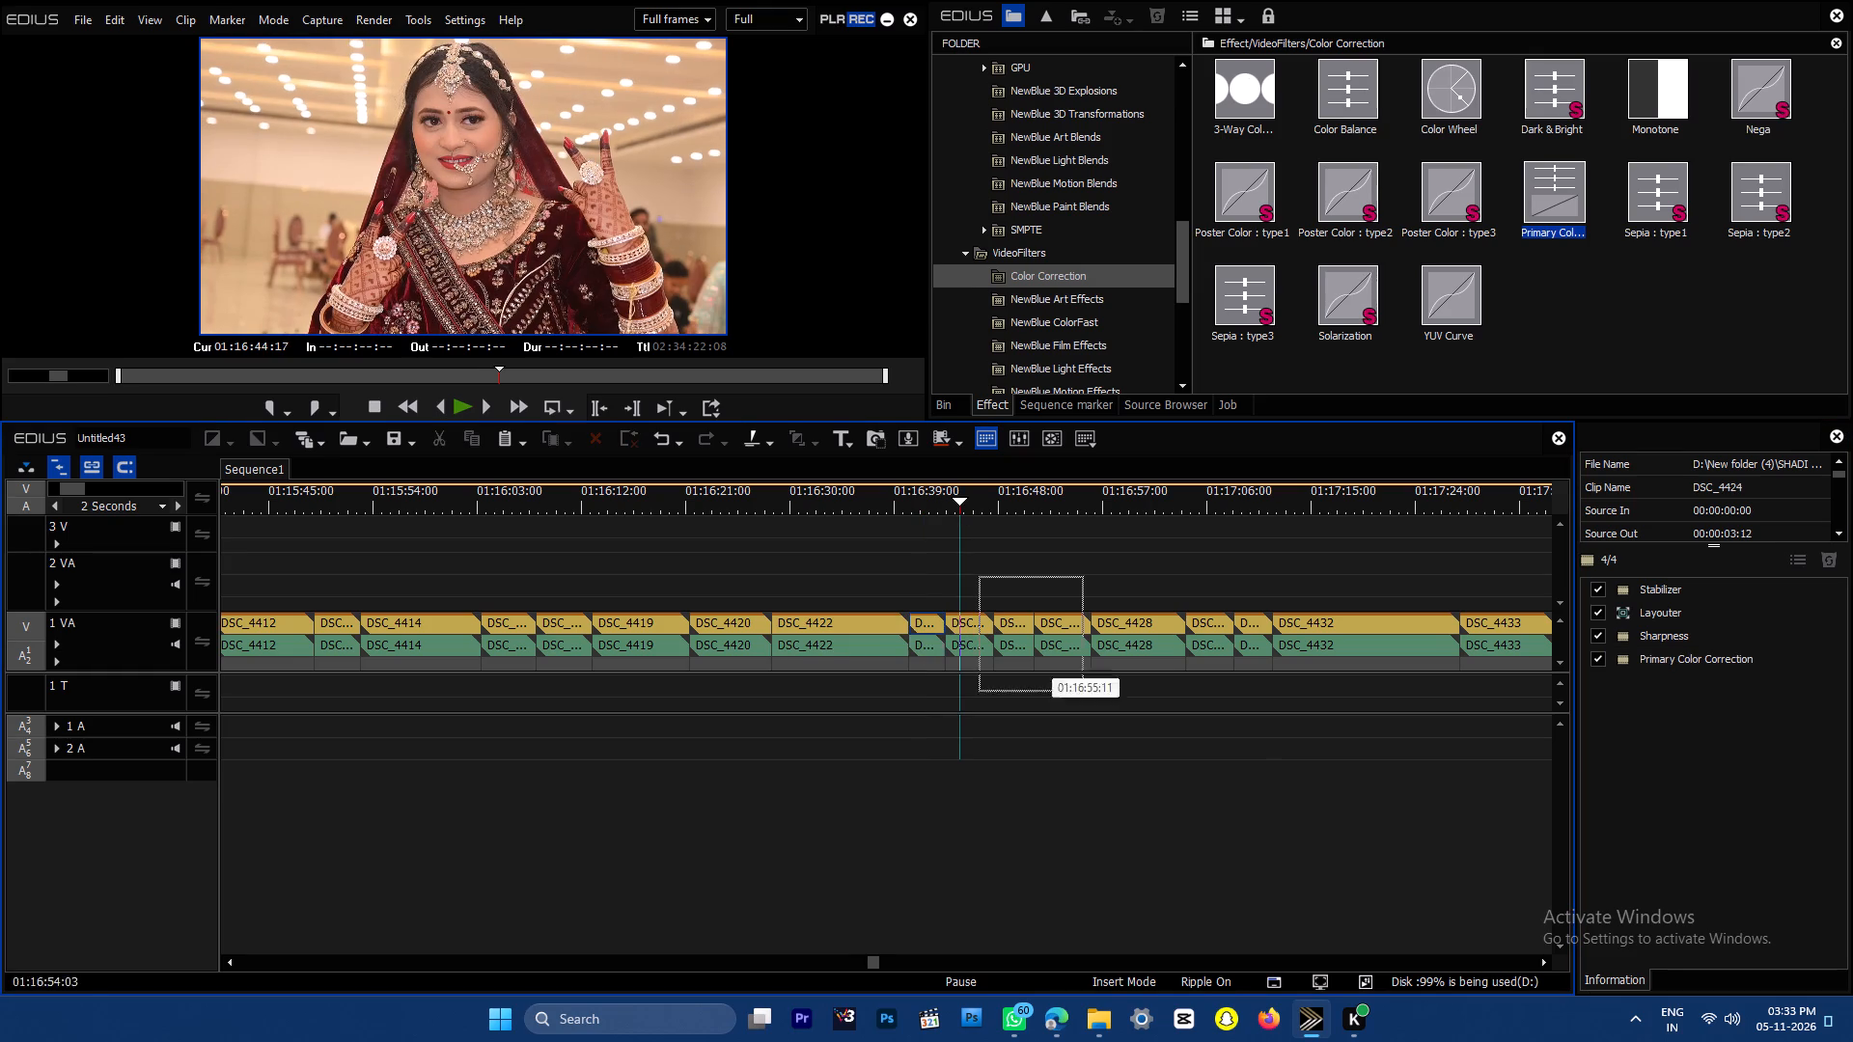
{"action": "left_click_drag", "start_coordinate": [1175, 746], "coordinate": [1199, 750]}
{"action": "left_click_drag", "start_coordinate": [1130, 497], "coordinate": [1345, 528]}
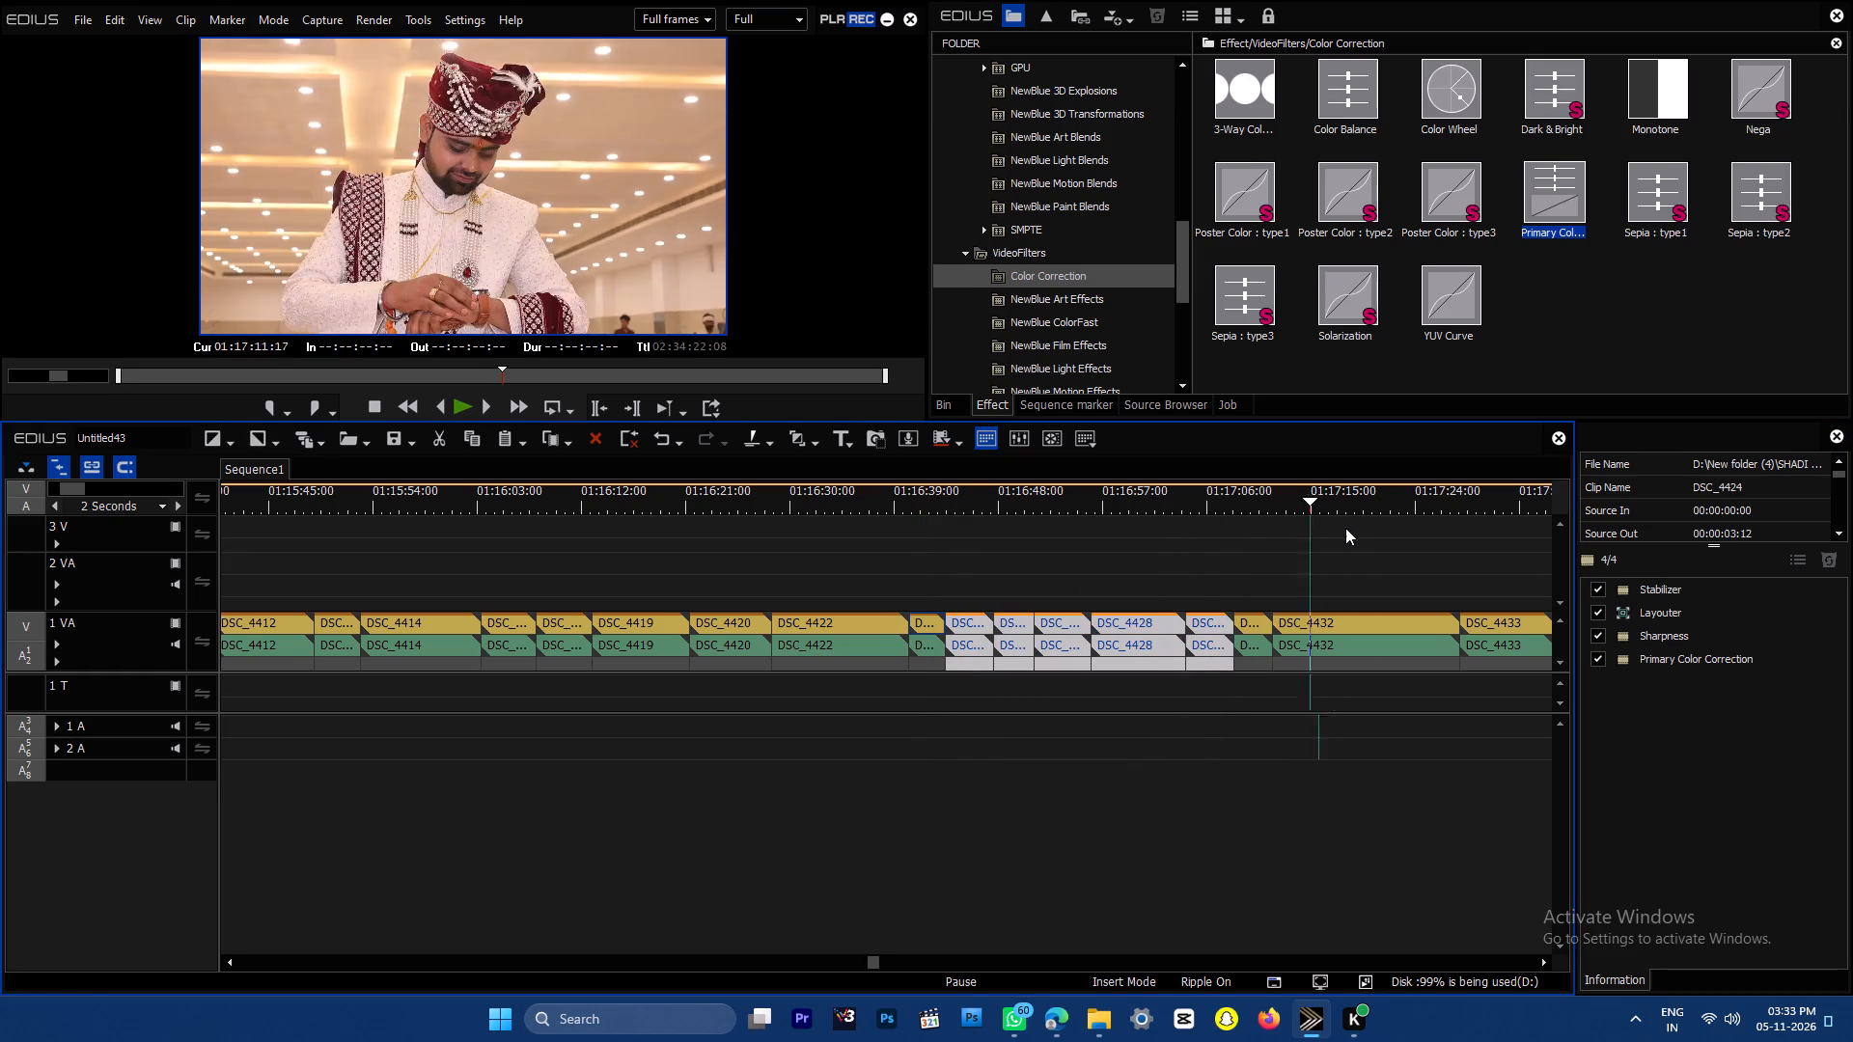
{"action": "left_click_drag", "start_coordinate": [1345, 528], "coordinate": [1333, 531]}
{"action": "left_click_drag", "start_coordinate": [1509, 582], "coordinate": [1244, 663], "text": "ctrl"}
{"action": "left_click_drag", "start_coordinate": [1645, 663], "coordinate": [1378, 622]}
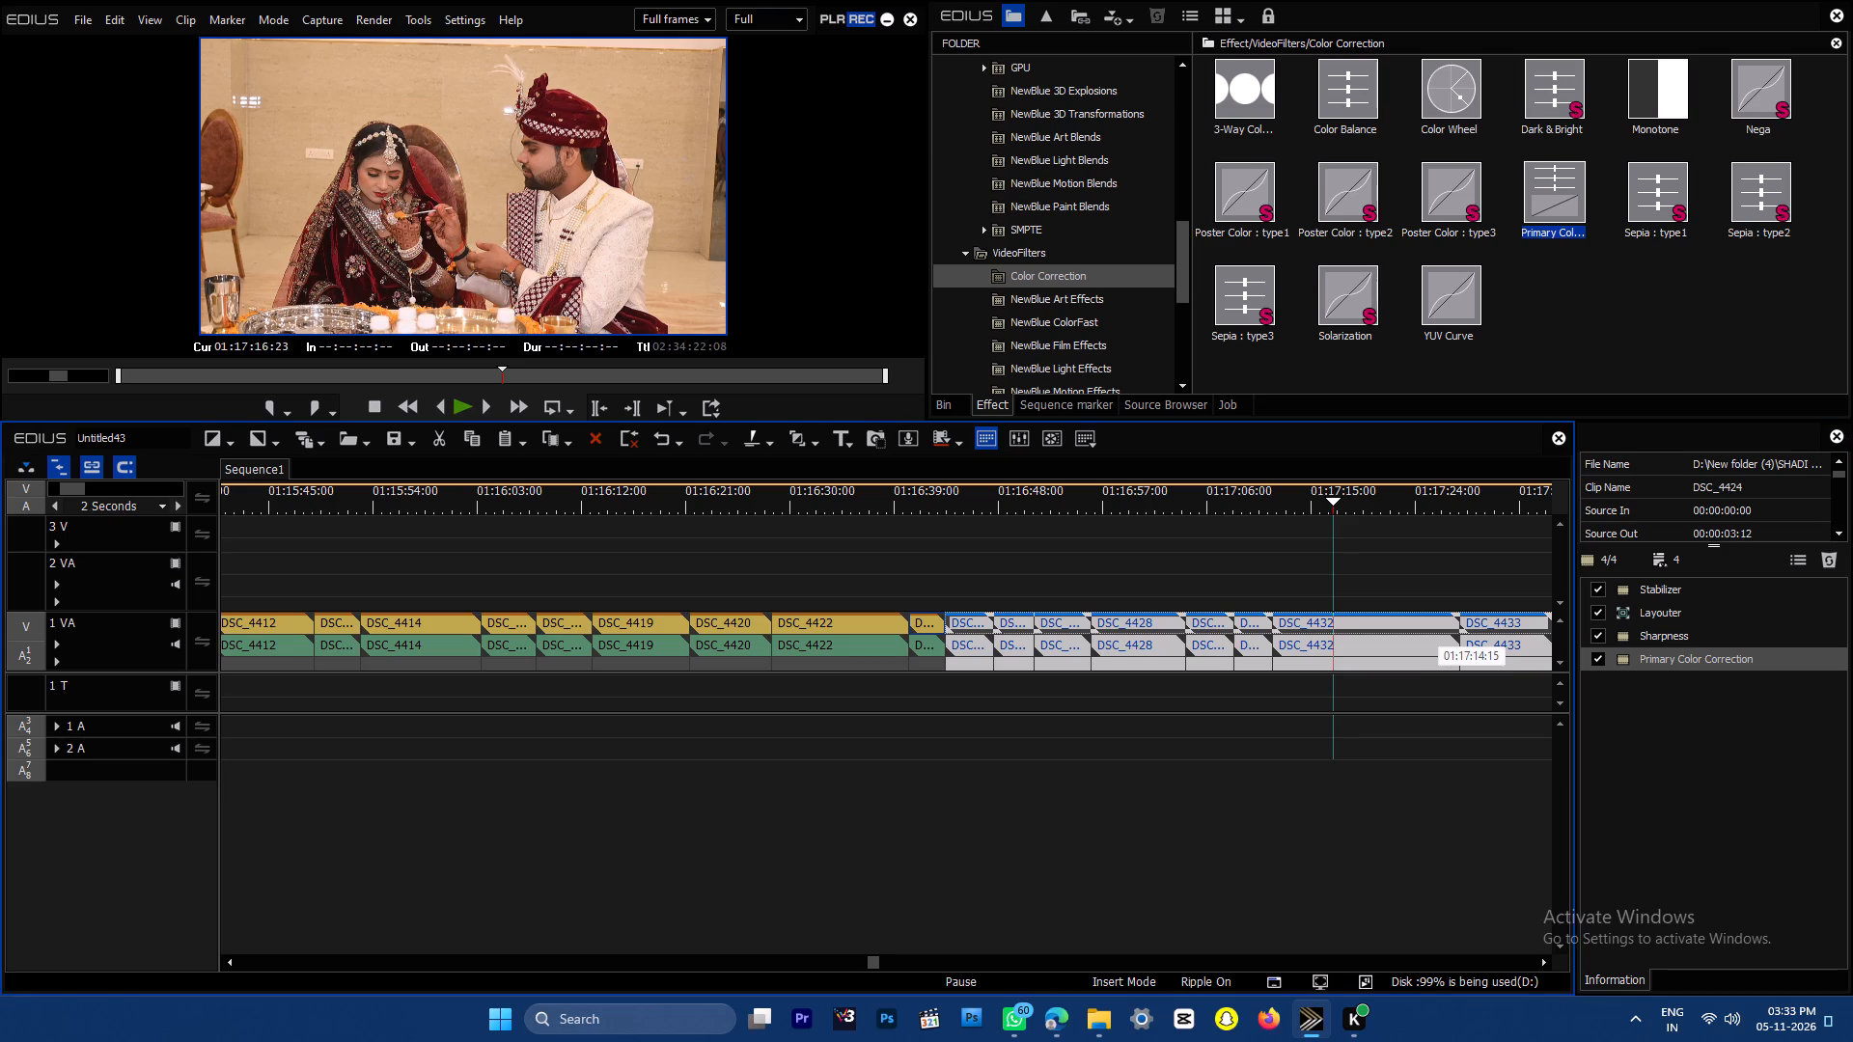
Review the ritual and ceremony clips from DSC_4432 through DSC_4442, checking their cuts and colour.
{"action": "left_click_drag", "start_coordinate": [1504, 500], "coordinate": [1527, 501]}
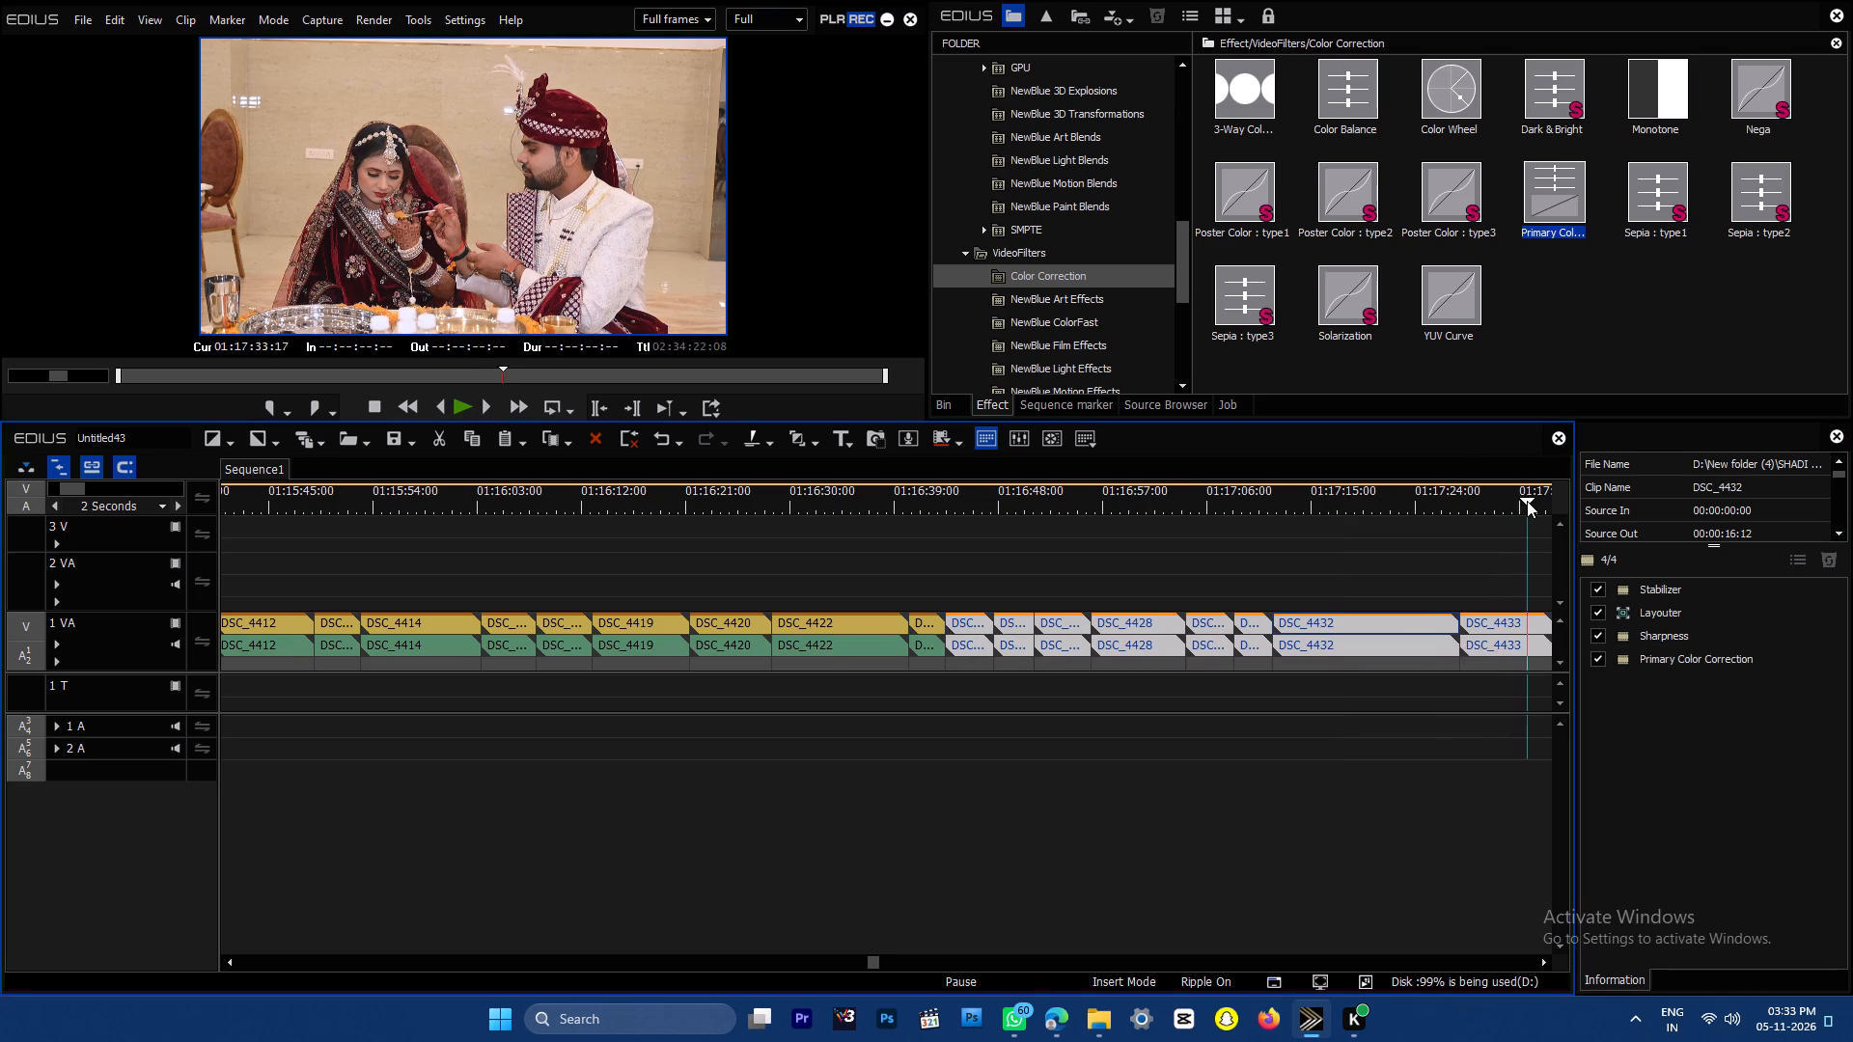
{"action": "left_click_drag", "start_coordinate": [1527, 501], "coordinate": [1709, 509]}
{"action": "key", "text": "Return"}
{"action": "left_click", "coordinate": [863, 531]}
{"action": "key", "text": "Return"}
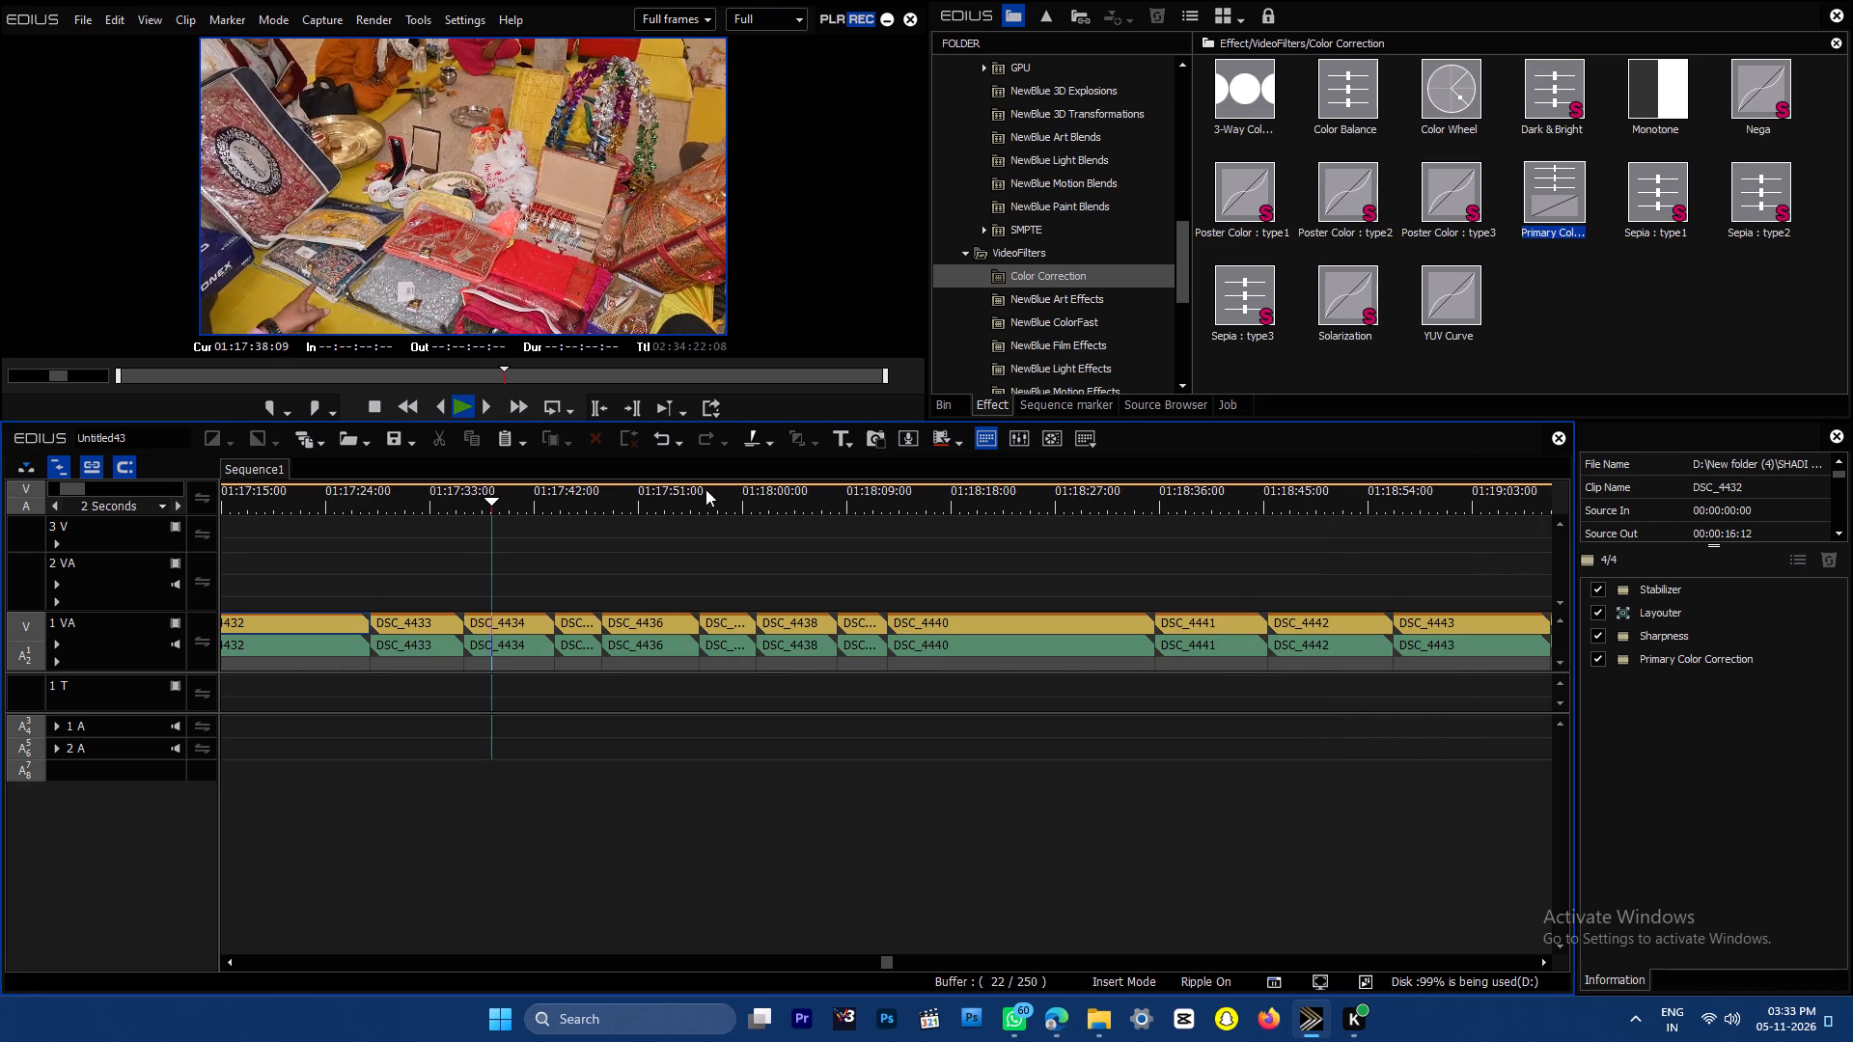
{"action": "left_click_drag", "start_coordinate": [952, 495], "coordinate": [1021, 497]}
{"action": "left_click_drag", "start_coordinate": [999, 501], "coordinate": [1155, 502]}
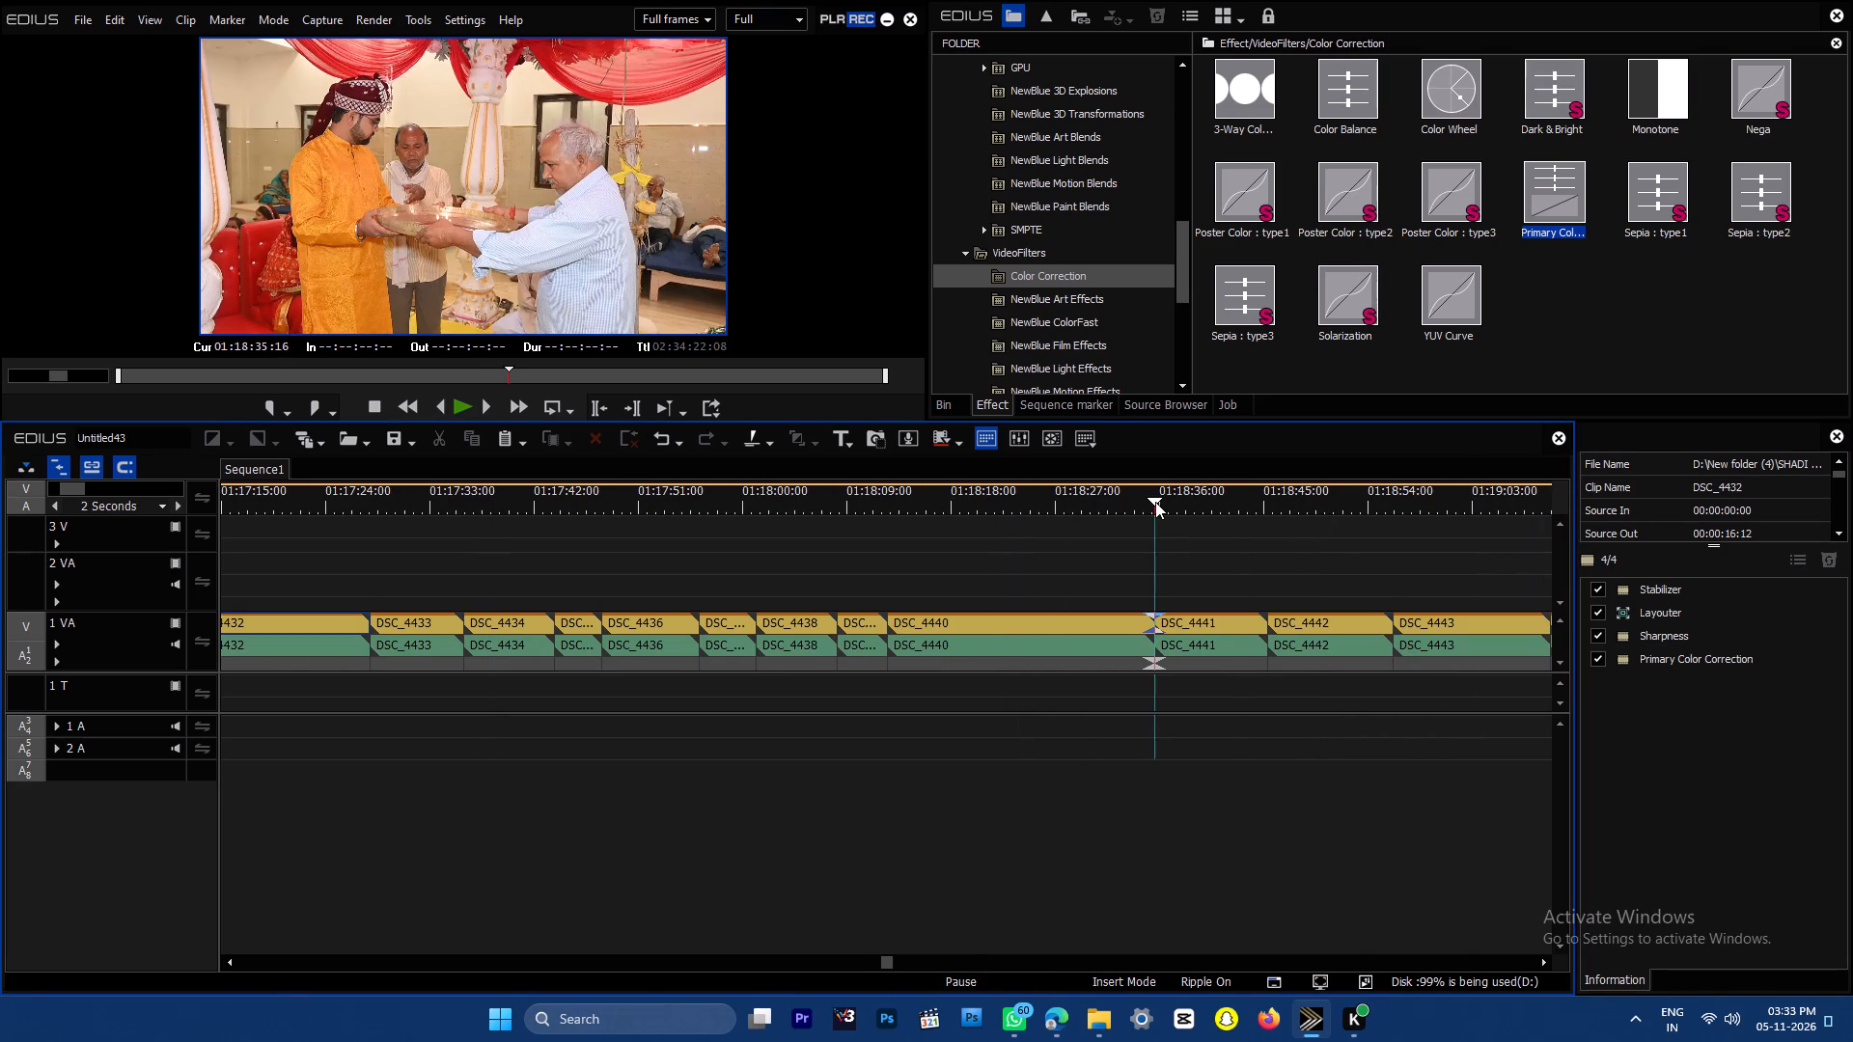
{"action": "left_click_drag", "start_coordinate": [1155, 502], "coordinate": [1275, 556]}
{"action": "left_click_drag", "start_coordinate": [1276, 497], "coordinate": [1328, 495]}
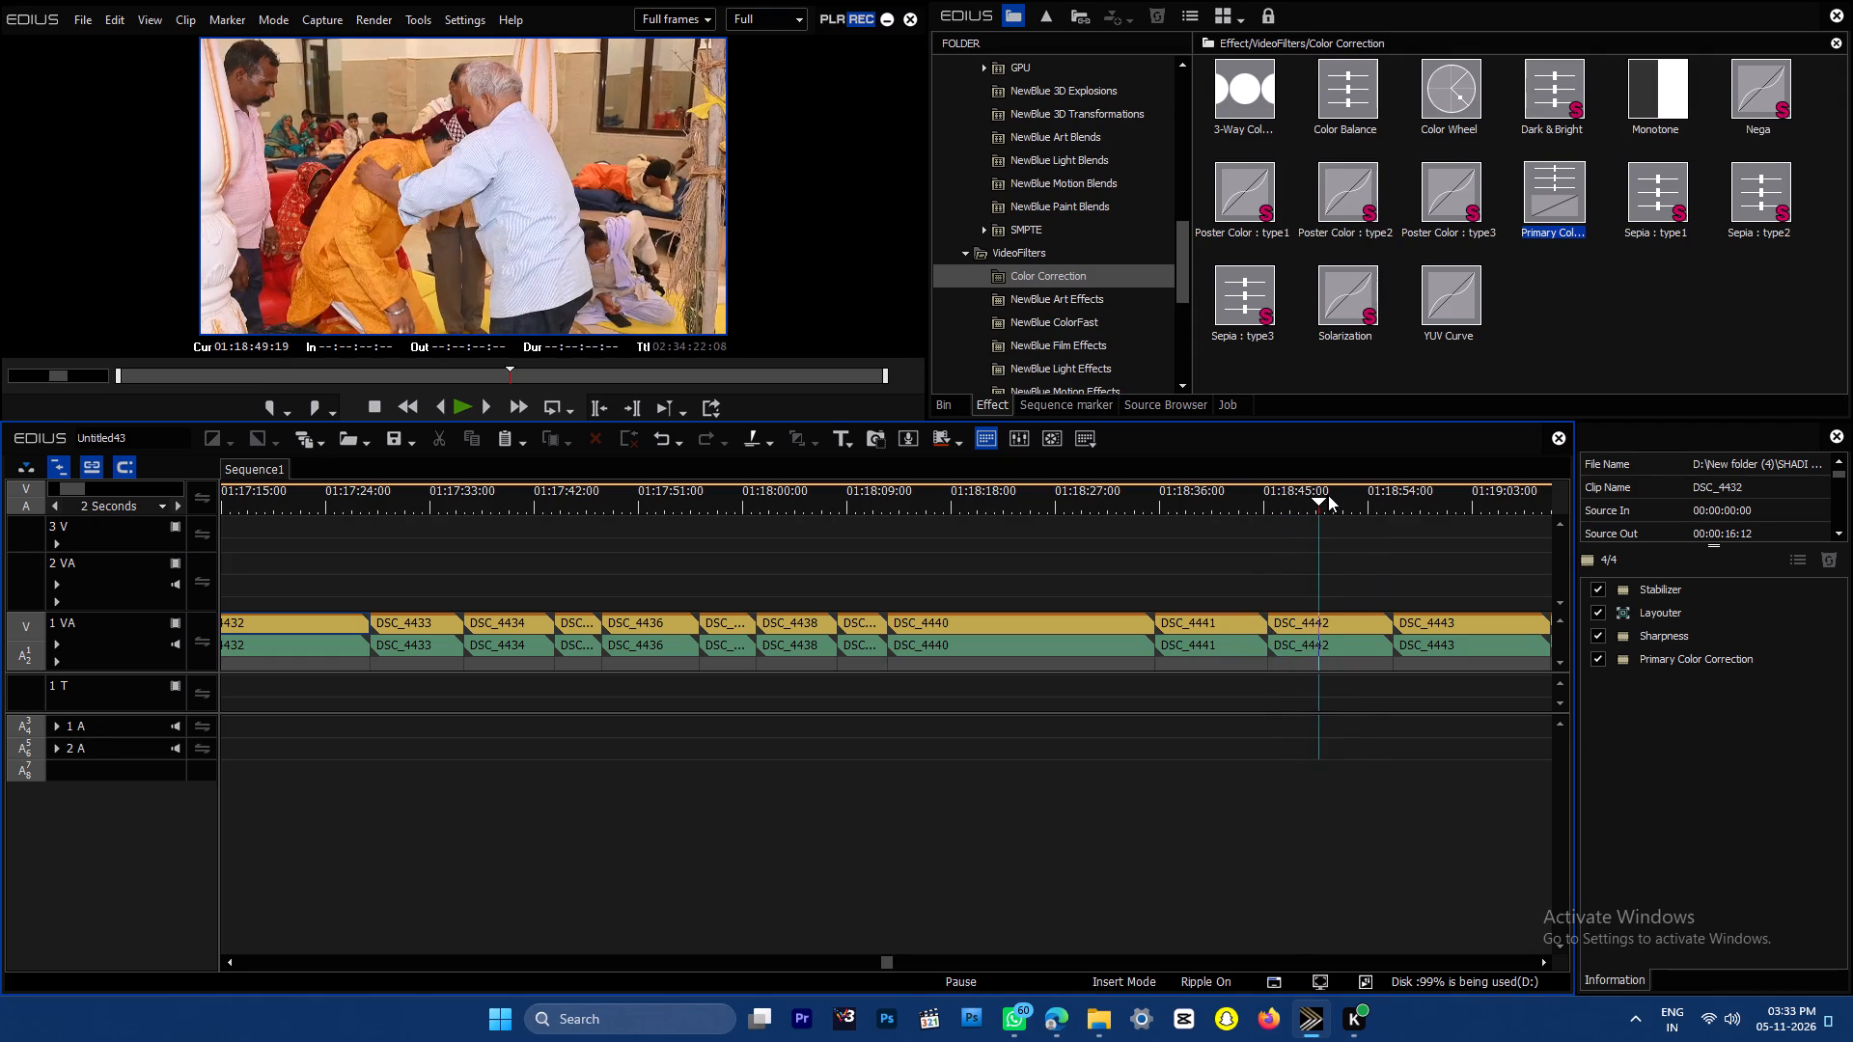
{"action": "left_click_drag", "start_coordinate": [1328, 495], "coordinate": [1330, 495]}
Cut DSC_4442 at 01:18:51:21 and ripple-delete the rest of the clip after the cut.
{"action": "key", "text": "space"}
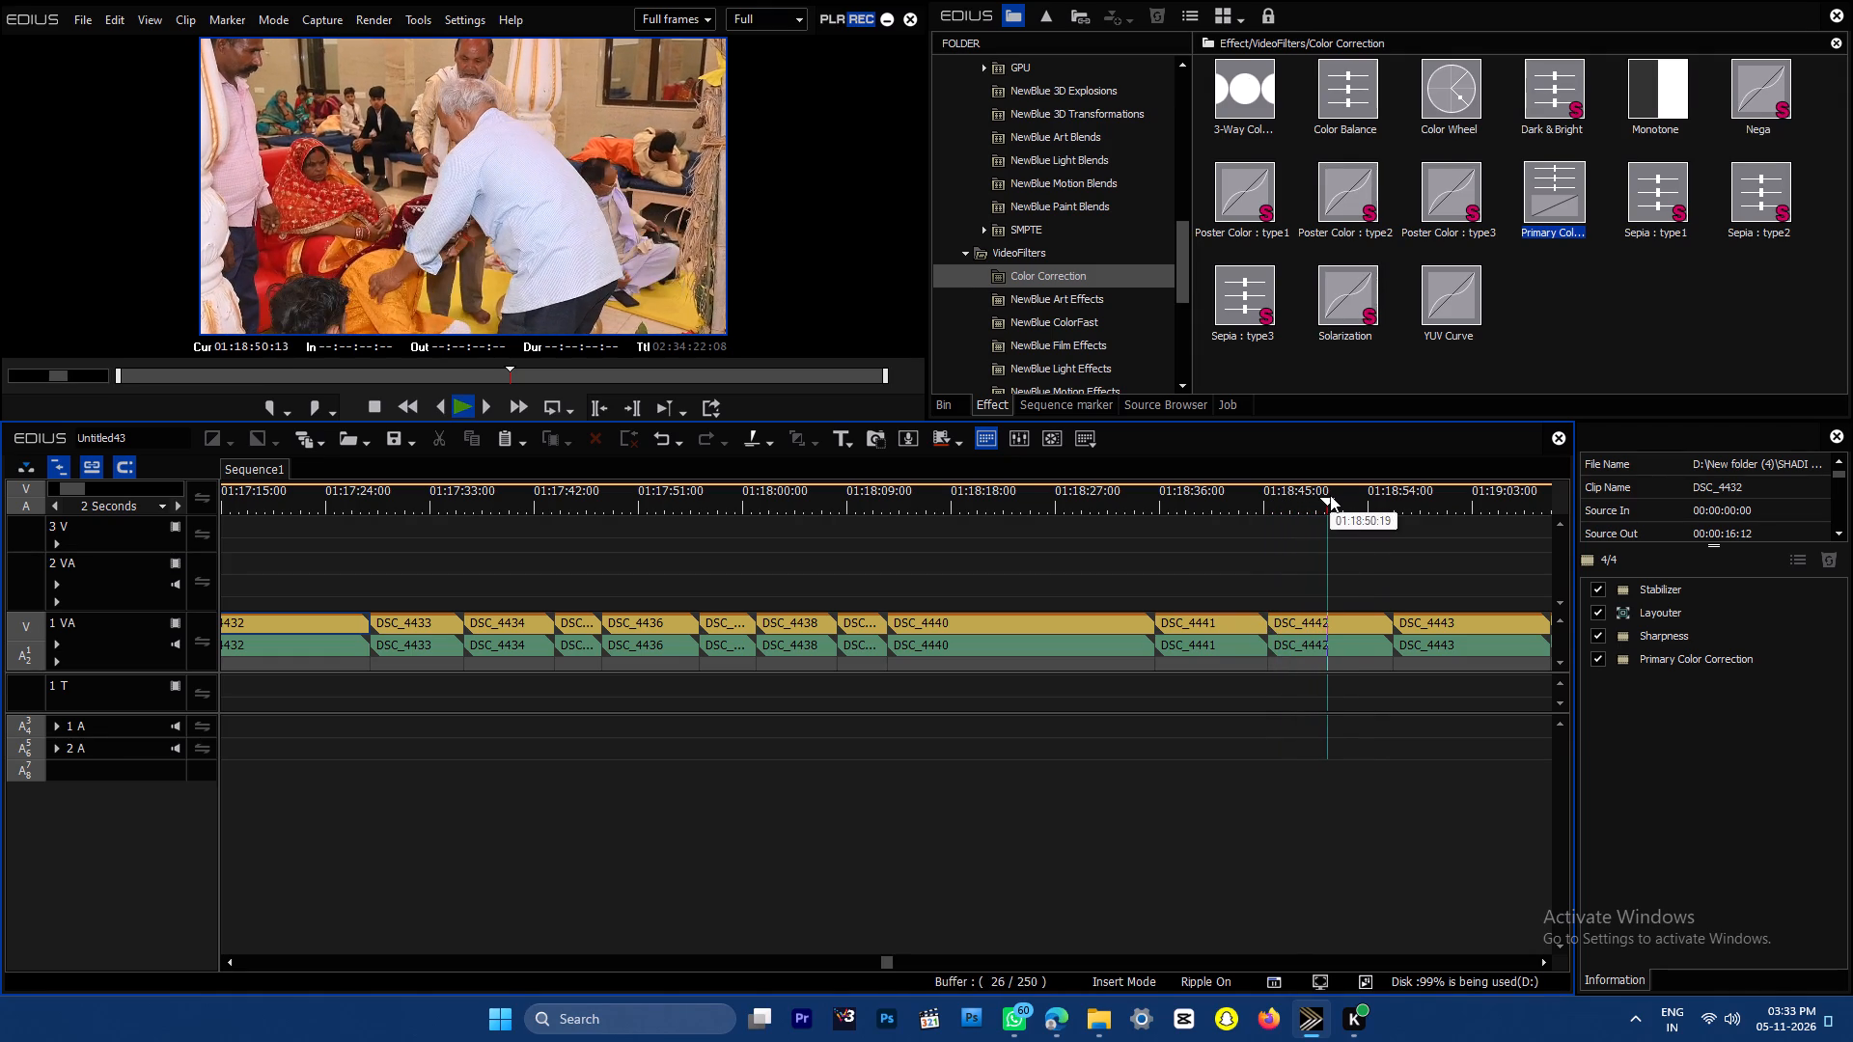
{"action": "key", "text": "space"}
{"action": "left_click_drag", "start_coordinate": [1357, 579], "coordinate": [1342, 789]}
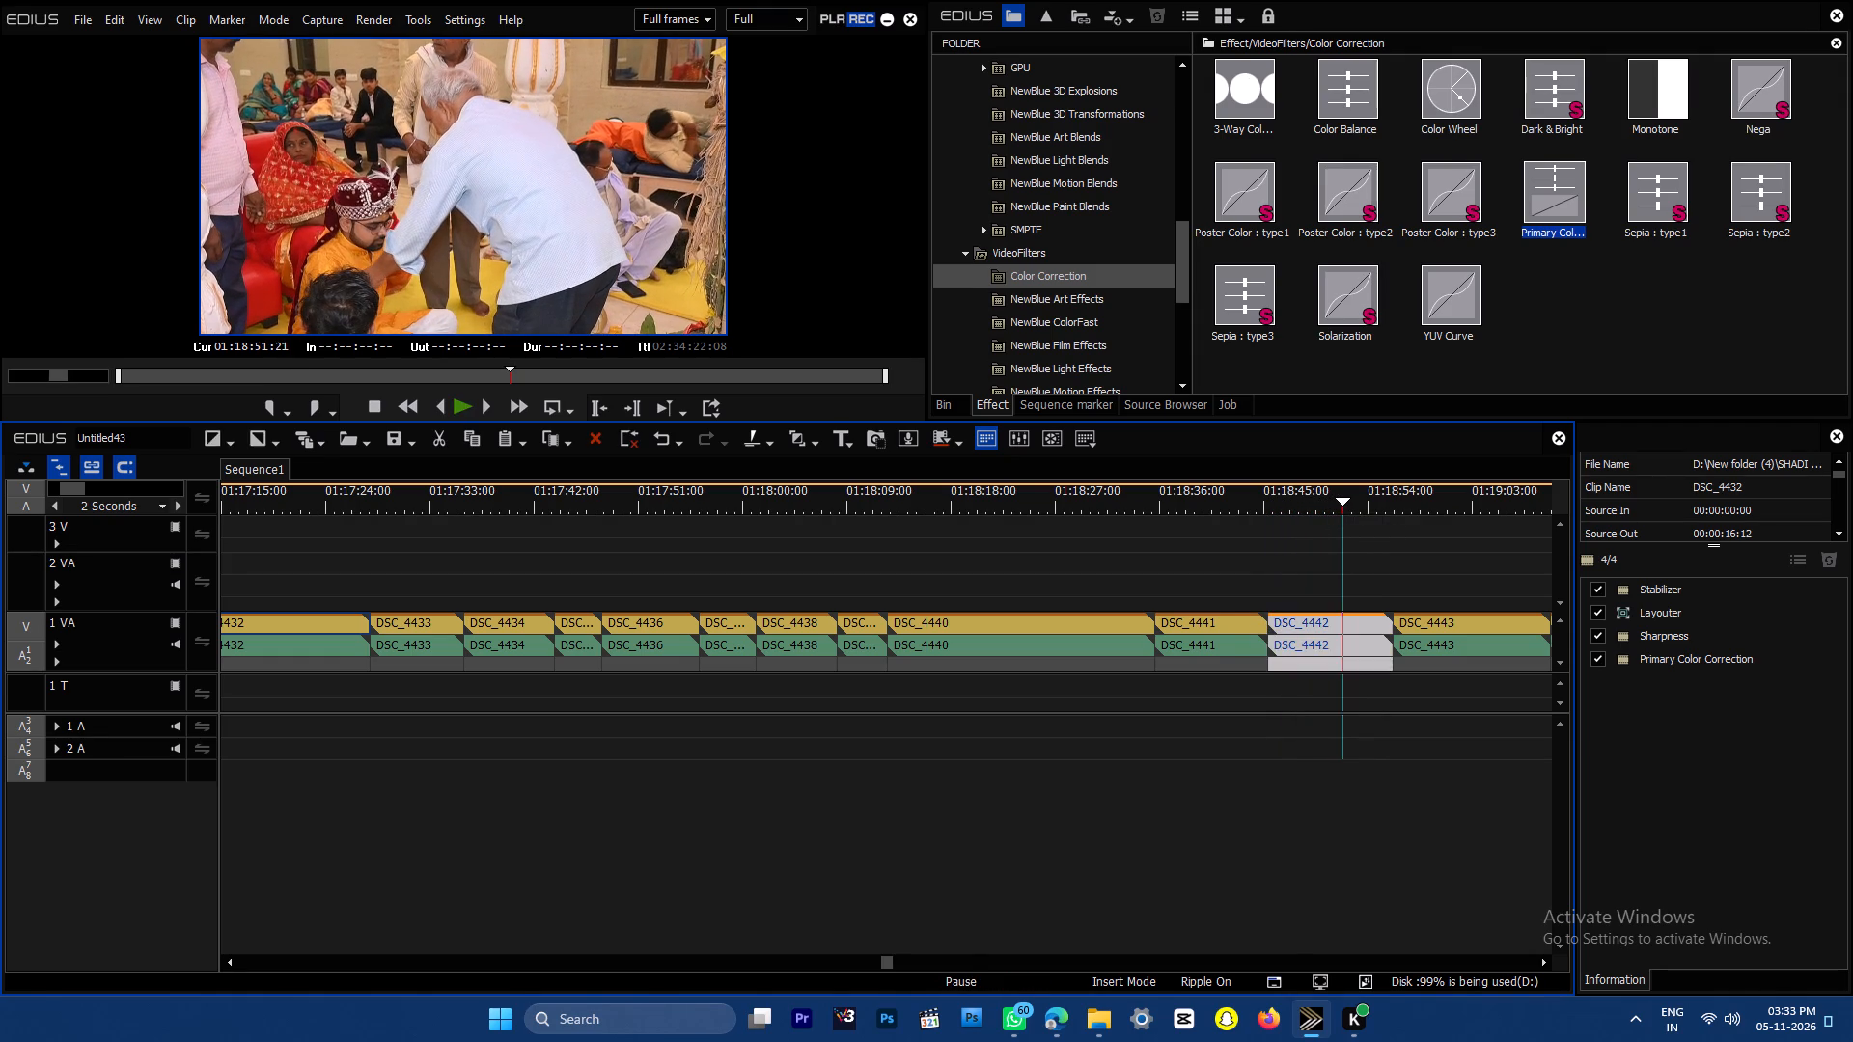
{"action": "key", "text": "c"}
{"action": "left_click_drag", "start_coordinate": [1359, 507], "coordinate": [1374, 507]}
{"action": "key", "text": "Delete"}
Add a one-second Dissolve at the cut between DSC_4442 and DSC_4443.
{"action": "left_click_drag", "start_coordinate": [1399, 499], "coordinate": [1390, 499]}
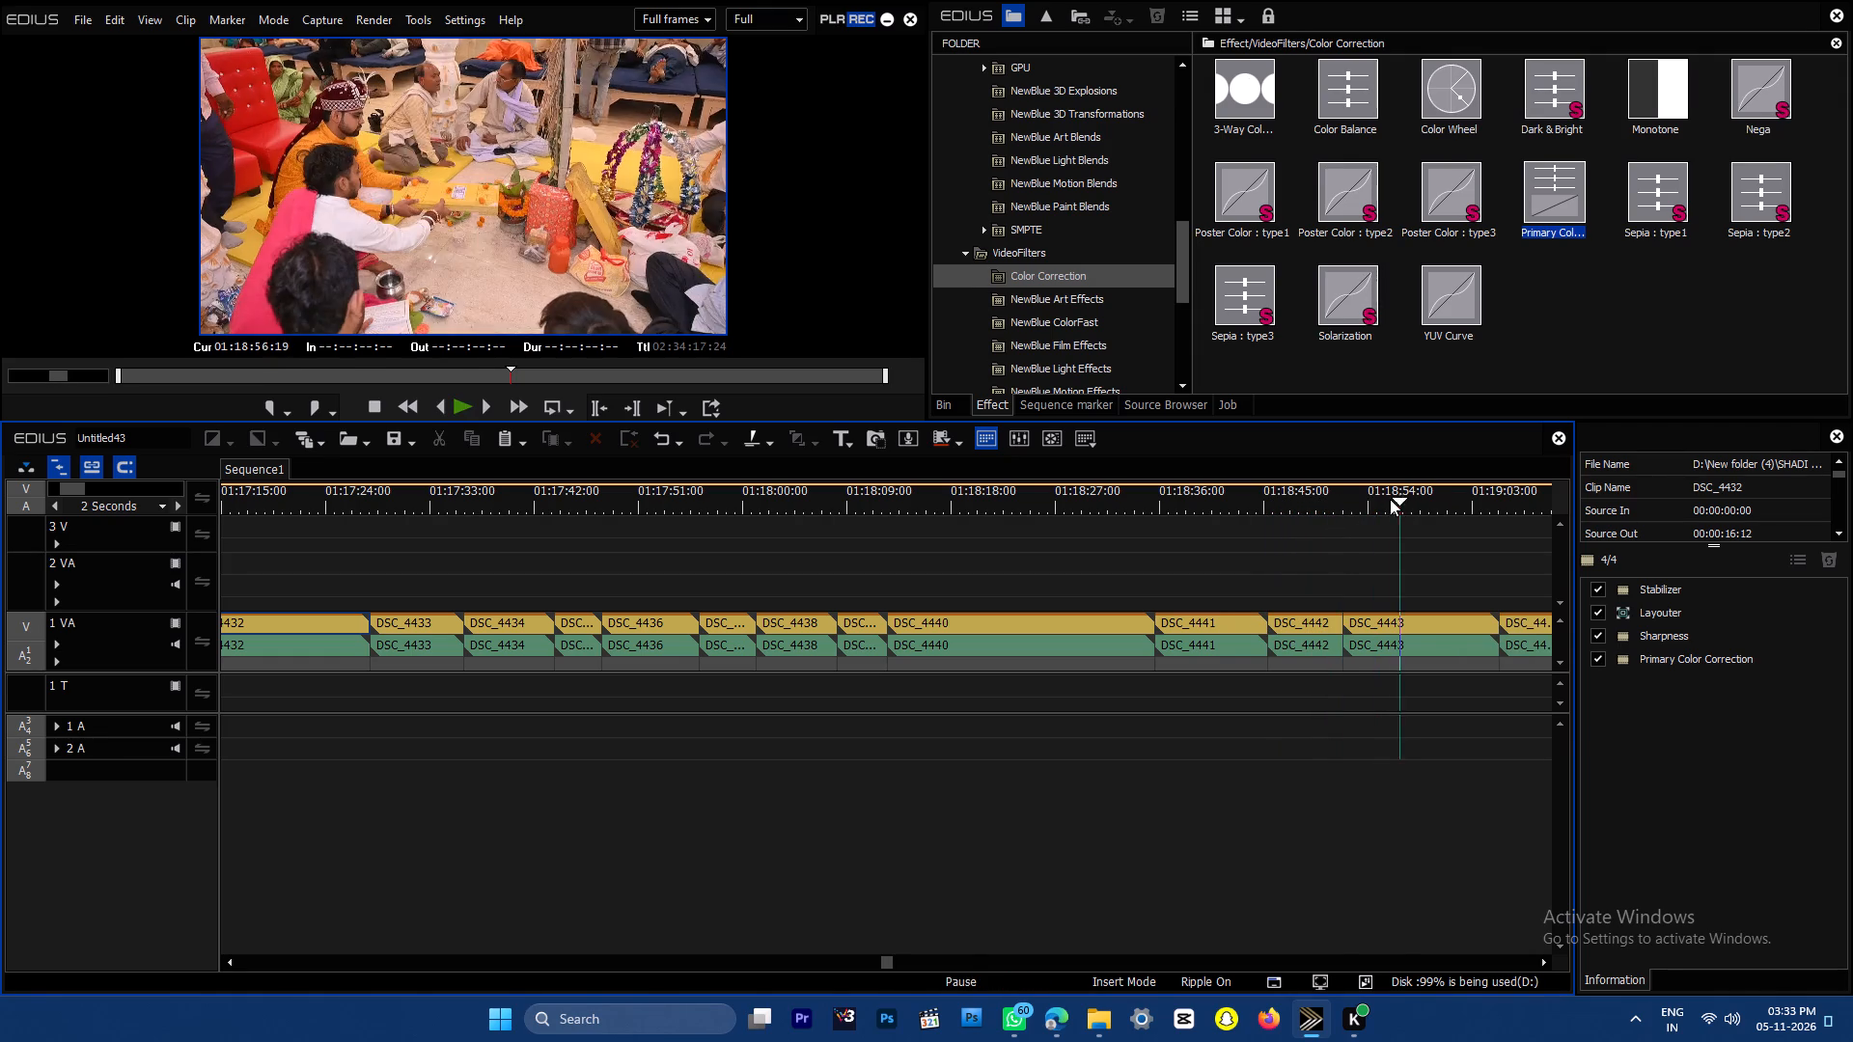
{"action": "left_click_drag", "start_coordinate": [1390, 499], "coordinate": [1347, 507]}
{"action": "key", "text": "Left"}
{"action": "left_click_drag", "start_coordinate": [1369, 543], "coordinate": [1369, 777]}
{"action": "key", "text": "ctrl+p"}
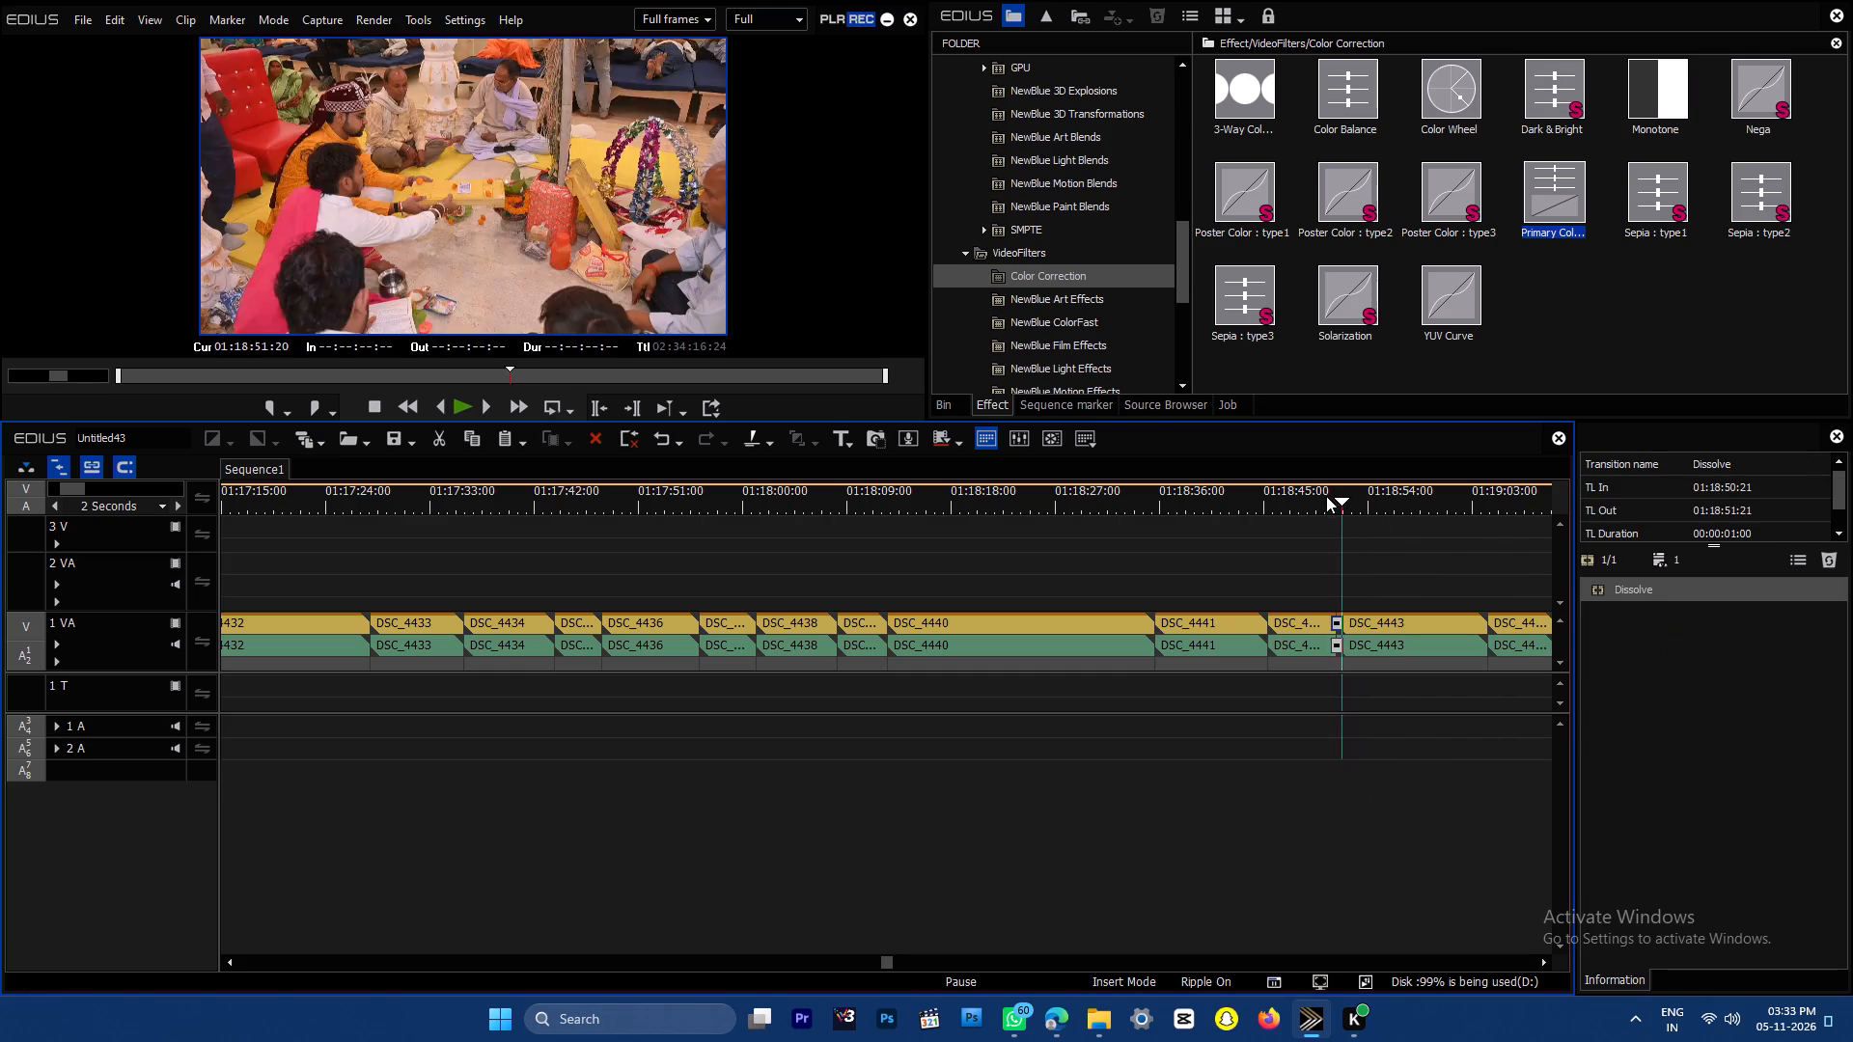
Check the cut between DSC_4440 and DSC_4441, and review the ceremony and guest clips onward to about 01:20:34.
{"action": "left_click_drag", "start_coordinate": [1326, 498], "coordinate": [1155, 496]}
{"action": "key", "text": "Left"}
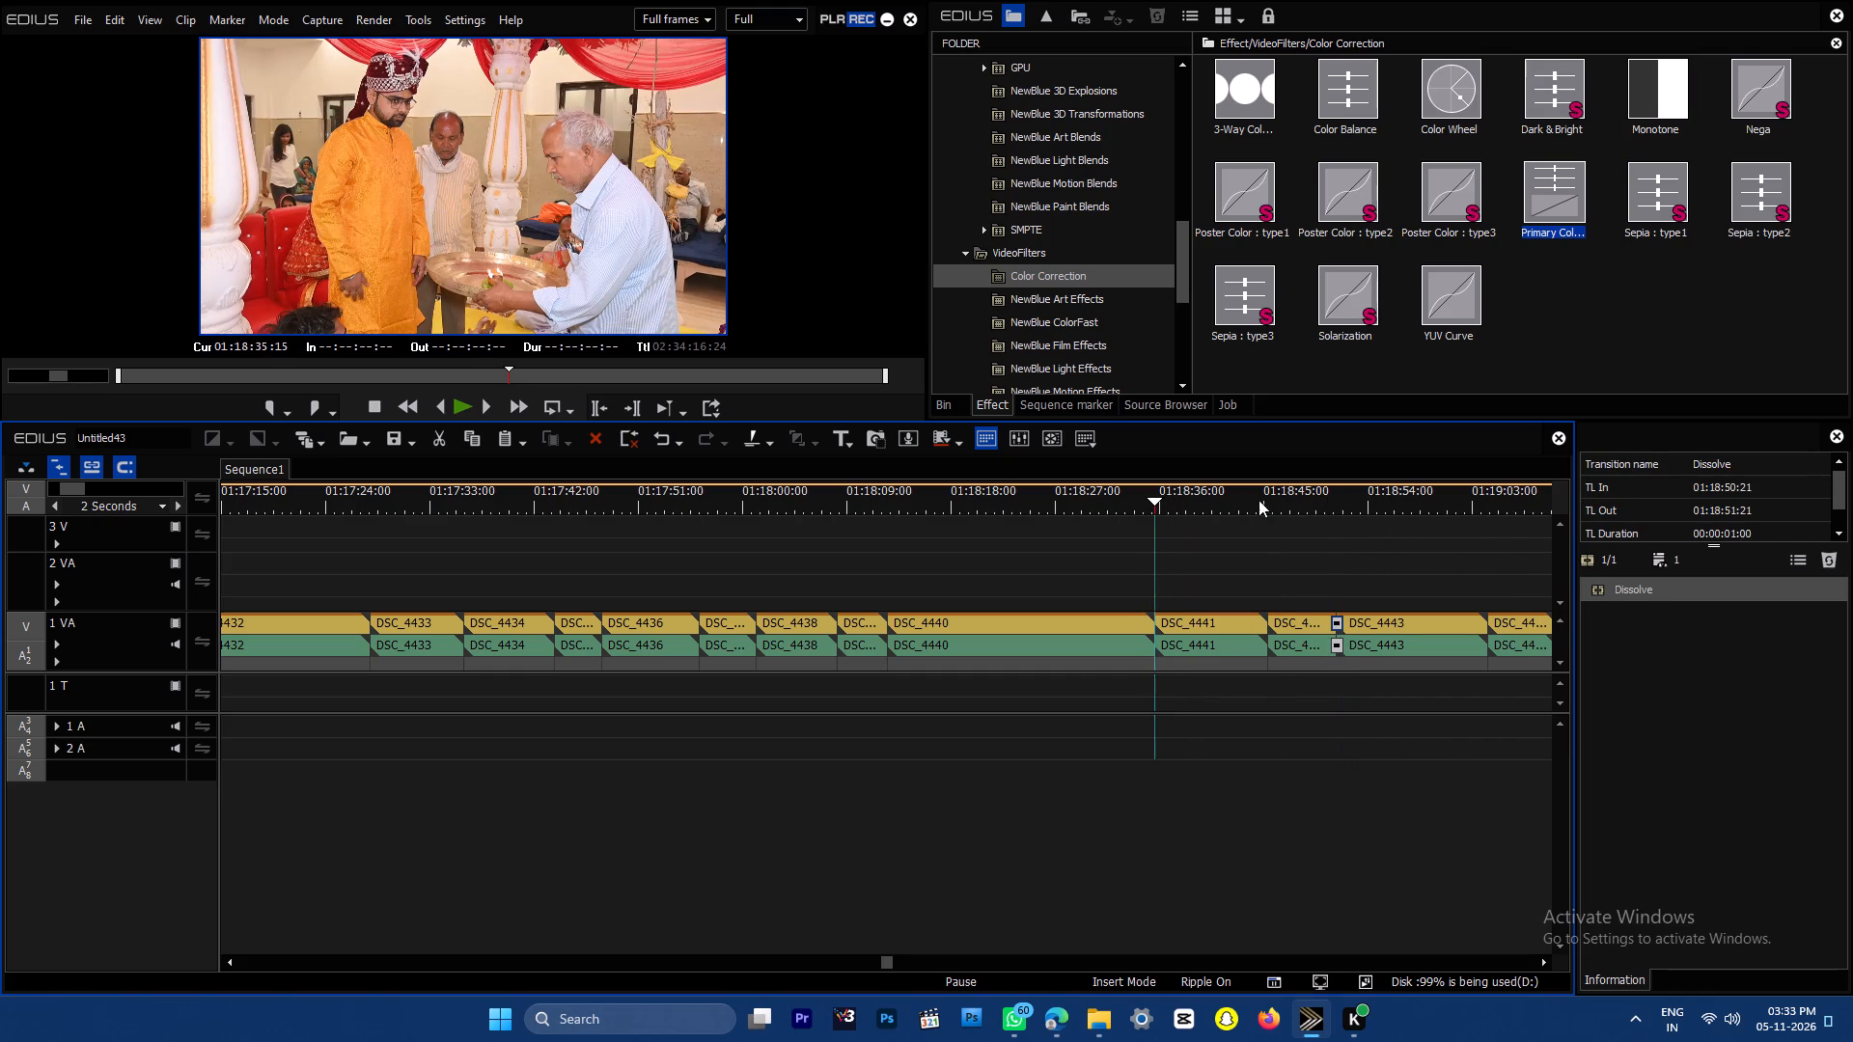
{"action": "left_click_drag", "start_coordinate": [1258, 500], "coordinate": [1793, 511]}
{"action": "key", "text": "Return"}
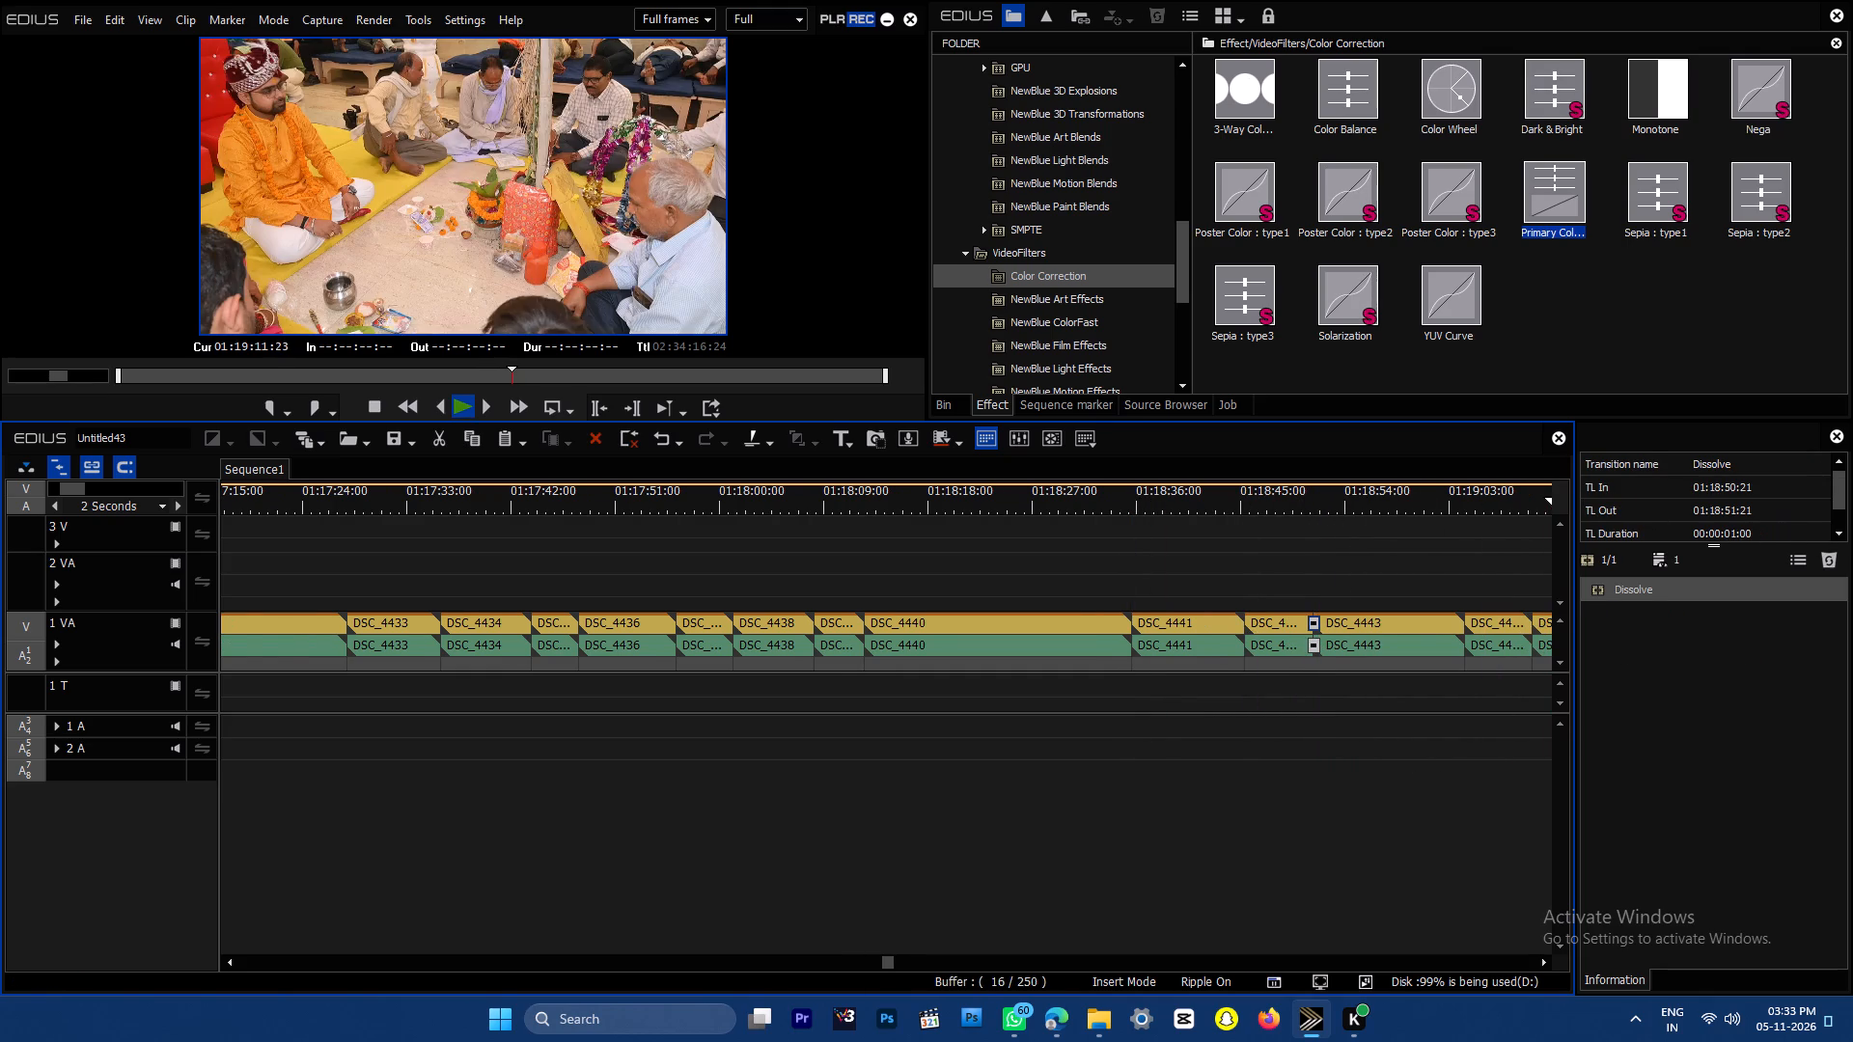
{"action": "key", "text": "Return"}
{"action": "double_click", "coordinate": [175, 504]}
{"action": "left_click_drag", "start_coordinate": [539, 506], "coordinate": [588, 507]}
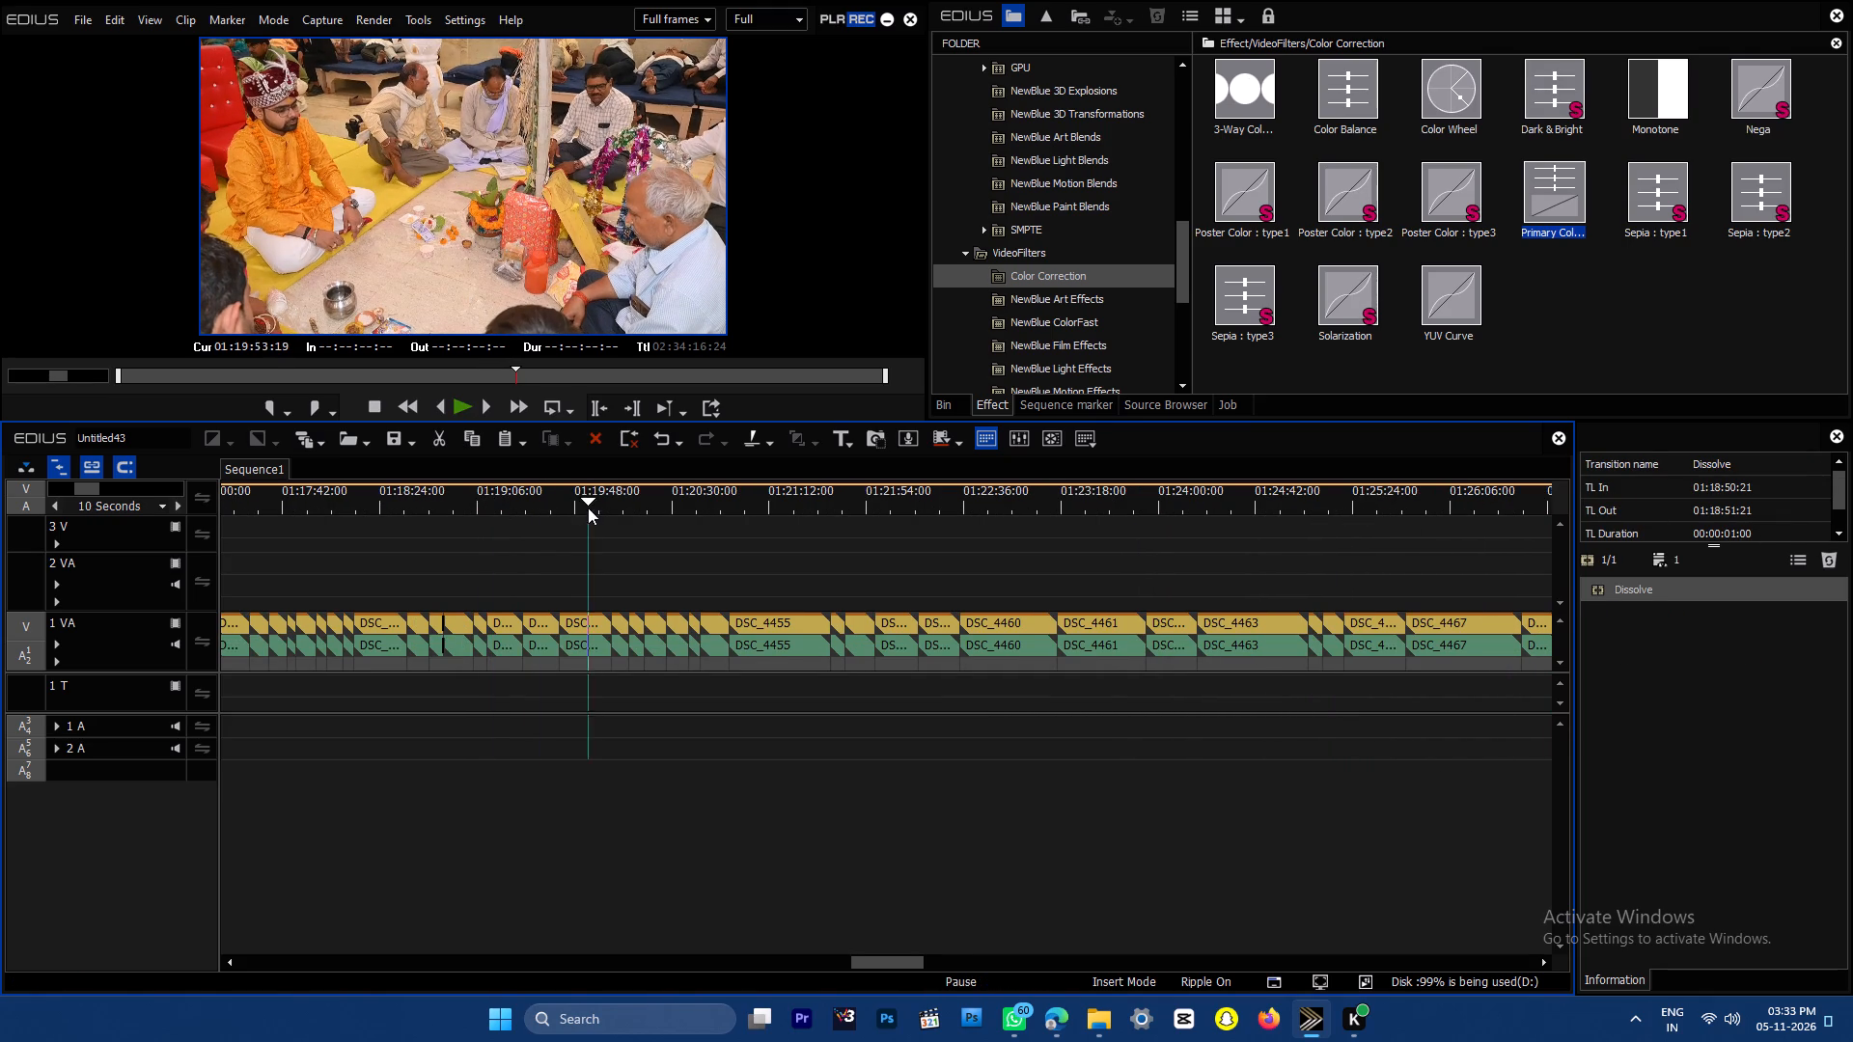
{"action": "left_click_drag", "start_coordinate": [588, 507], "coordinate": [678, 513]}
{"action": "key", "text": "Return"}
{"action": "left_click", "coordinate": [771, 793]}
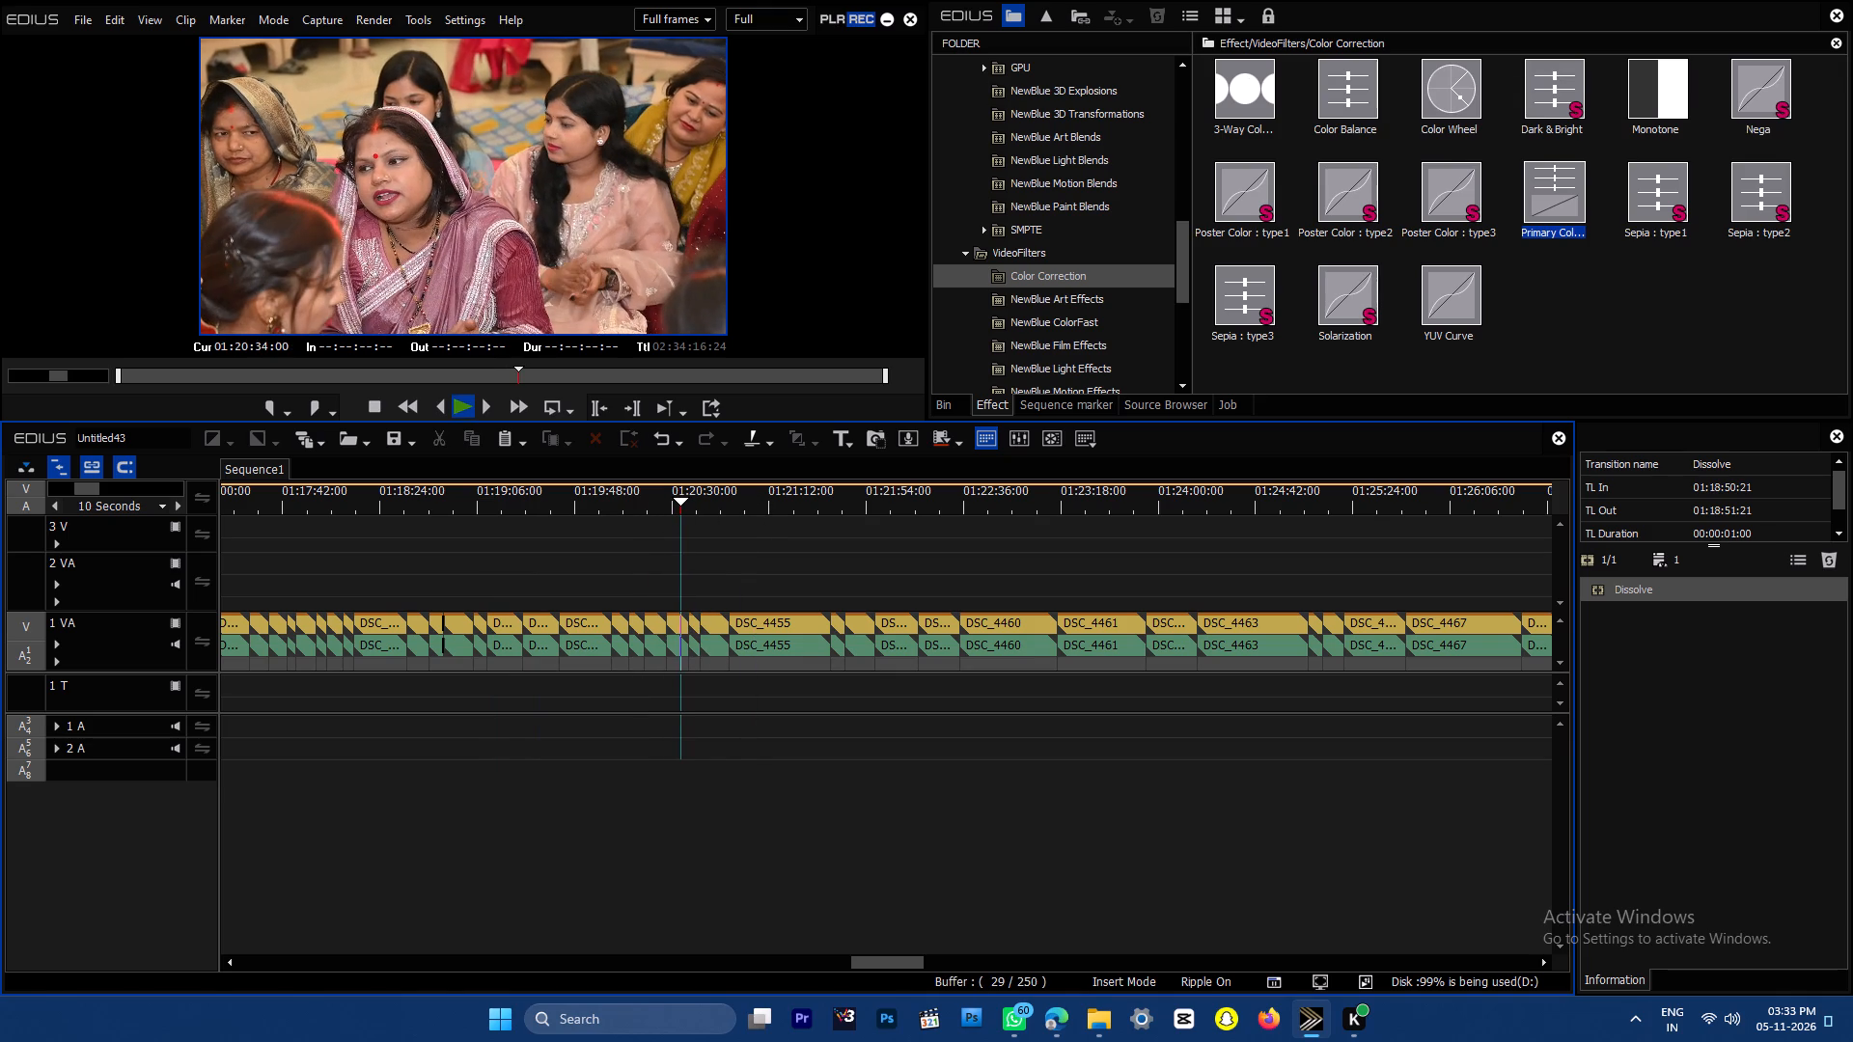
Review the clips from DSC_4452 to DSC_4455, add a one-second Dissolve between DSC_4453 and DSC_4454, and preview it.
{"action": "key", "text": "ctrl+plus"}
{"action": "key", "text": "ctrl+plus"}
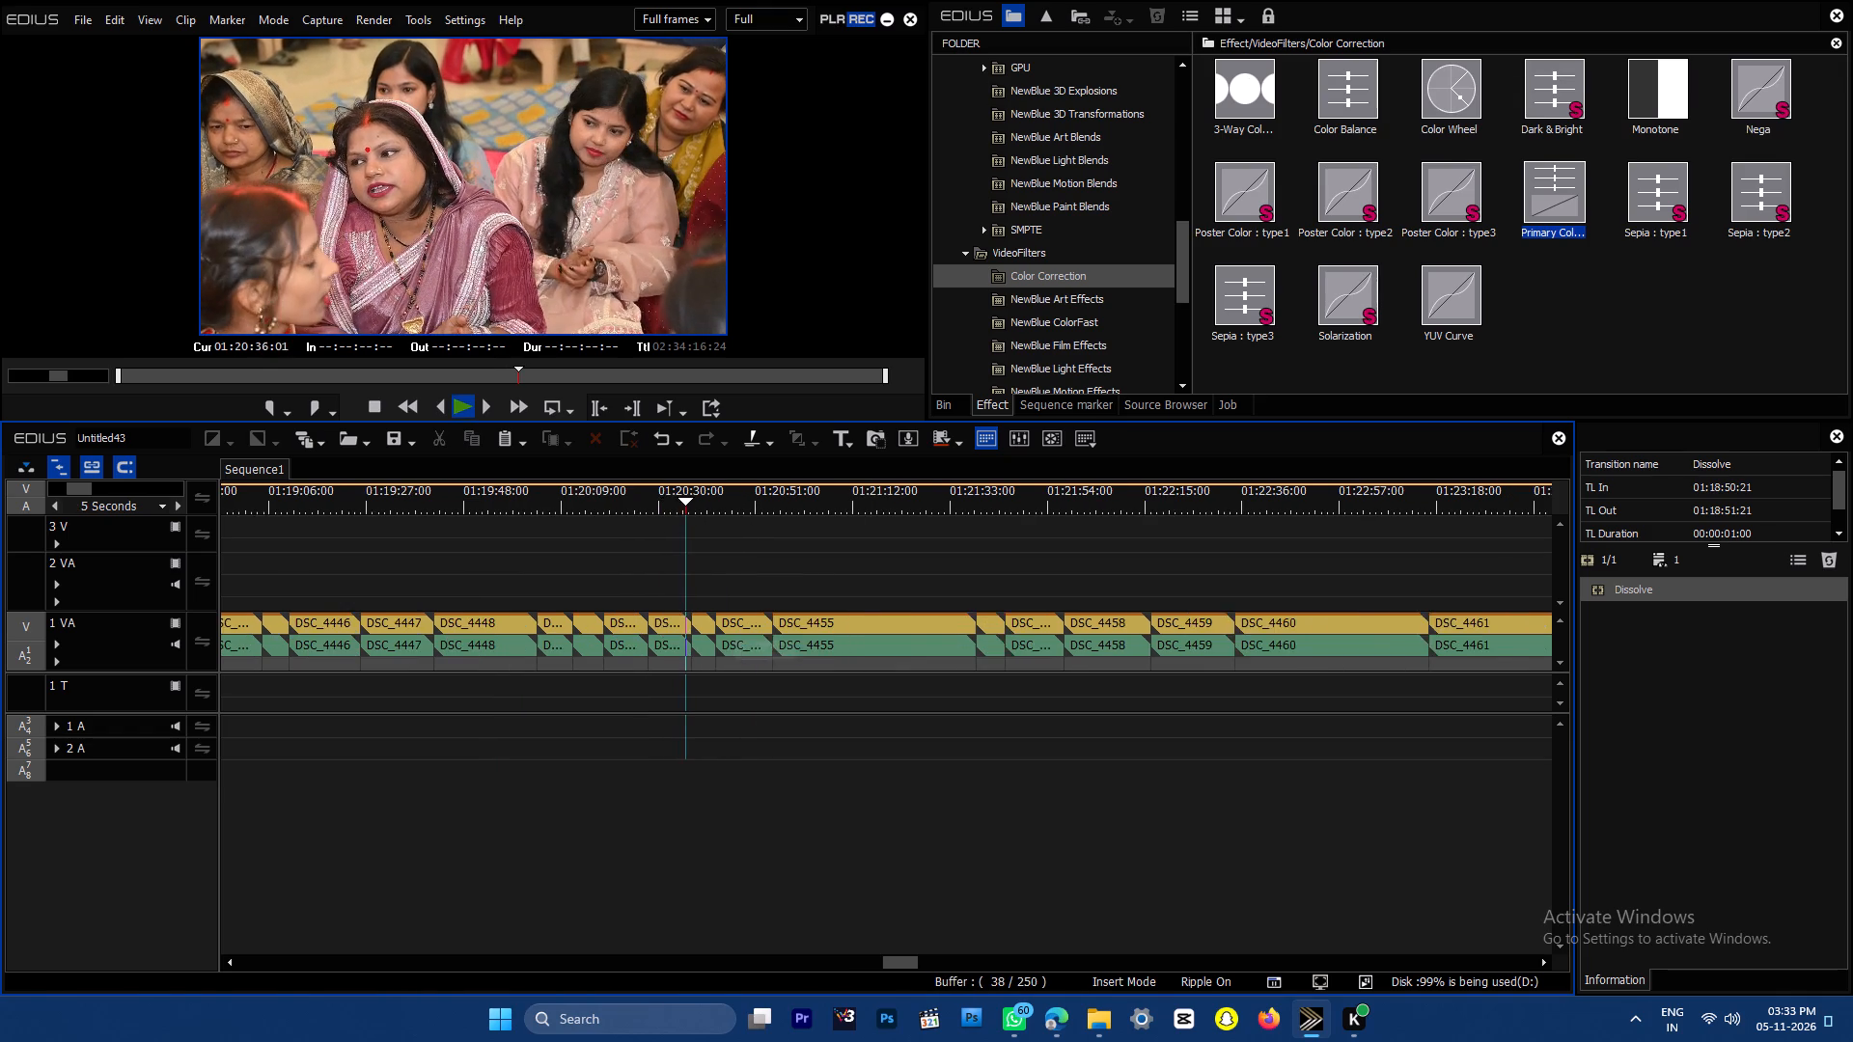
{"action": "key", "text": "ctrl+plus"}
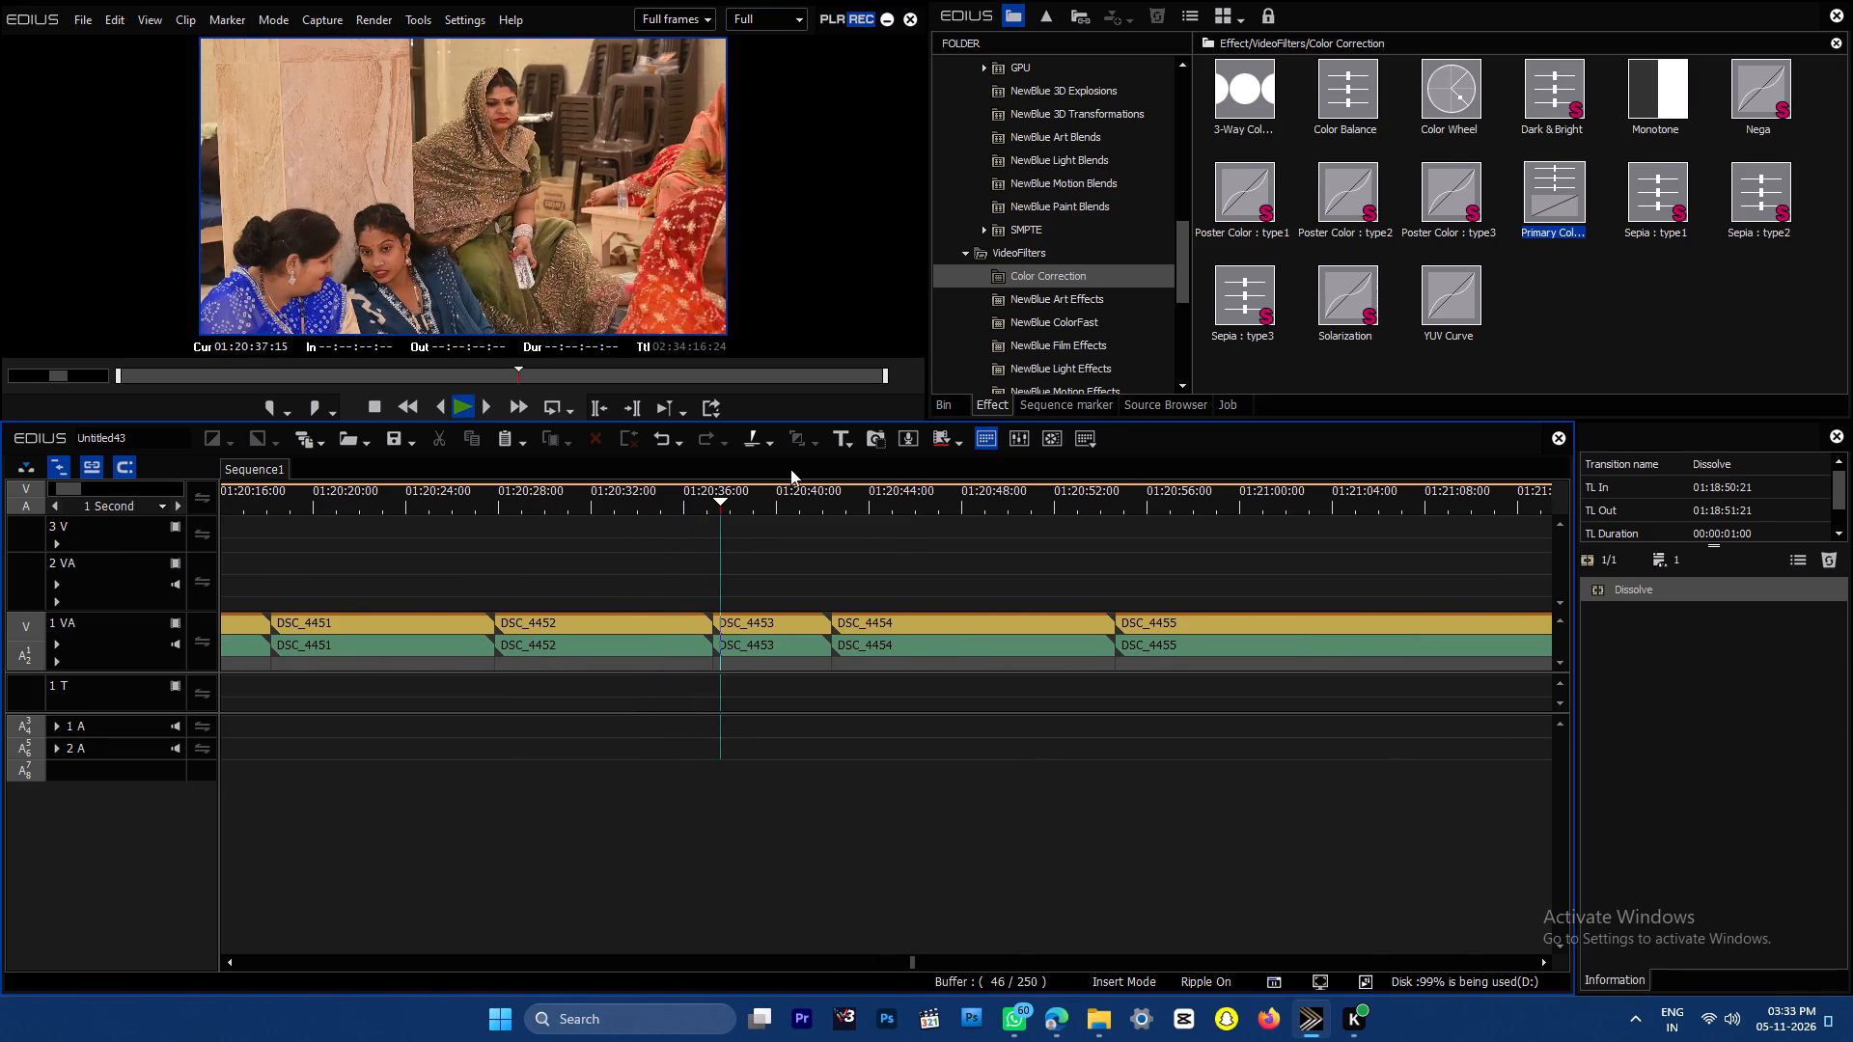
{"action": "left_click_drag", "start_coordinate": [775, 516], "coordinate": [930, 531]}
{"action": "left_click_drag", "start_coordinate": [934, 512], "coordinate": [1105, 511]}
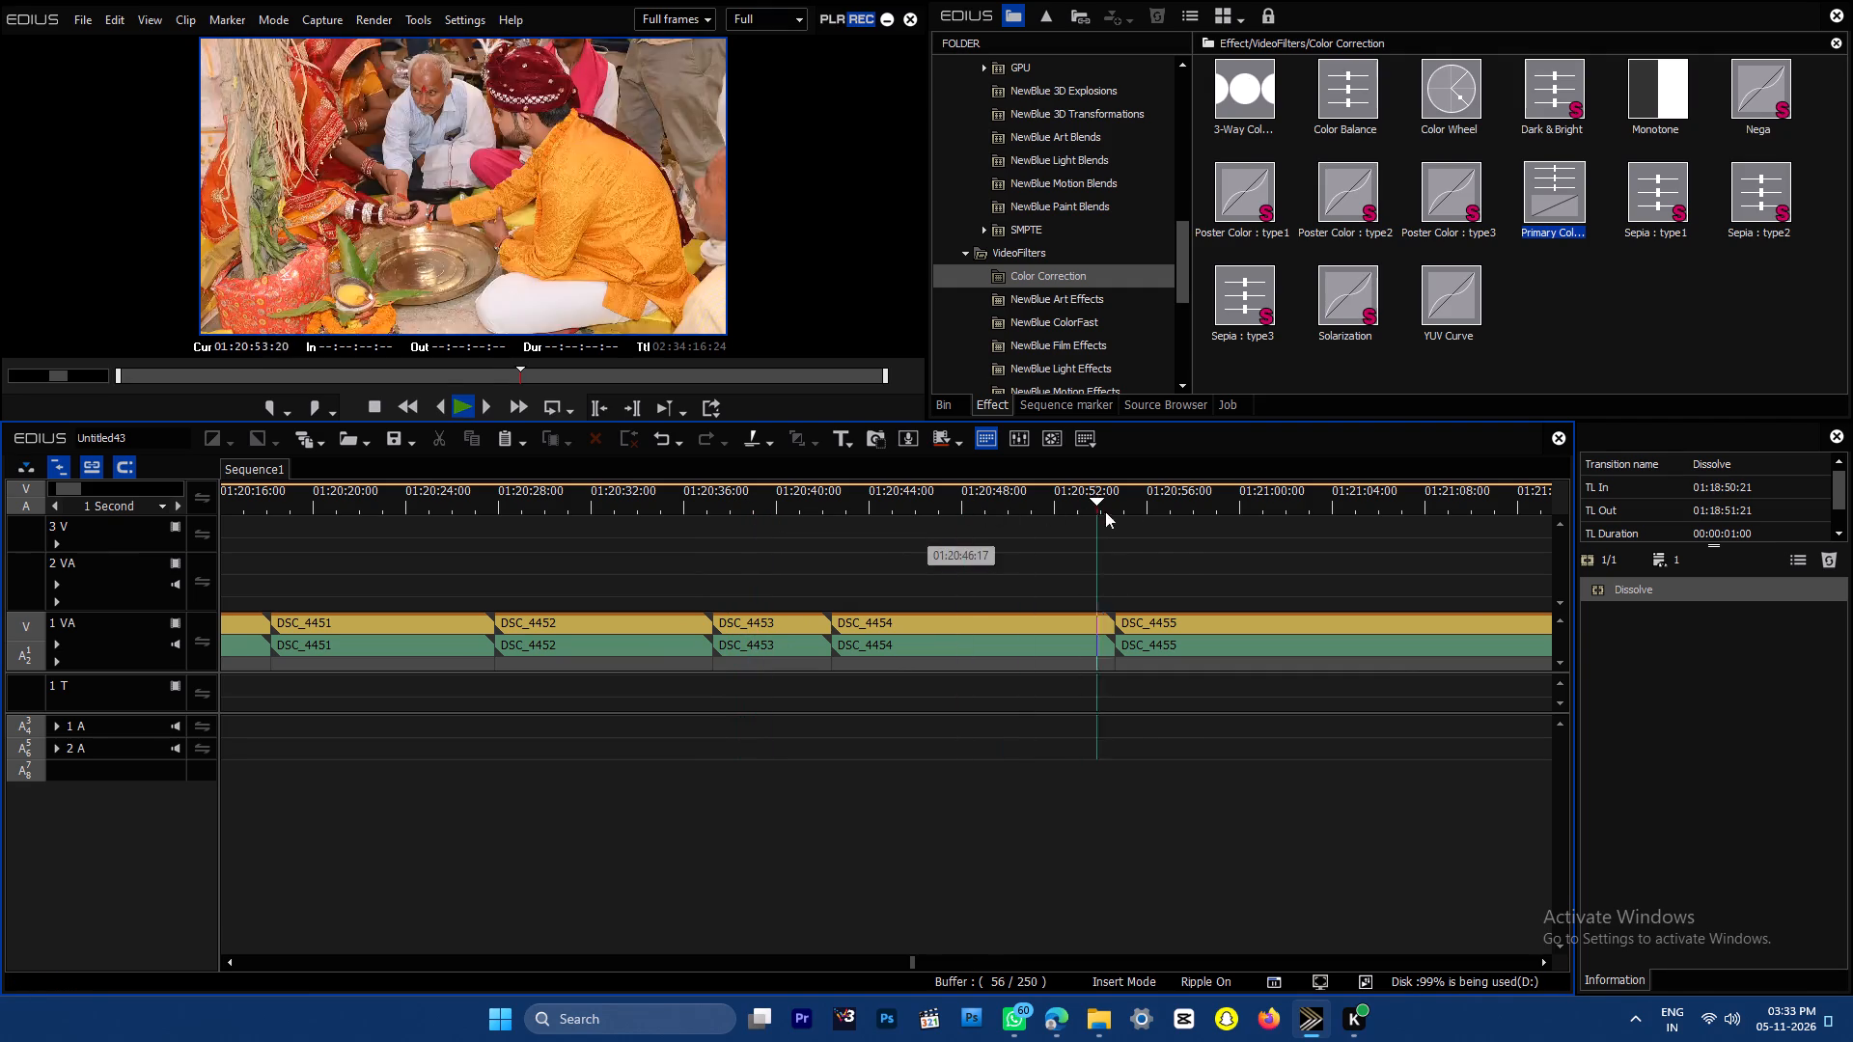
{"action": "left_click_drag", "start_coordinate": [1105, 511], "coordinate": [1117, 530]}
{"action": "key", "text": "Left"}
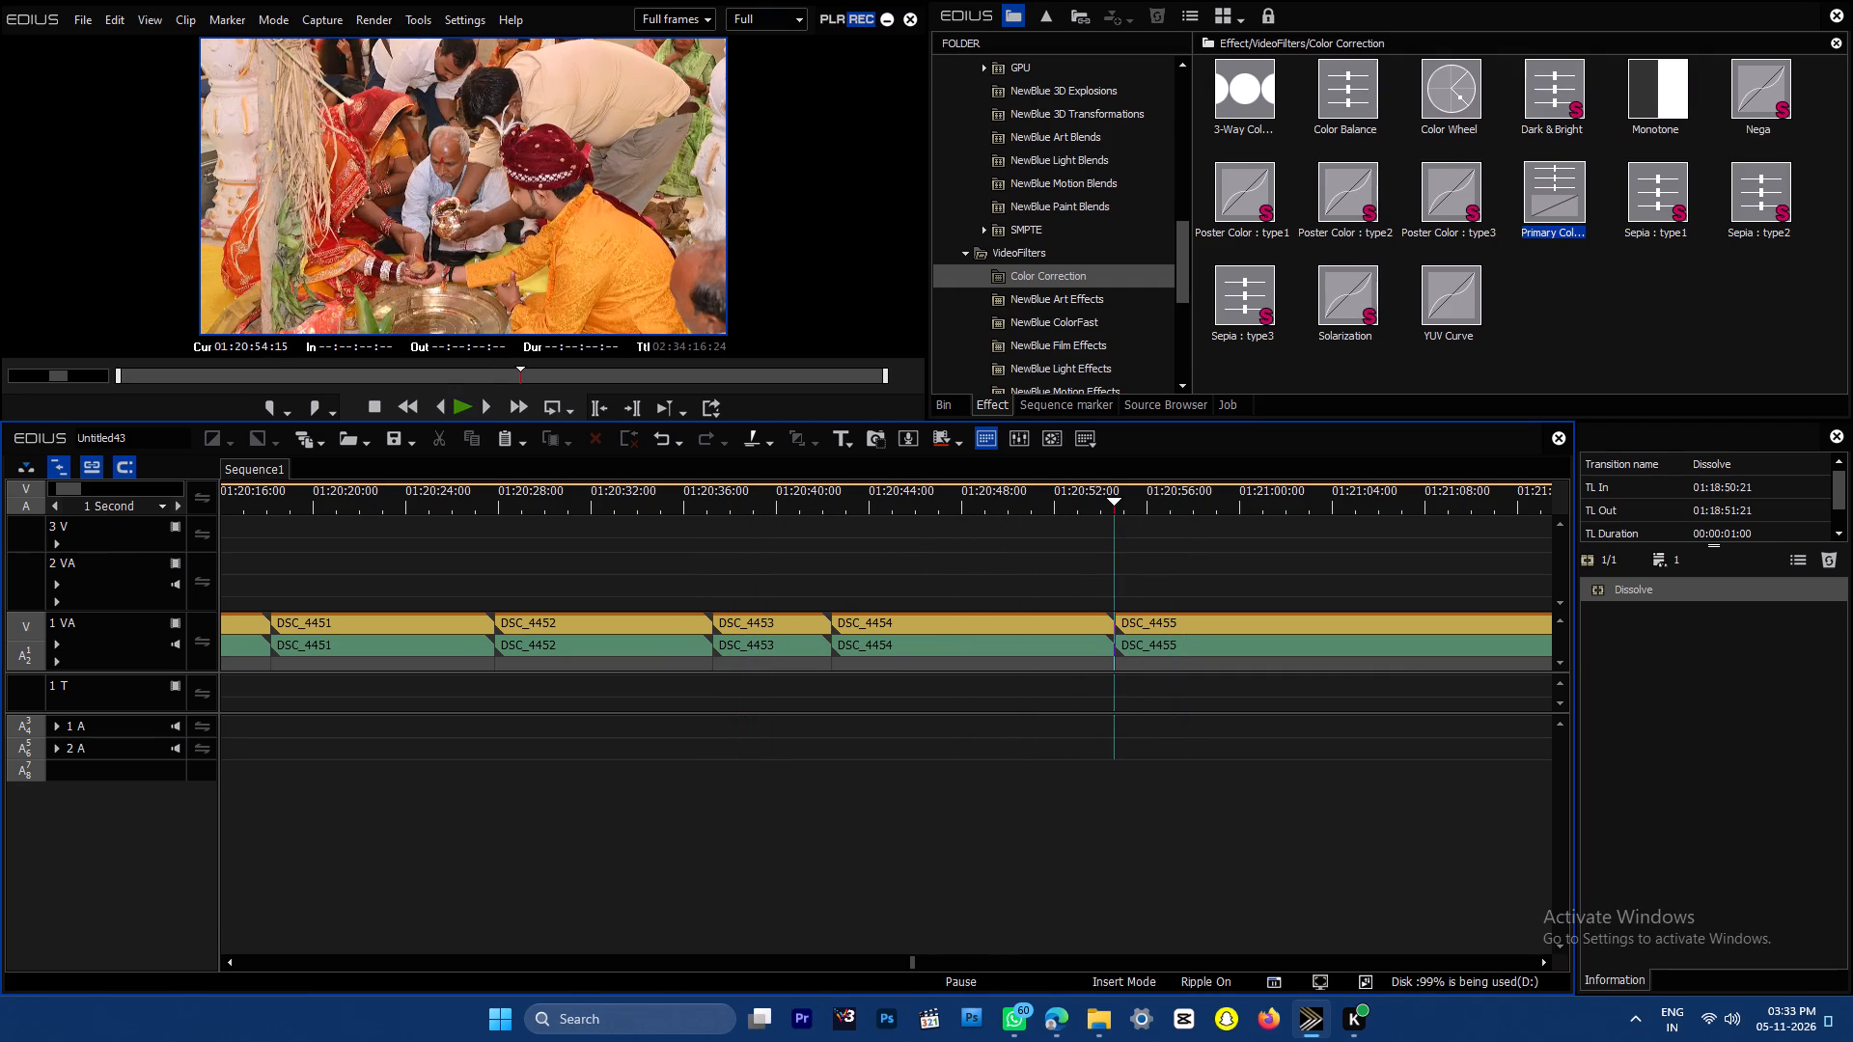
{"action": "left_click_drag", "start_coordinate": [1003, 494], "coordinate": [775, 499]}
{"action": "left_click_drag", "start_coordinate": [872, 573], "coordinate": [881, 668]}
{"action": "key", "text": "ctrl+p"}
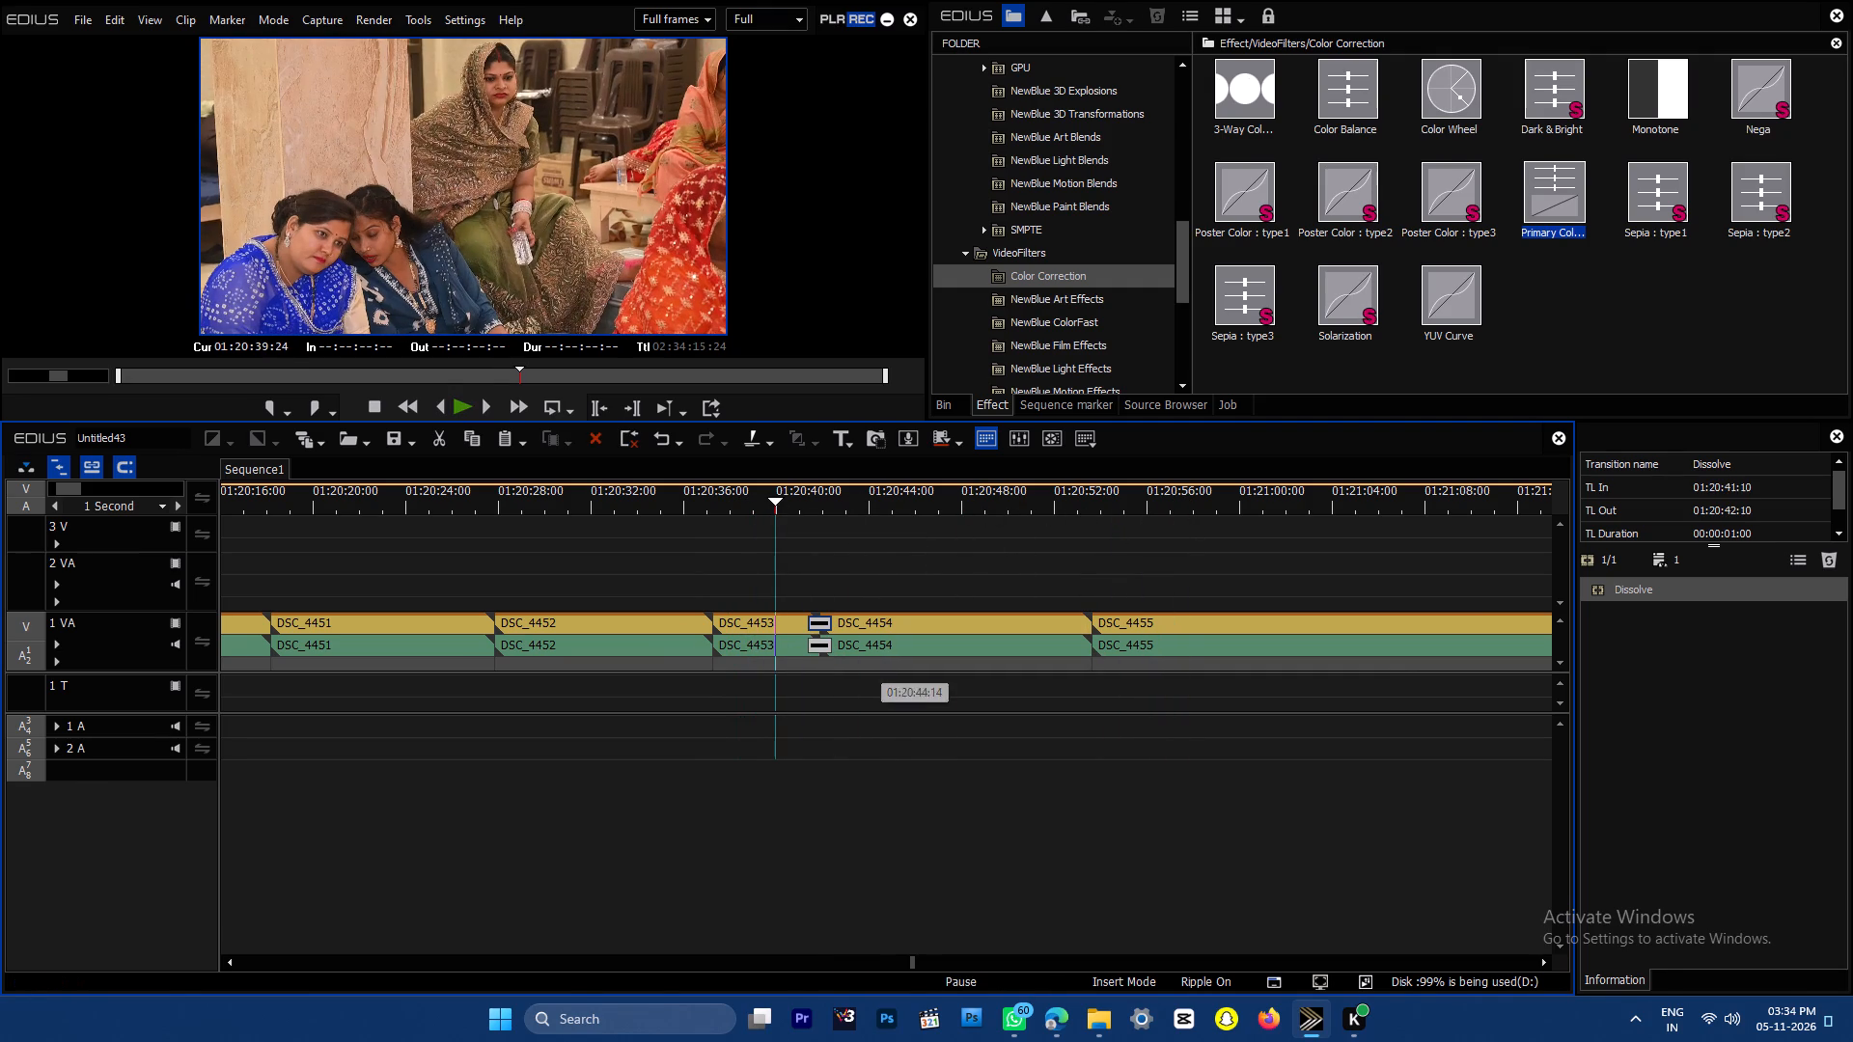
{"action": "left_click", "coordinate": [787, 507]}
{"action": "key", "text": "Return"}
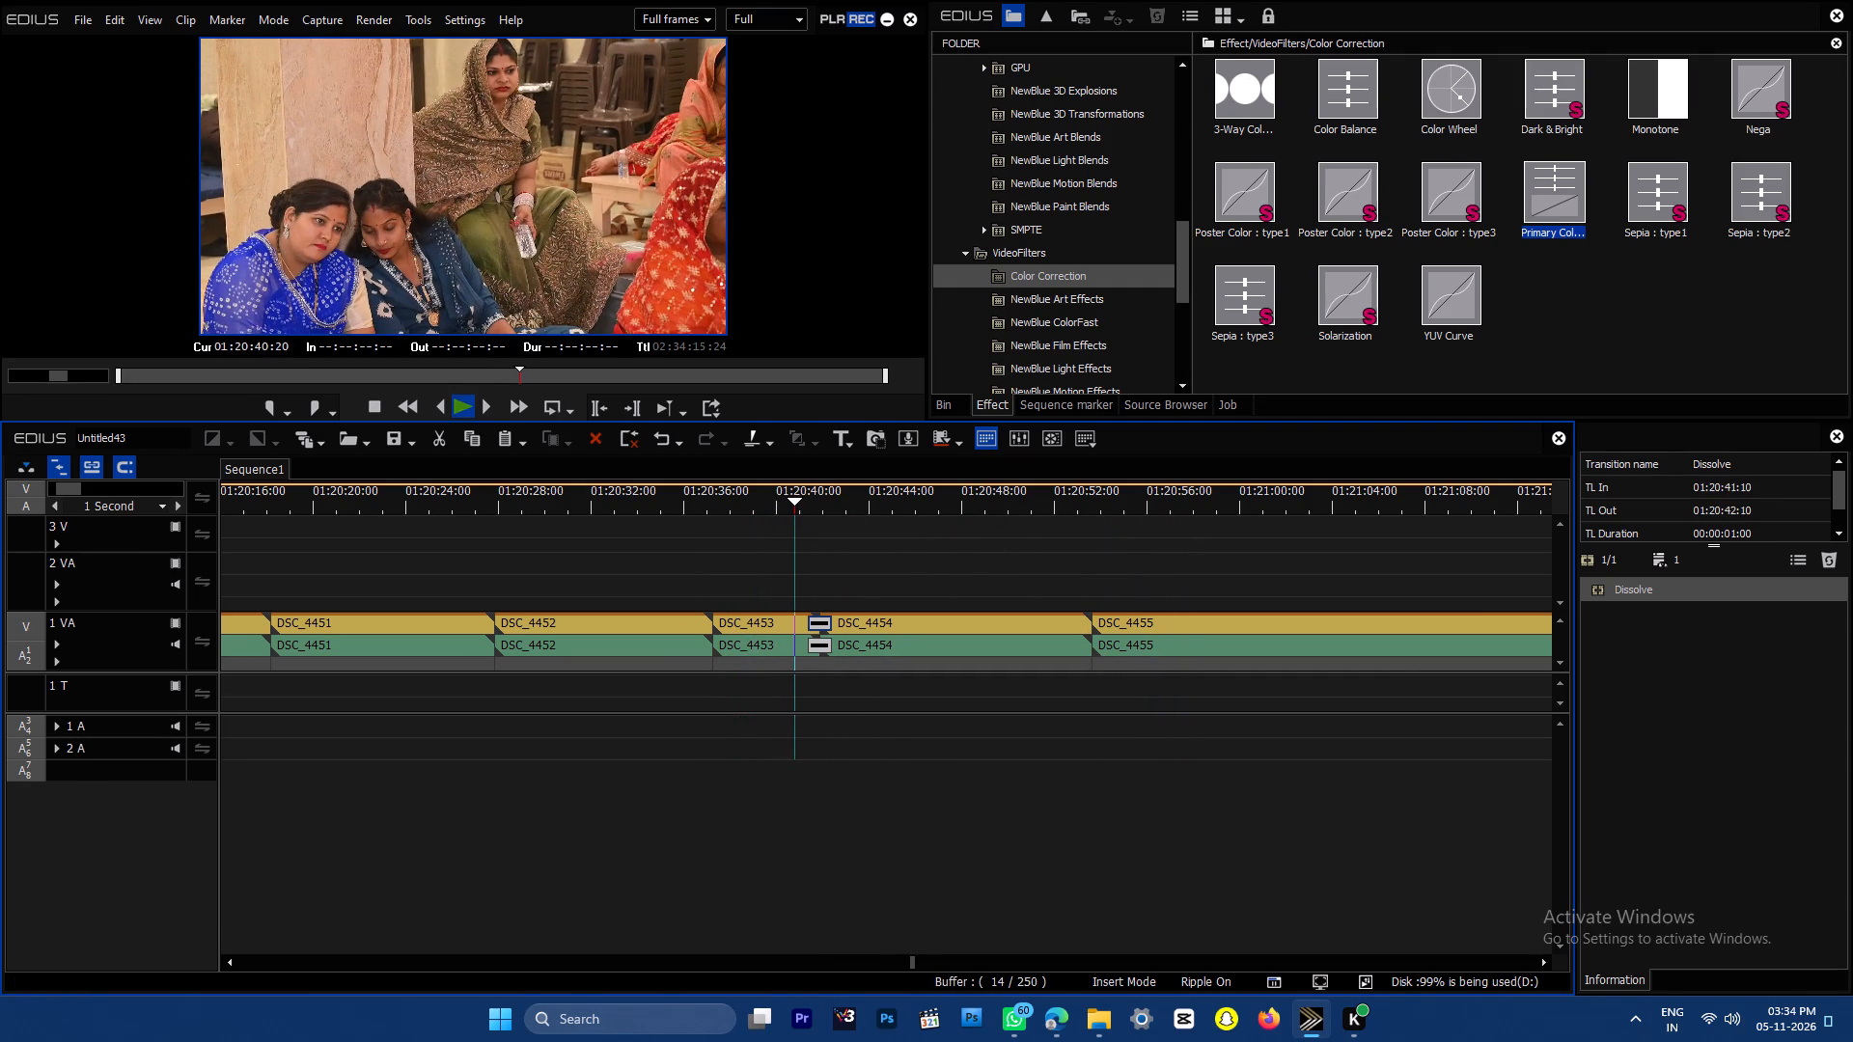
{"action": "key", "text": "Return"}
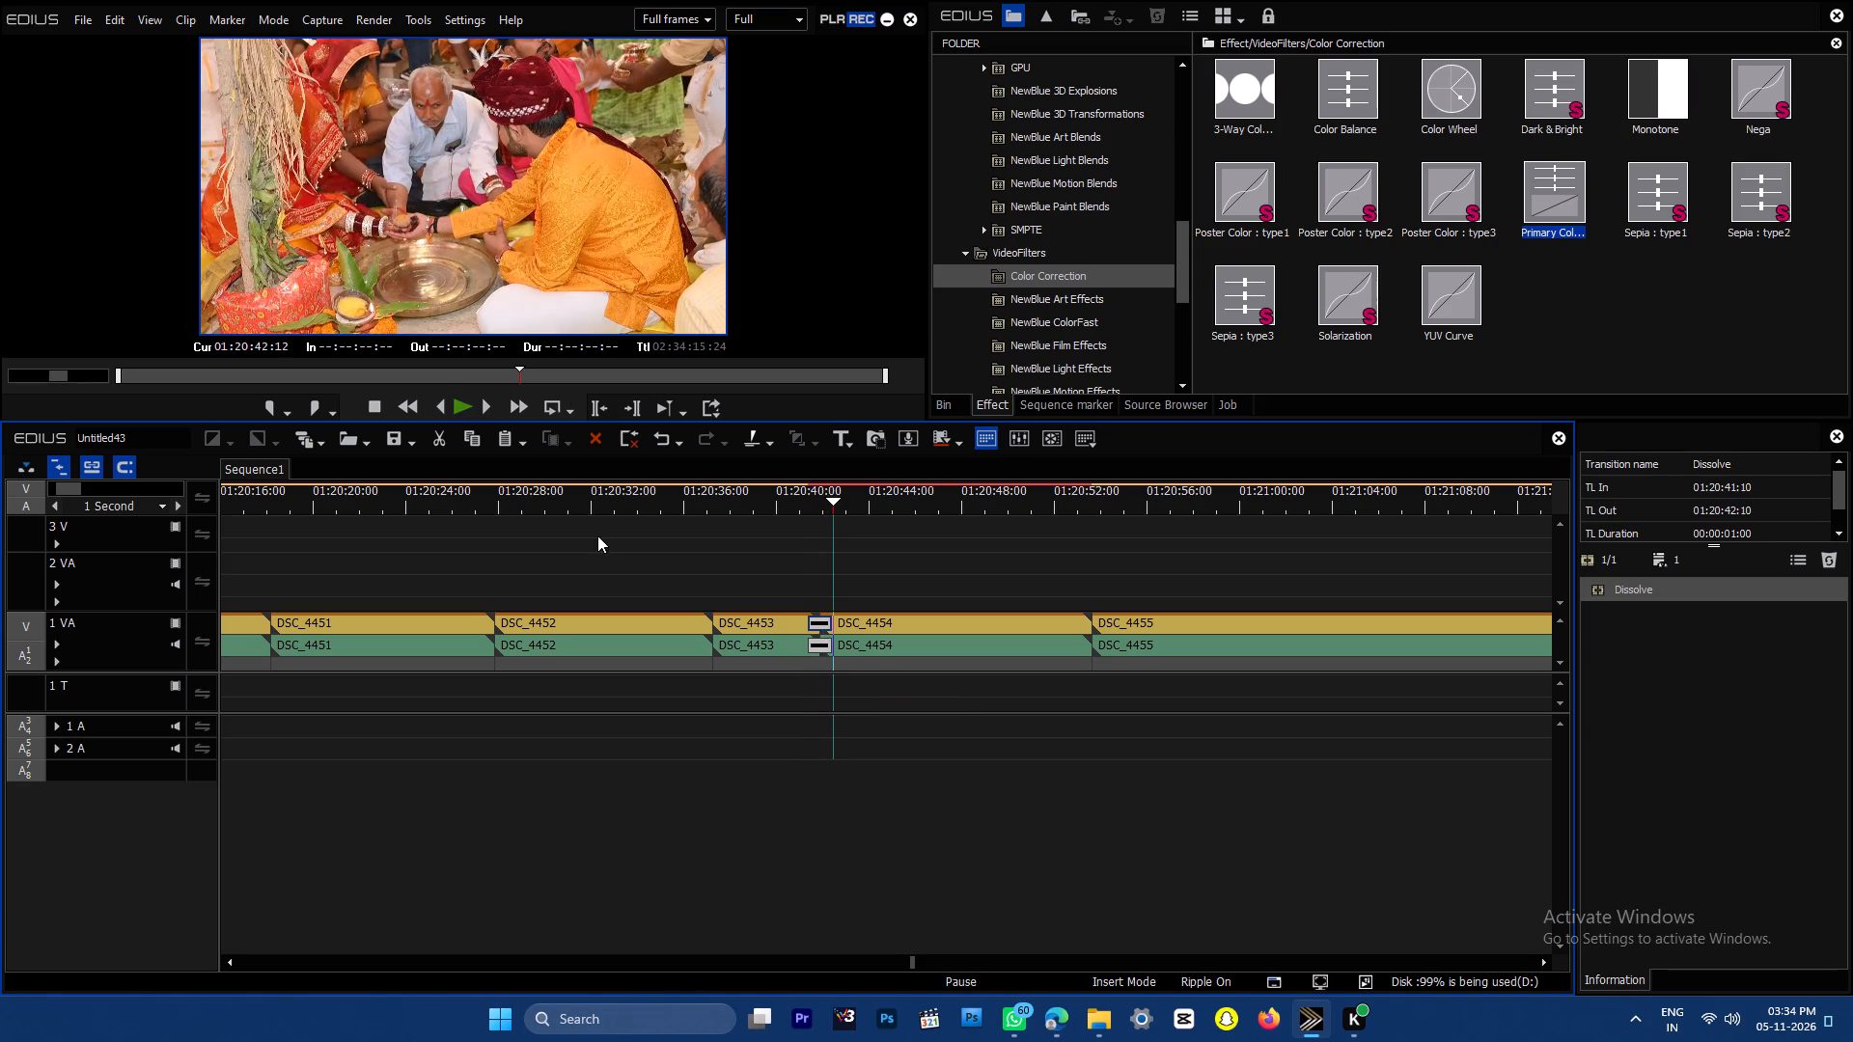
Save the project.
{"action": "left_click", "coordinate": [671, 825]}
{"action": "key", "text": "ctrl+s"}
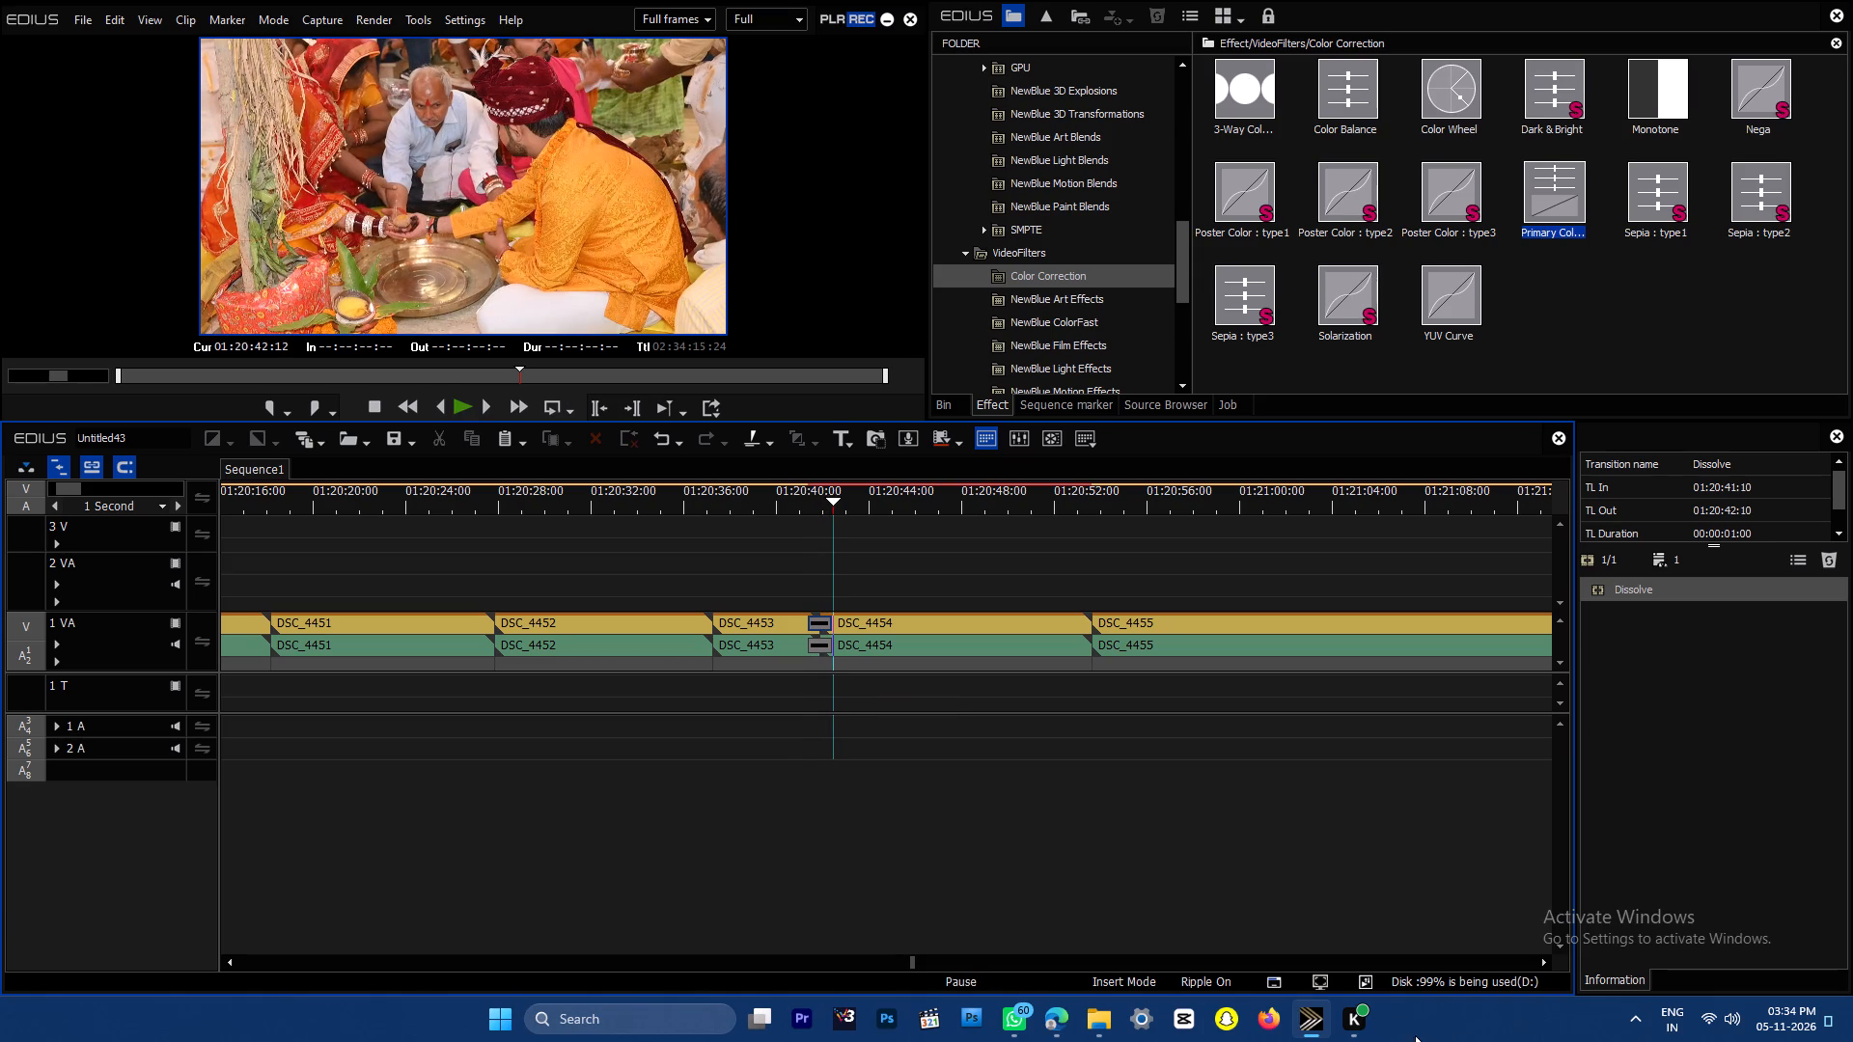